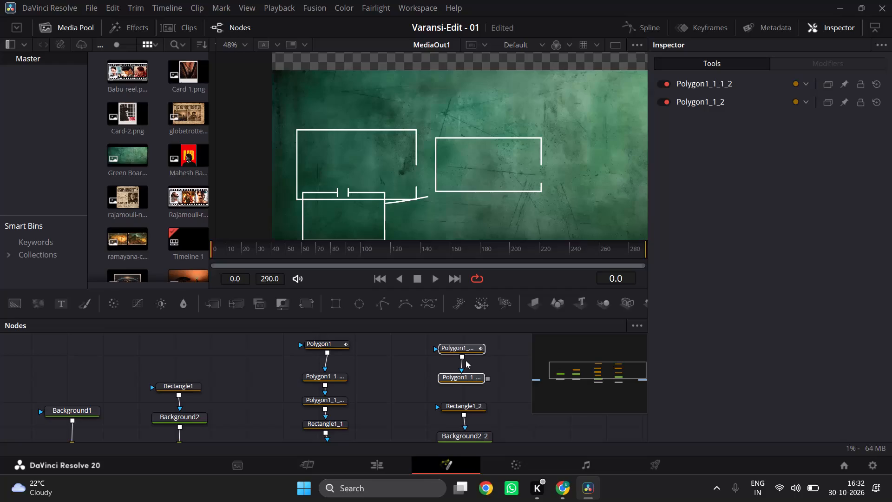
Move the linked Polygon1_1_2 and Polygon1_1_1_2 nodes above Rectangle1 and connect Polygon1_1_1_2 to Rectangle1's effect mask input.
click(460, 349)
double_click(462, 377)
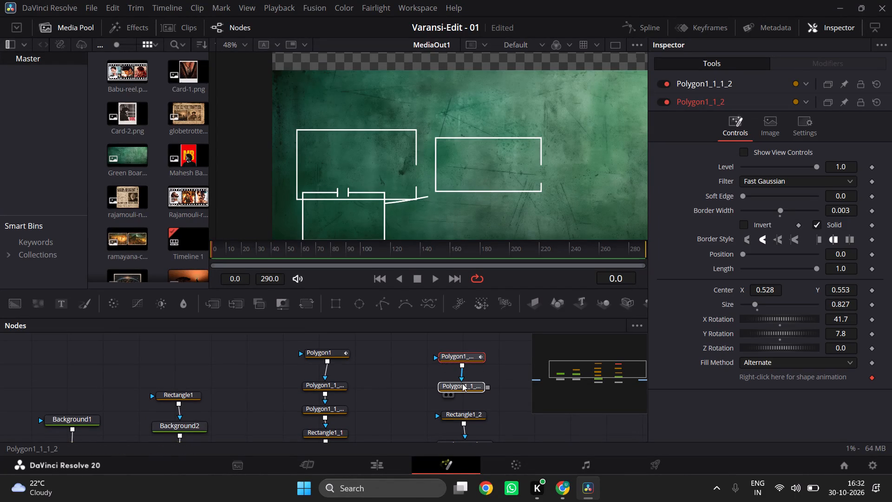
drag(462, 383, 152, 358)
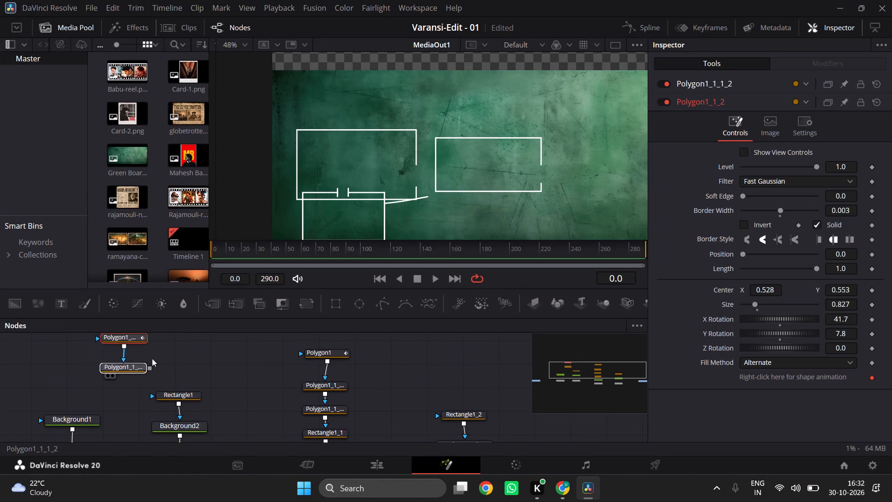
drag(152, 358, 175, 359)
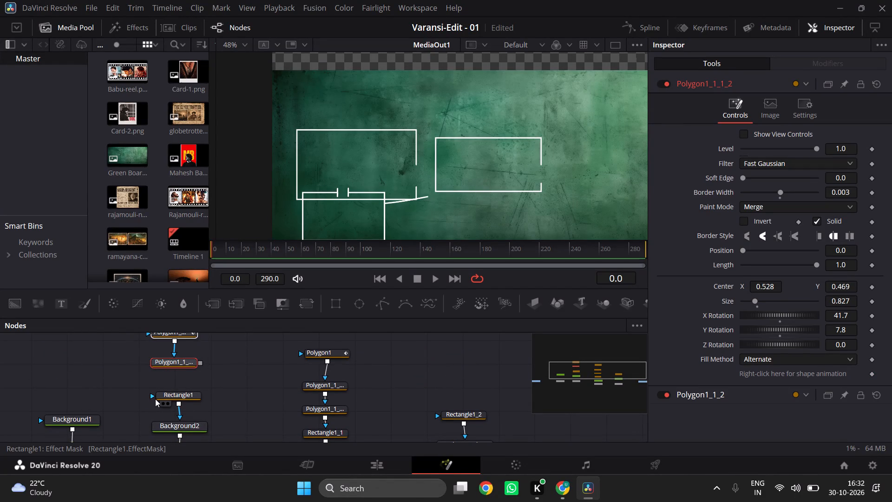
drag(153, 397, 201, 364)
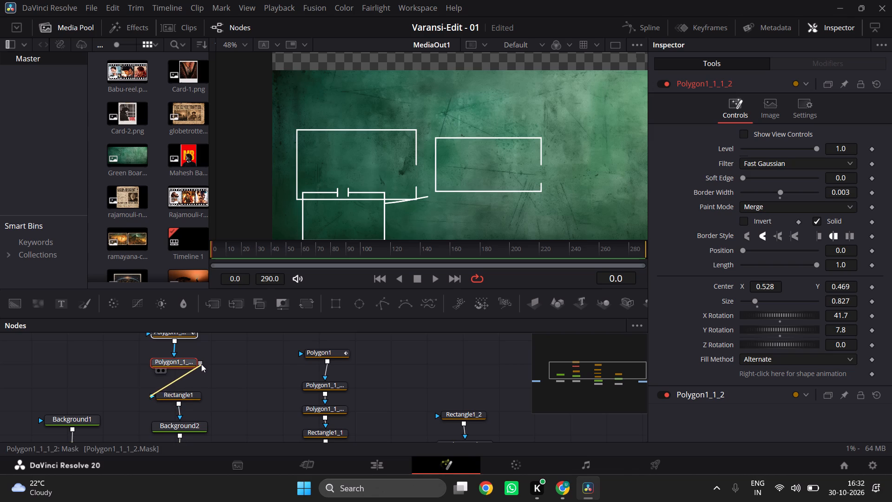
drag(201, 364, 201, 363)
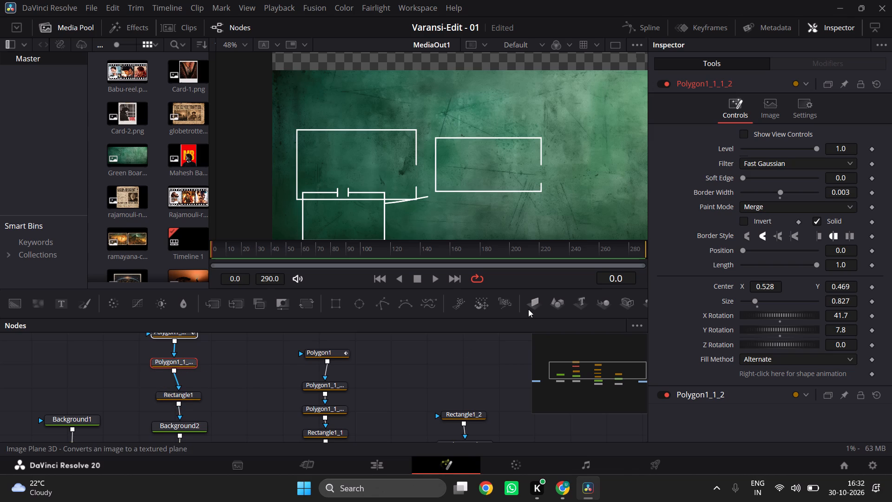
click(262, 372)
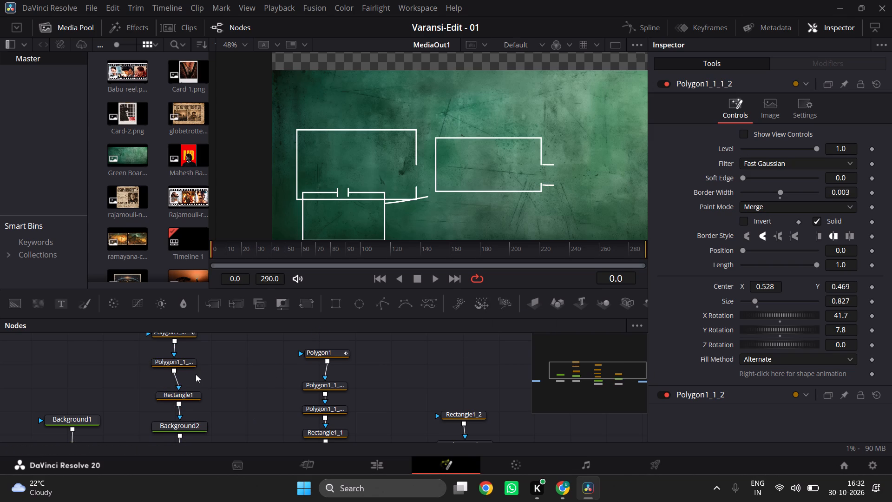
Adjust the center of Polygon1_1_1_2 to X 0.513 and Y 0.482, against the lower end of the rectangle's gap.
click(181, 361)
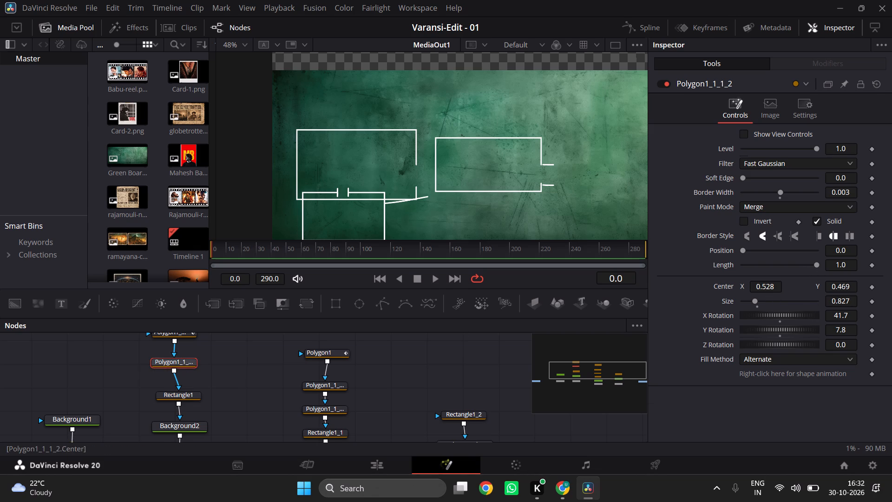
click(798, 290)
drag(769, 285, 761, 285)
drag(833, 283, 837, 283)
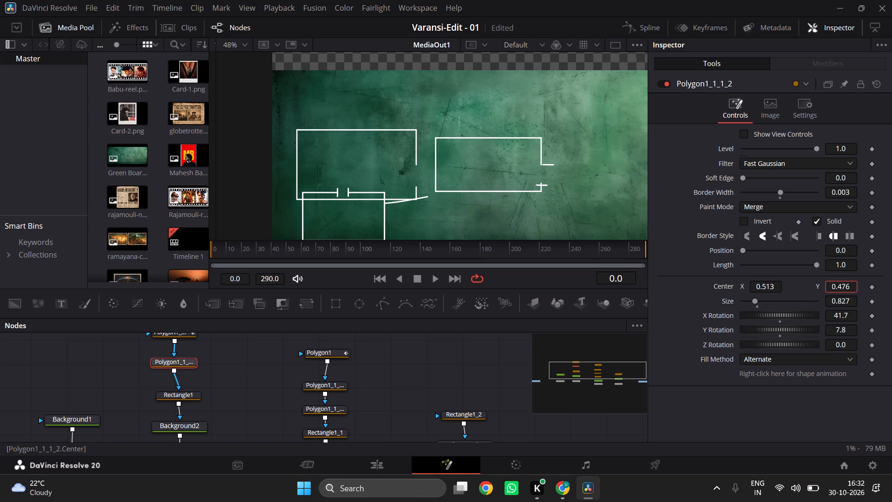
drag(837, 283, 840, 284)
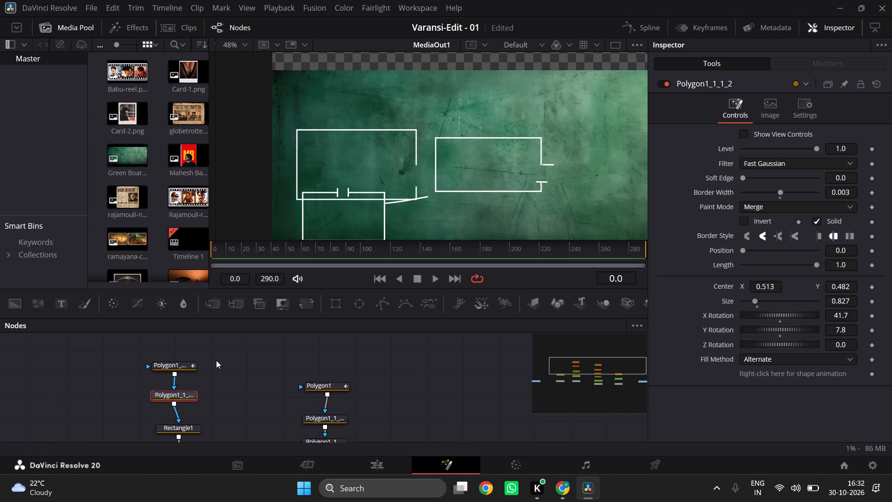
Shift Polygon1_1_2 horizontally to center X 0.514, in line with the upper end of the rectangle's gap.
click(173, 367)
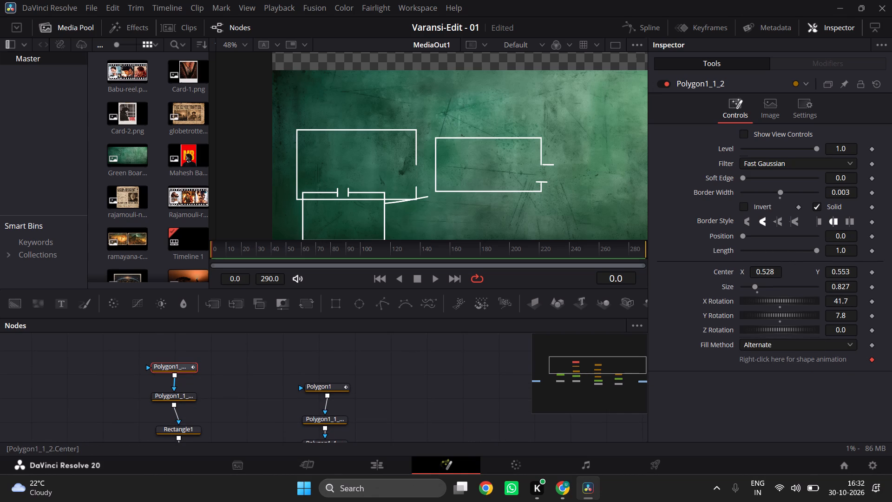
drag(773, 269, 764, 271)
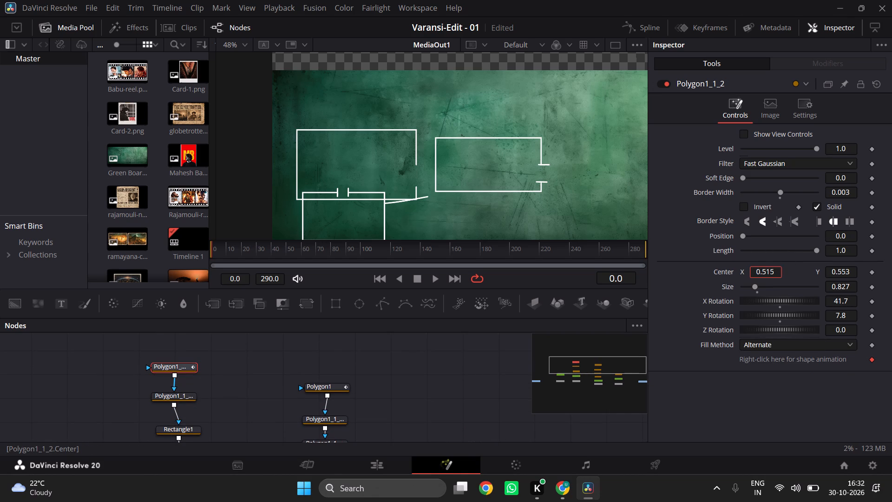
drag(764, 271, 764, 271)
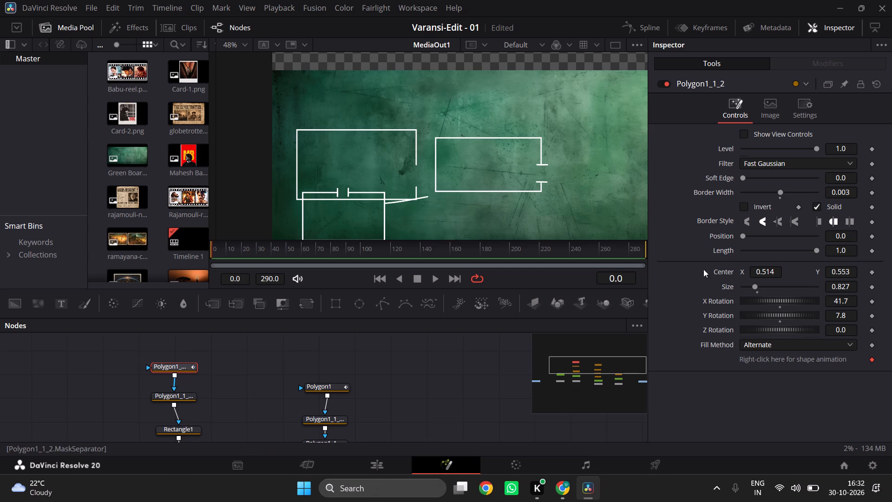
Reposition the Rectangle1 mask by setting its center to X 0.484 and Y 0.477.
scroll(334, 353, down, 1)
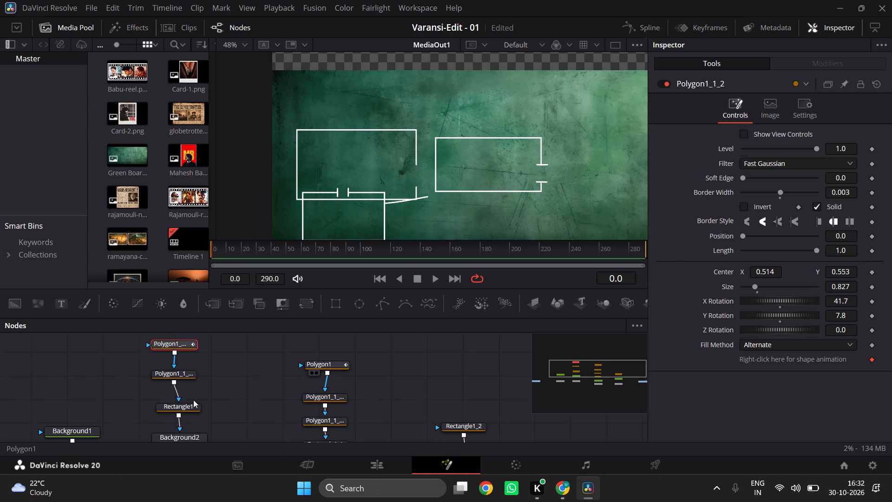
click(192, 403)
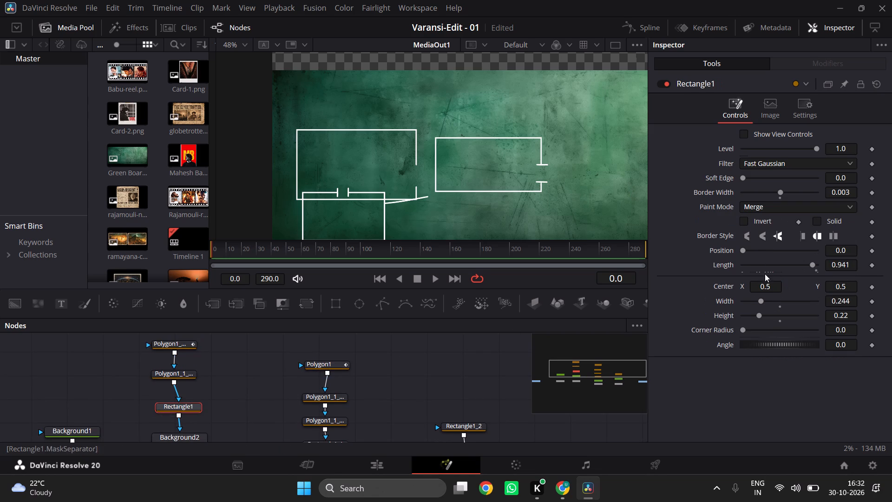
drag(767, 289, 761, 289)
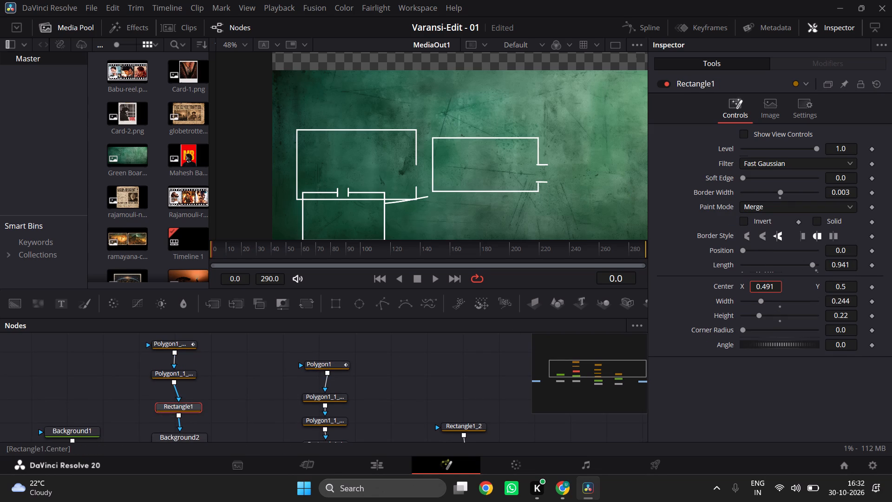
drag(761, 289, 754, 290)
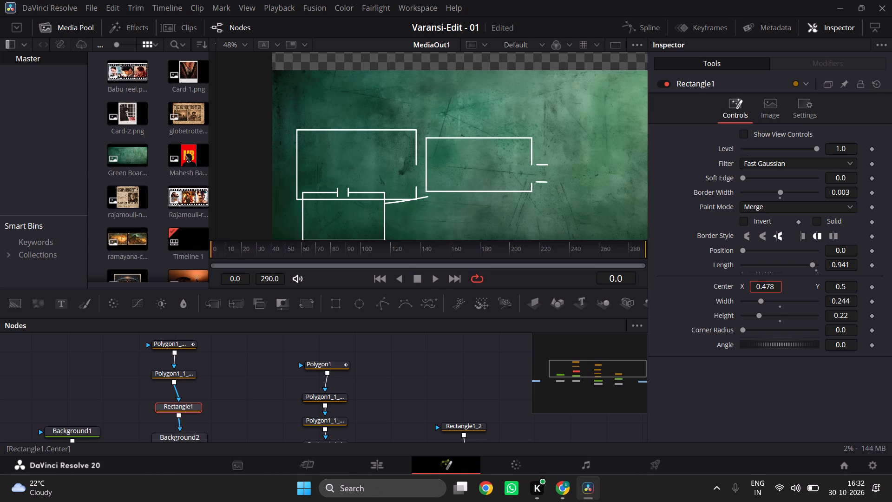
drag(754, 290, 754, 291)
drag(754, 291, 754, 291)
drag(767, 288, 827, 282)
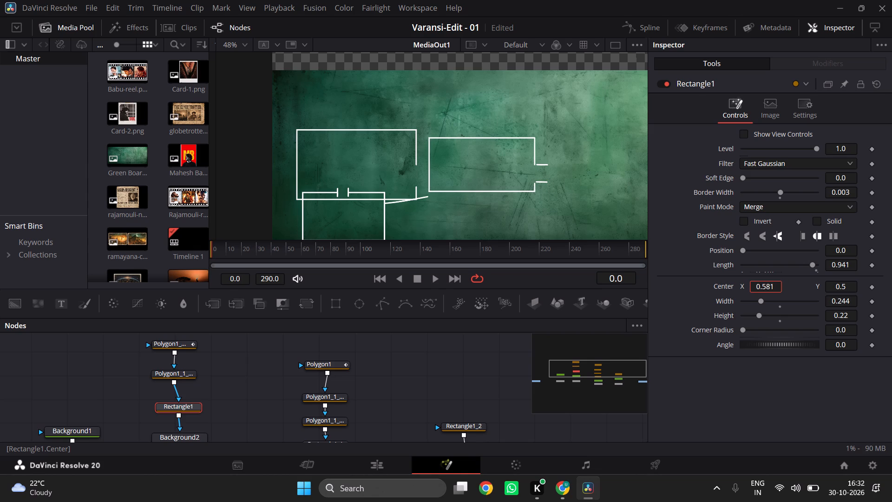
drag(827, 282, 792, 282)
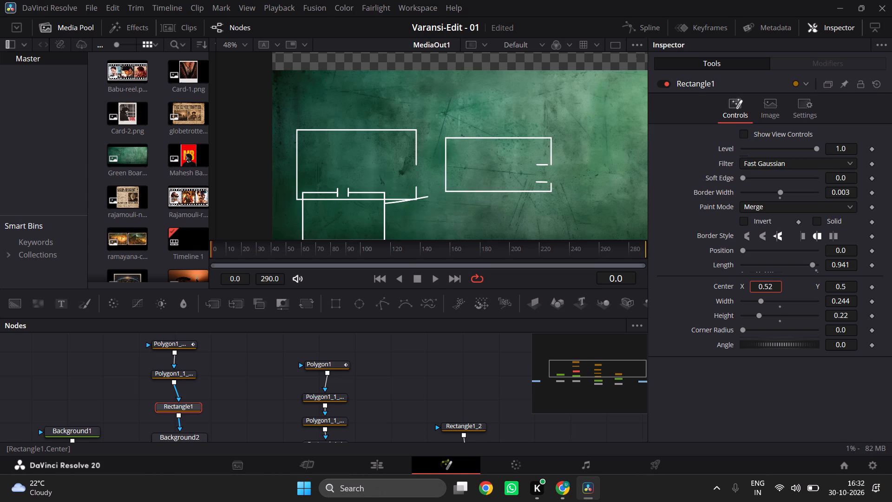
drag(792, 282, 781, 279)
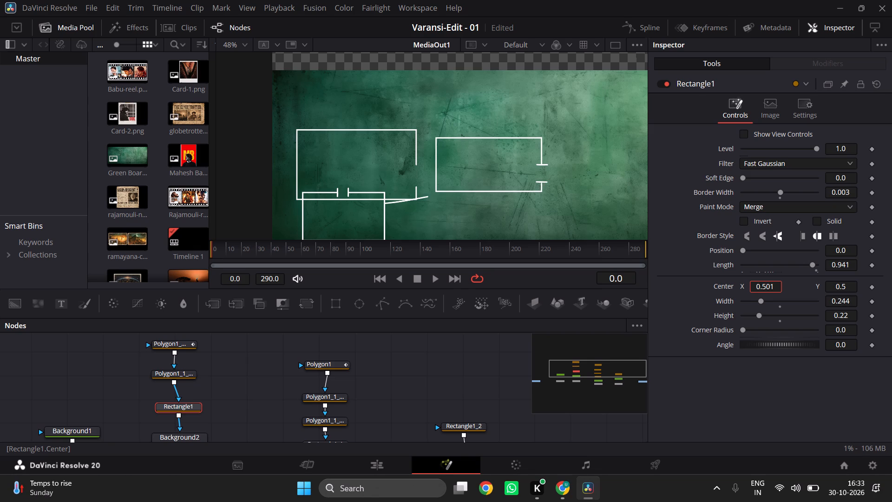
drag(781, 279, 771, 277)
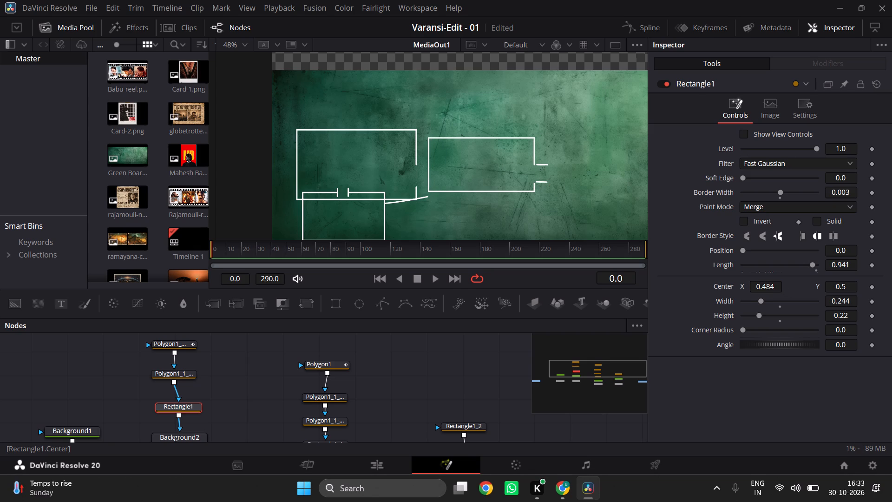
drag(833, 287, 821, 288)
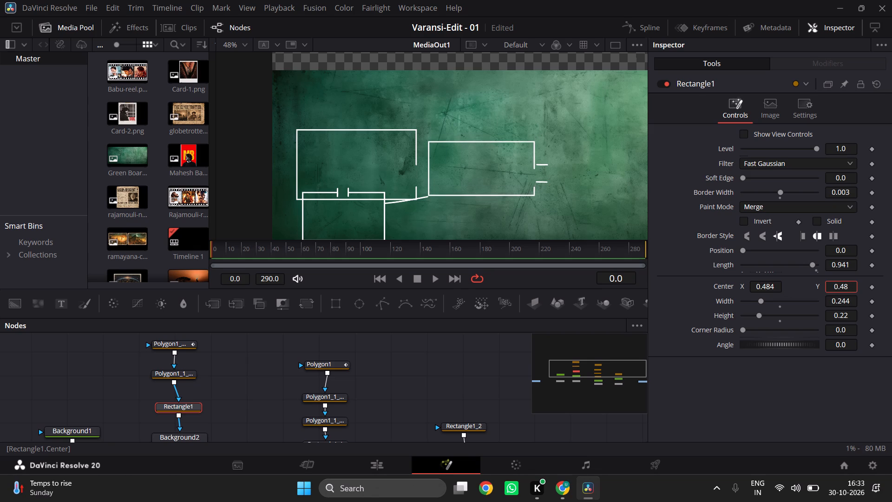
drag(821, 288, 820, 288)
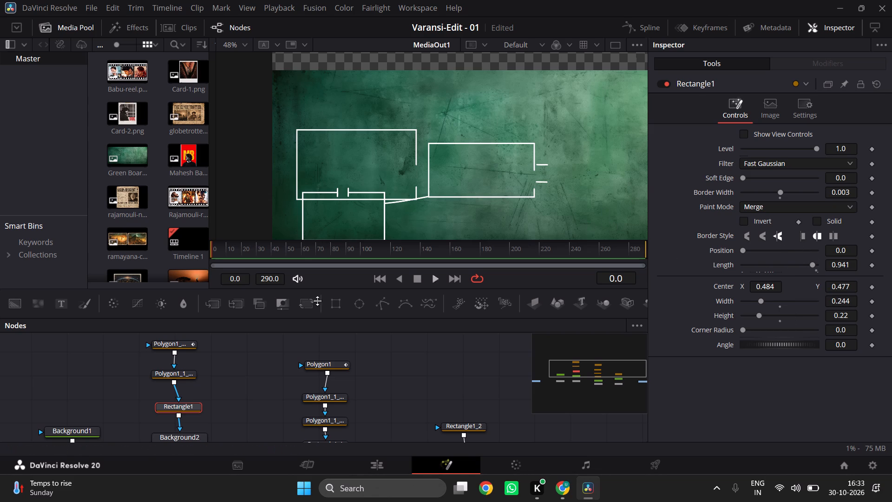
Realign Polygon1_1_1_2 with the lower end of the rectangle's gap by setting its center to X 0.497 and Y 0.458.
click(176, 377)
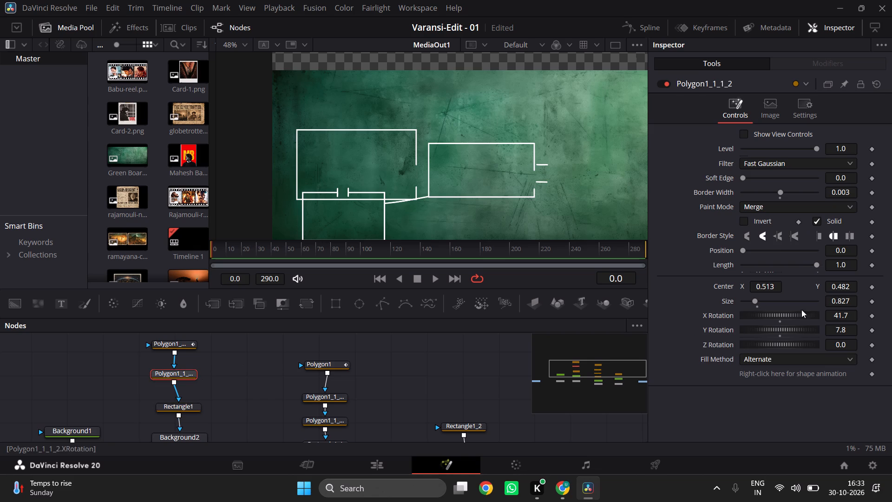
drag(771, 286, 770, 286)
drag(770, 286, 762, 287)
drag(840, 286, 829, 287)
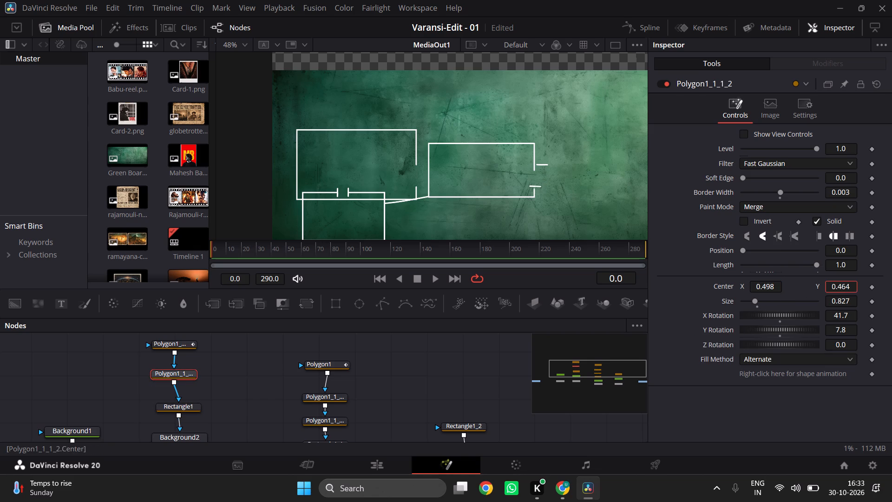
drag(829, 287, 824, 287)
drag(824, 287, 825, 287)
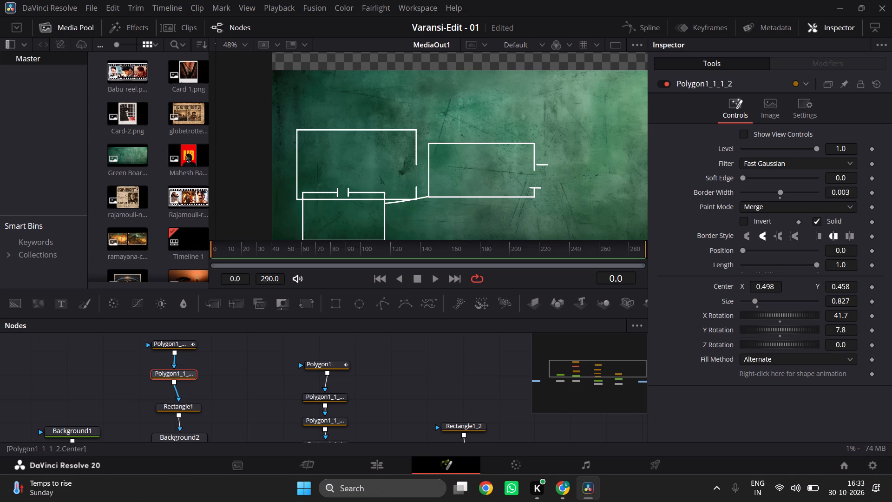
click(777, 285)
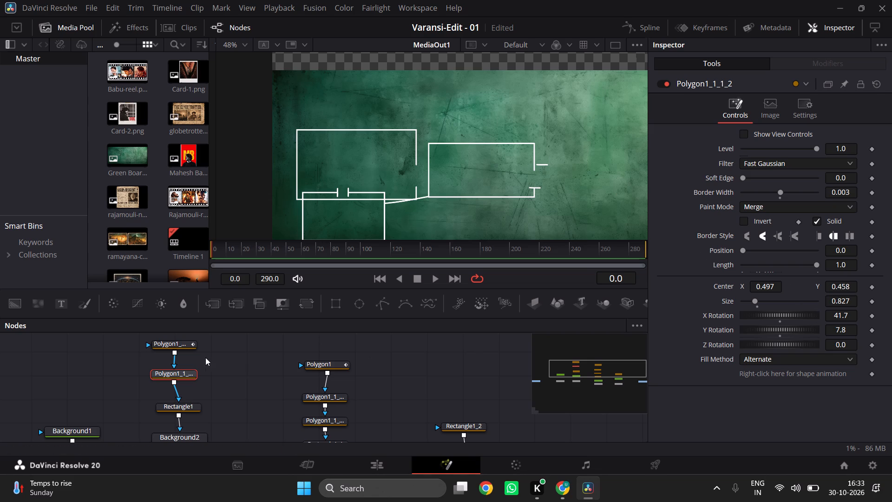
Align Polygon1_1_2 with the upper end of Rectangle1's gap by setting its center to X 0.498 and Y 0.522.
click(187, 349)
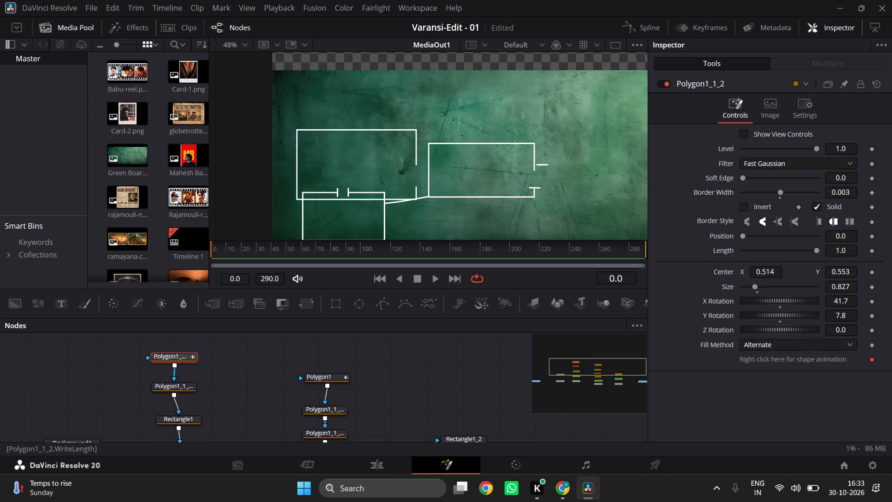
drag(763, 274, 754, 273)
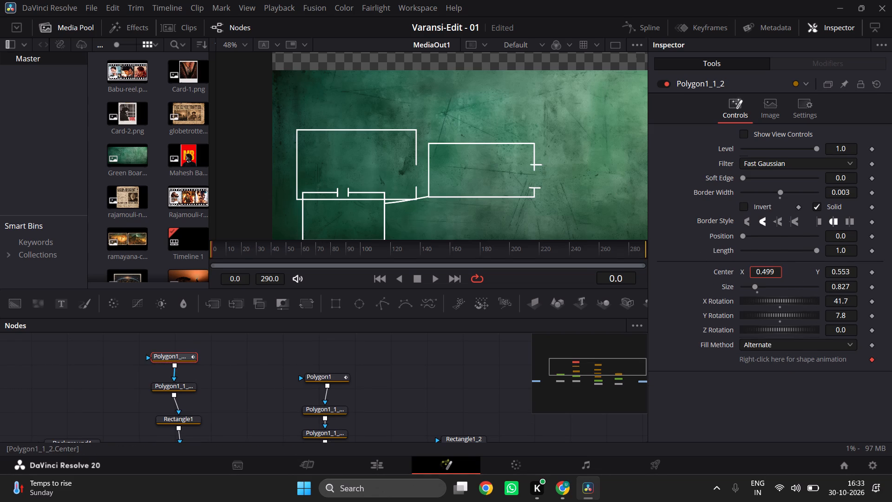
drag(754, 273, 754, 273)
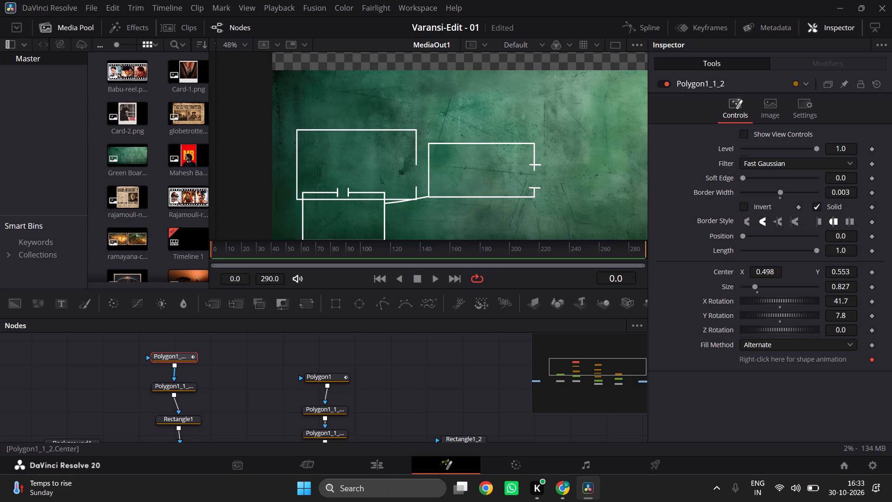
drag(839, 270, 838, 270)
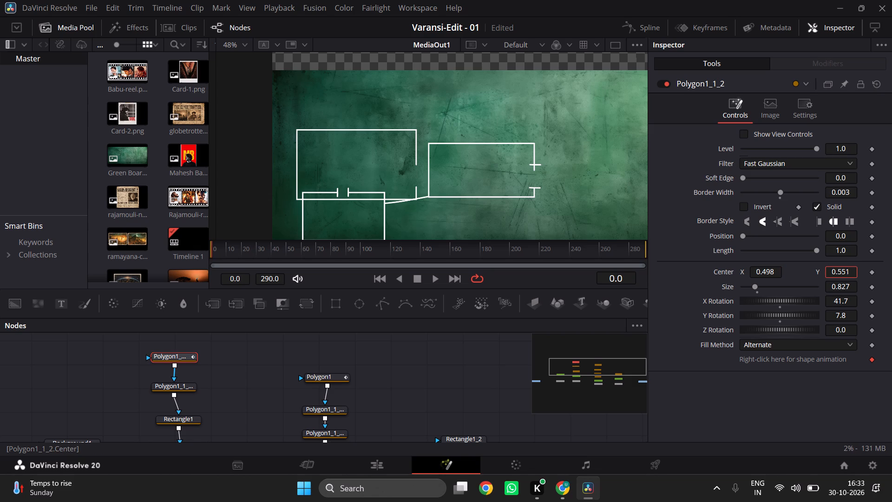
drag(838, 270, 821, 269)
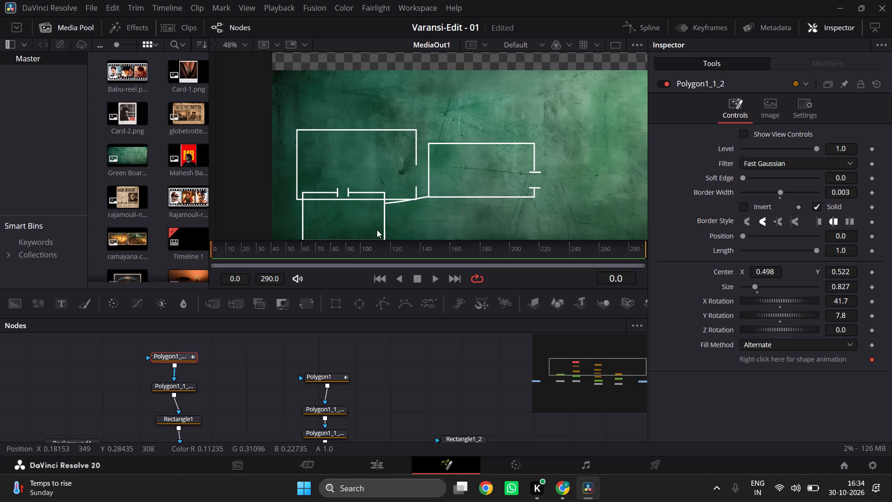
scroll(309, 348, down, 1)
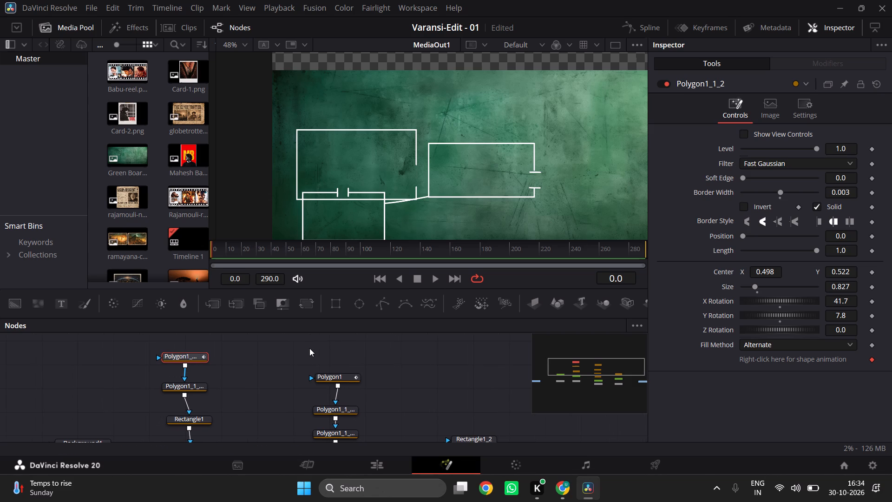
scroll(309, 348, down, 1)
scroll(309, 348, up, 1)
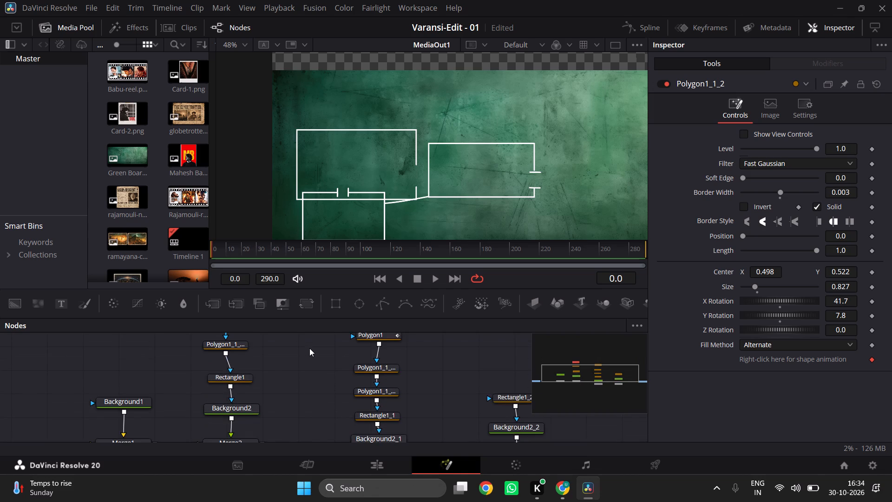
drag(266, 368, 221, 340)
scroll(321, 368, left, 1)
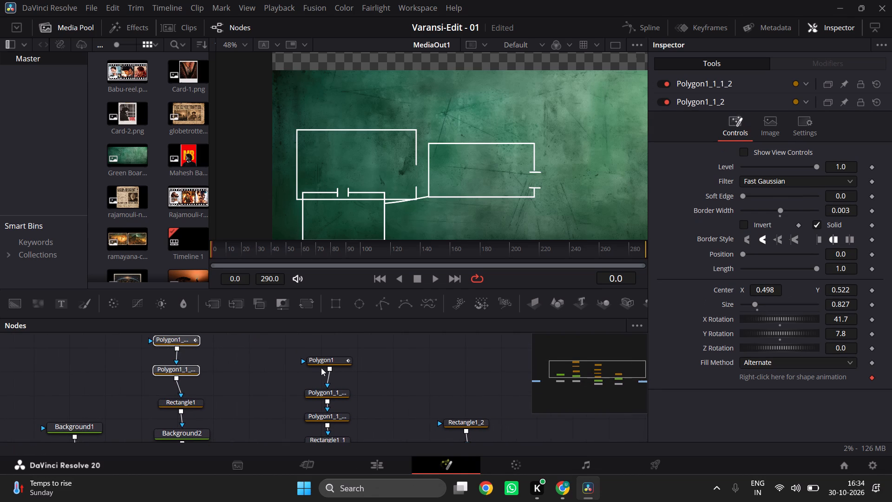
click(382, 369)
Move the Rectangle1_2 mask to the board's upper-left area by setting its center to X 0.175 and Y 0.706.
scroll(458, 417, down, 1)
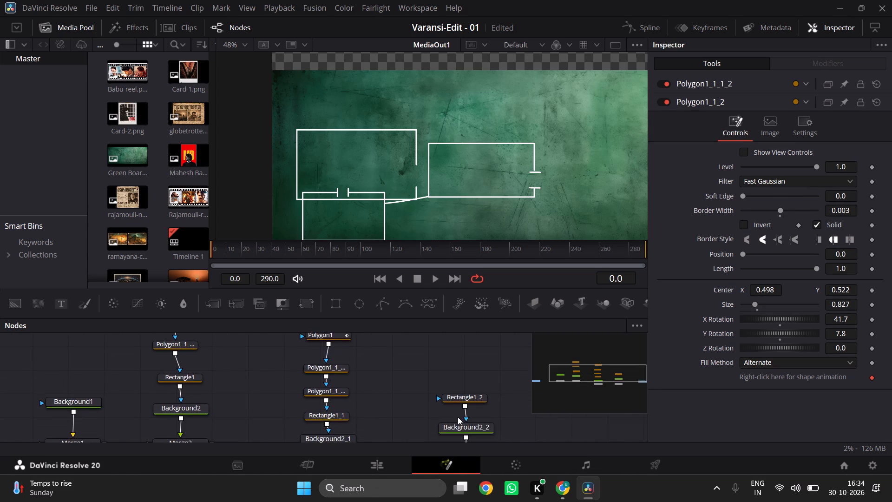
scroll(458, 417, down, 1)
scroll(458, 417, up, 1)
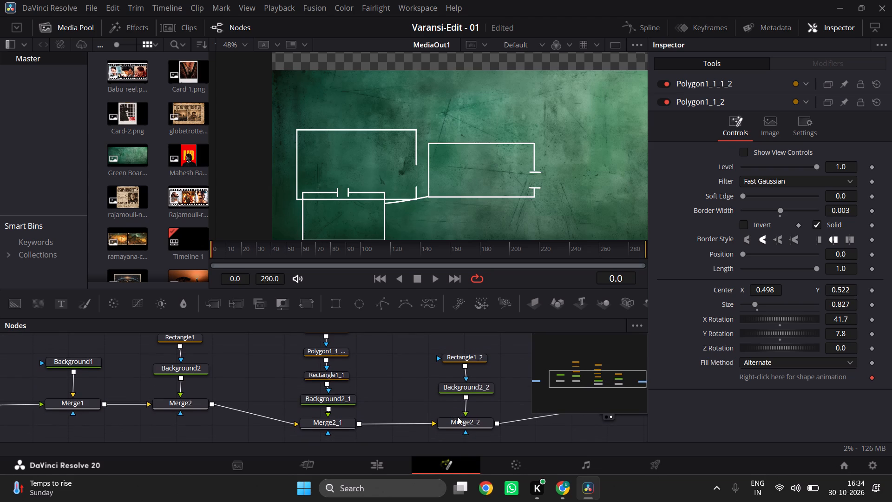
scroll(458, 417, up, 2)
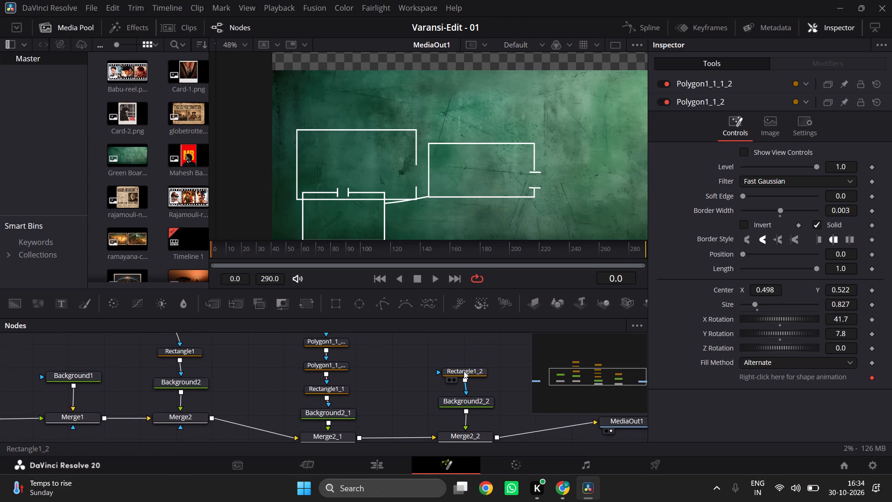
click(464, 370)
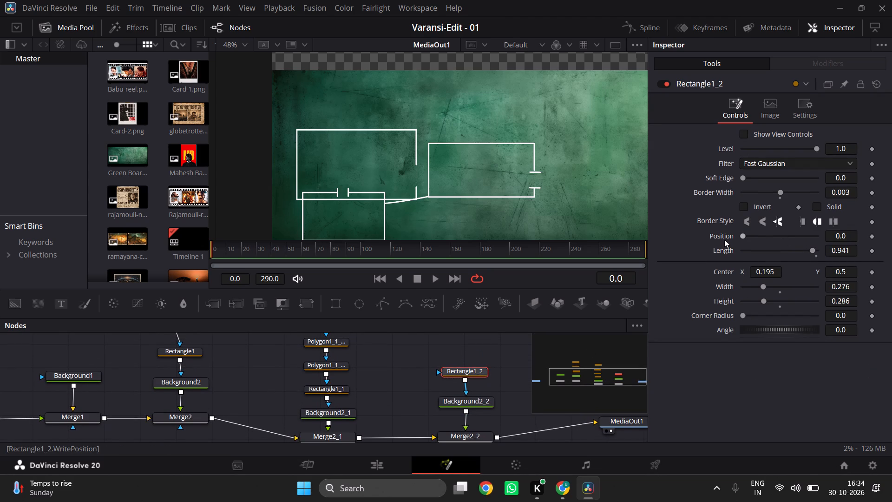
drag(770, 273, 760, 273)
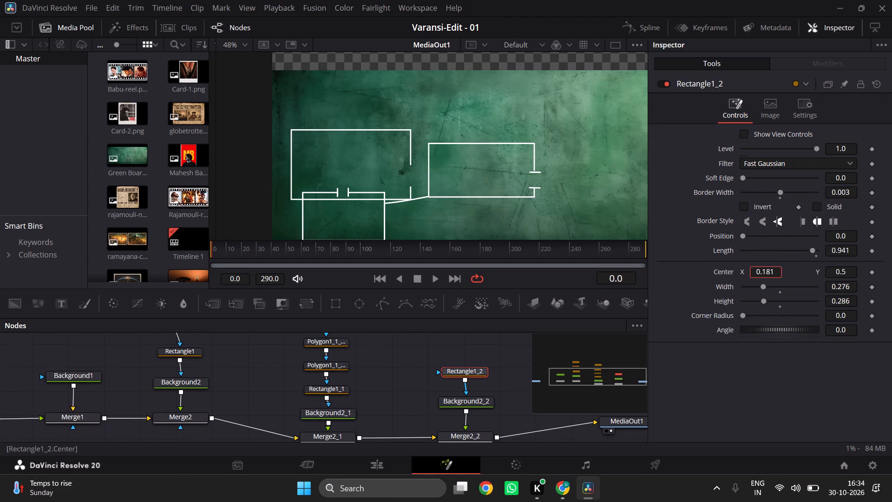
drag(760, 273, 758, 272)
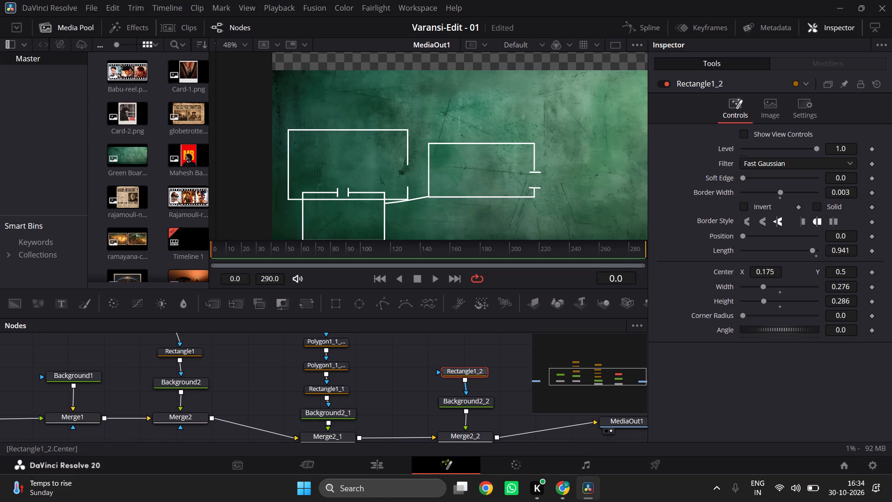
drag(839, 271, 507, 271)
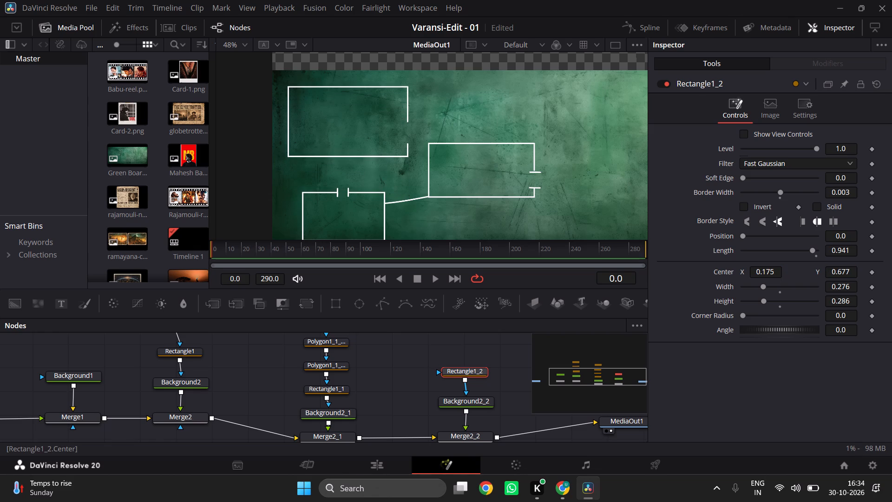
drag(837, 271, 854, 271)
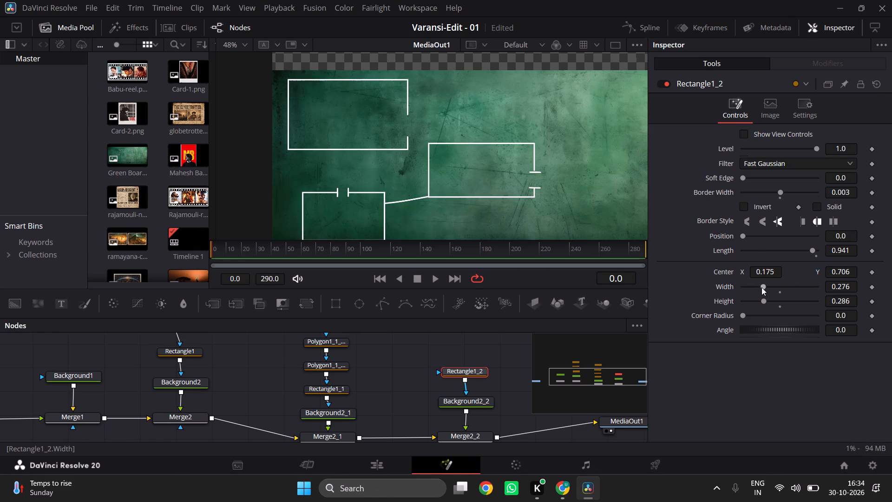
Shrink the Rectangle1_2 mask to width 0.22 and height 0.228.
drag(761, 287, 759, 288)
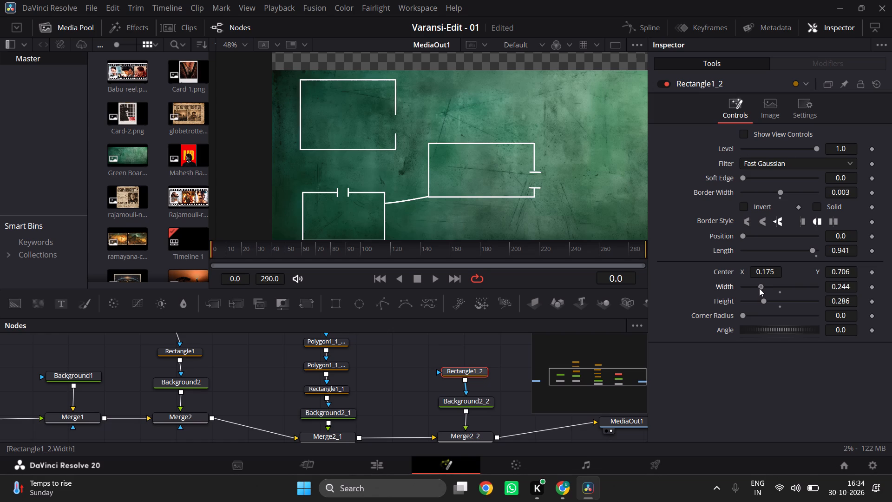
drag(759, 288, 757, 289)
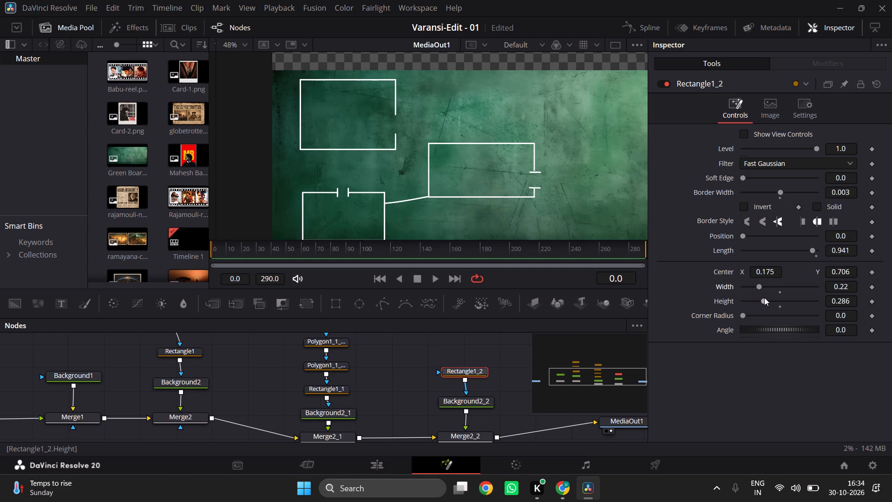
drag(764, 297, 760, 297)
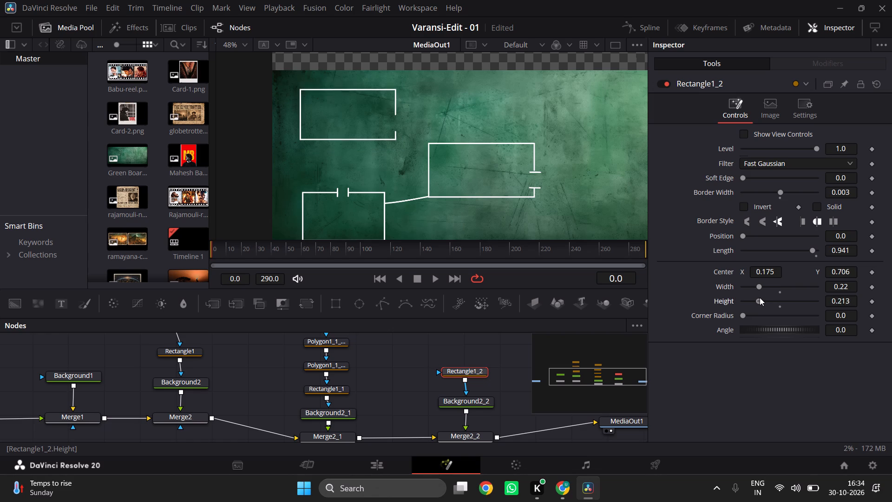
drag(760, 297, 760, 297)
Check the frame layout in the YouTube tutorial and shift Rectangle1_2's gap to its left edge with Position 0.528.
key(alt+Tab)
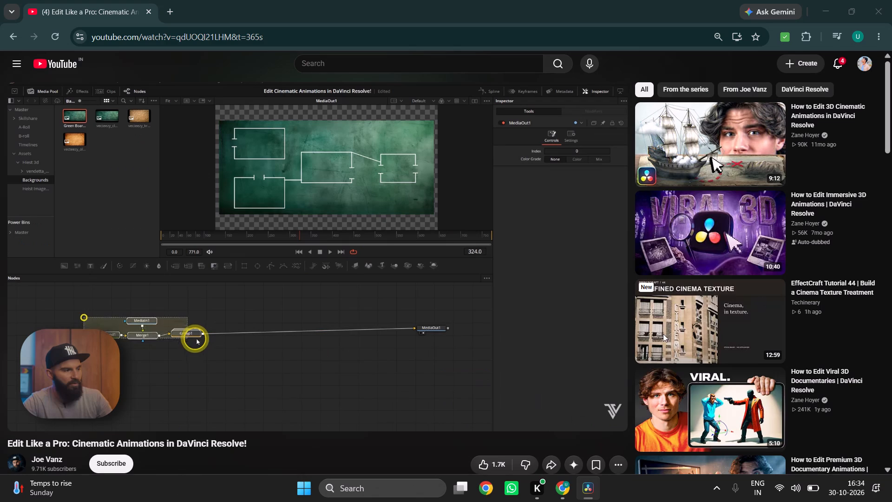
key(alt+Tab)
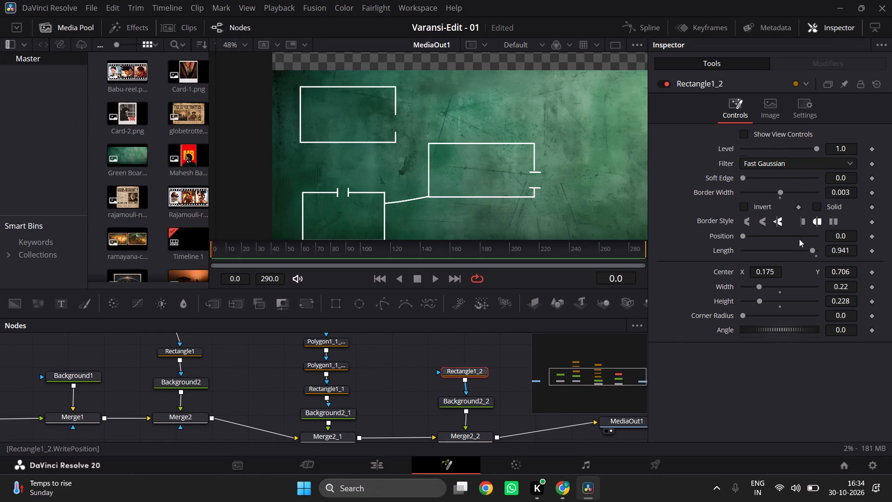
click(810, 249)
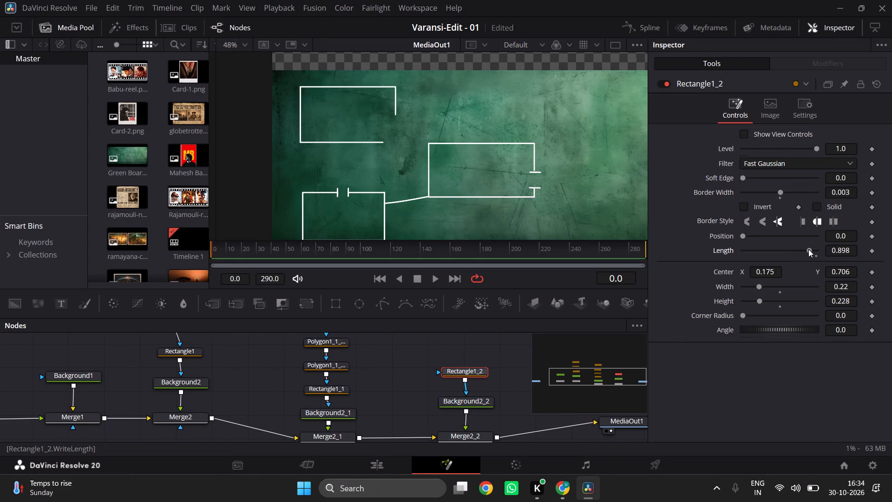
key(ctrl+z)
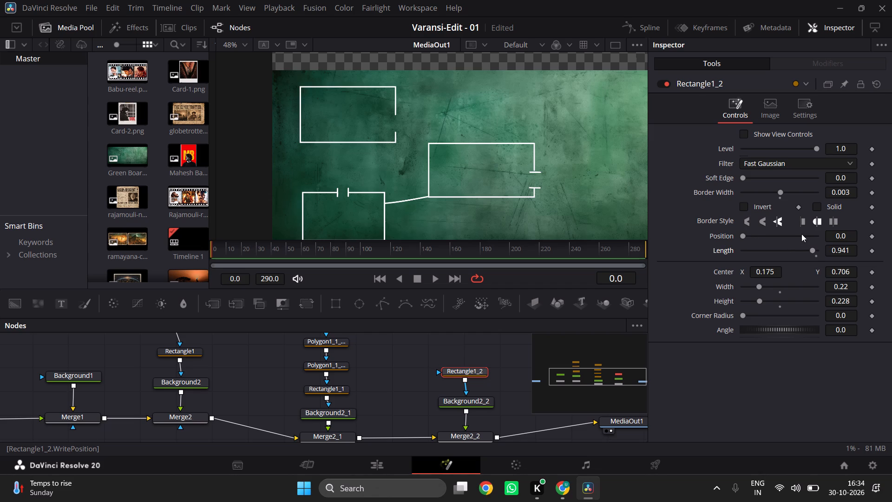
drag(740, 234, 752, 236)
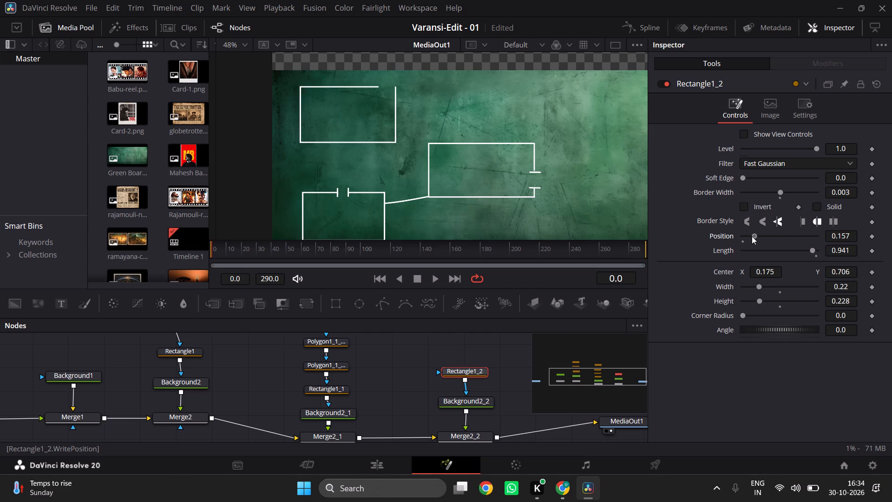
drag(752, 236, 780, 238)
drag(780, 238, 778, 238)
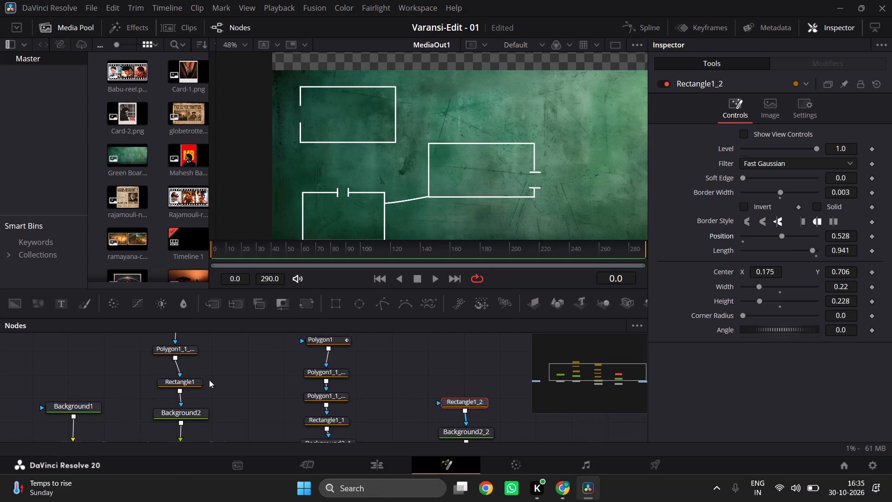
Copy Polygon1_1_2 and Polygon1_1_1_2, paste them above Rectangle1_2 and connect the lower copy's output to Rectangle1_2.
scroll(209, 380, up, 1)
drag(210, 410, 163, 372)
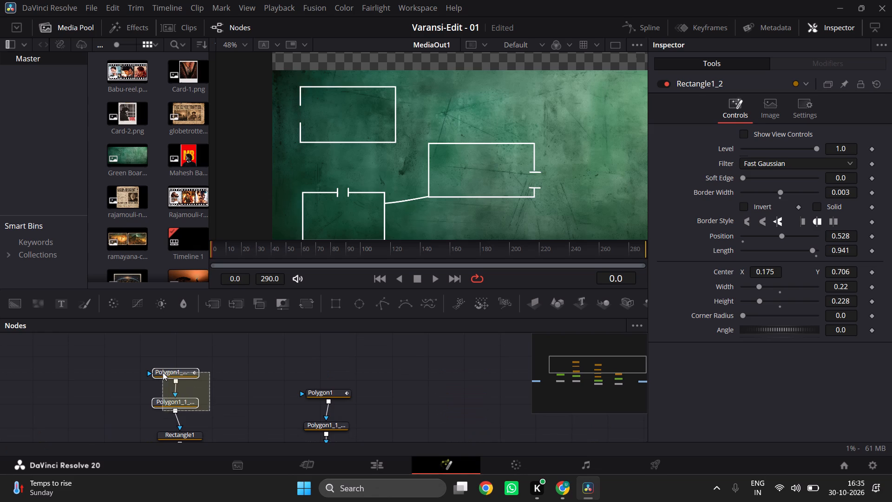
key(ctrl+c)
scroll(436, 395, down, 1)
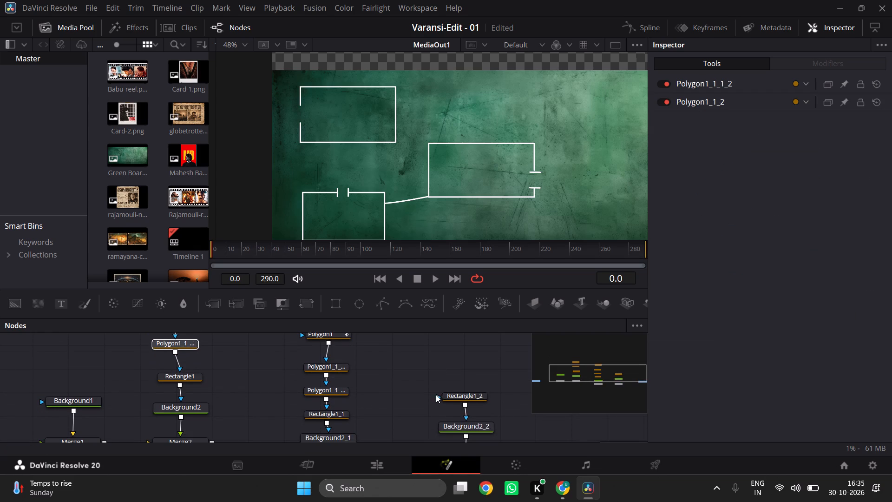
click(464, 369)
key(ctrl+v)
scroll(485, 376, up, 3)
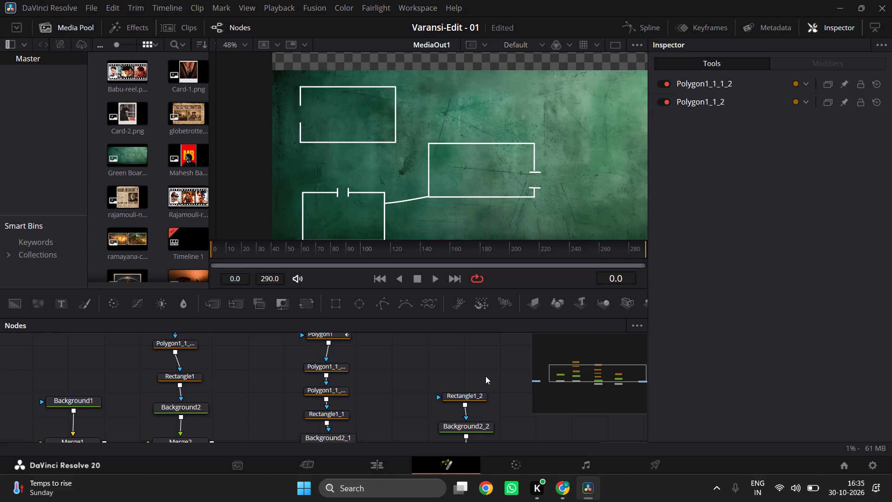
click(485, 376)
scroll(485, 376, up, 1)
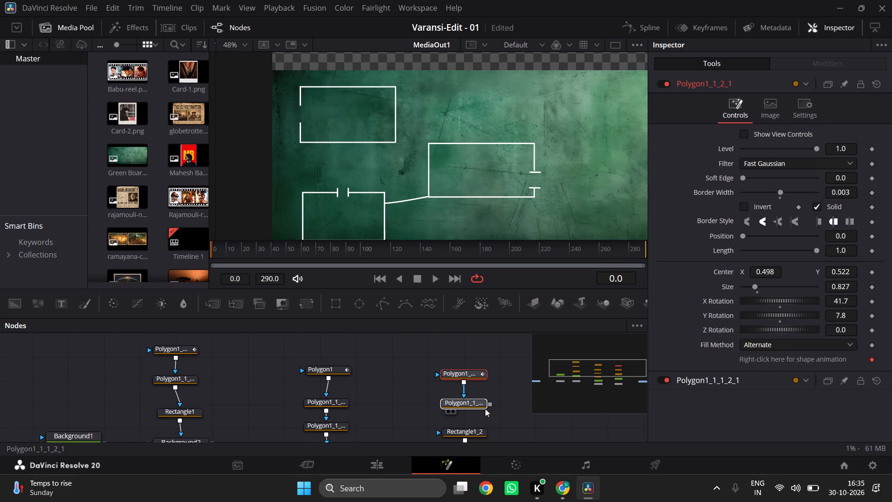
drag(490, 406, 437, 432)
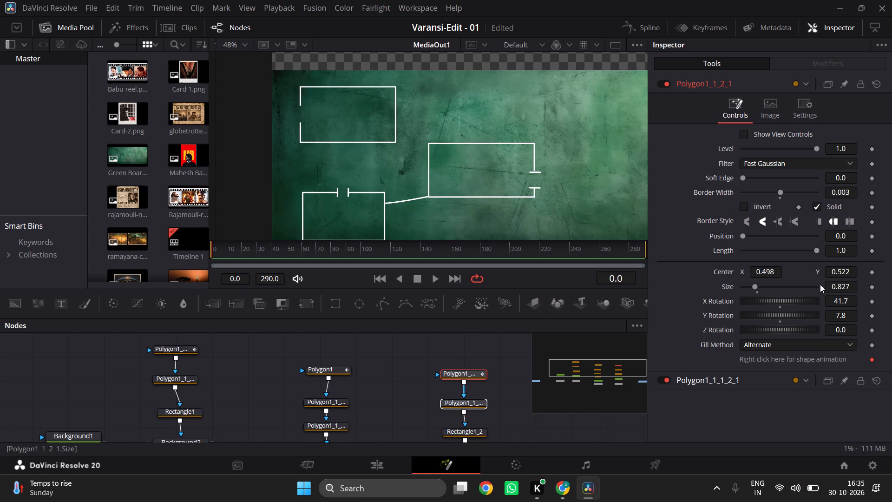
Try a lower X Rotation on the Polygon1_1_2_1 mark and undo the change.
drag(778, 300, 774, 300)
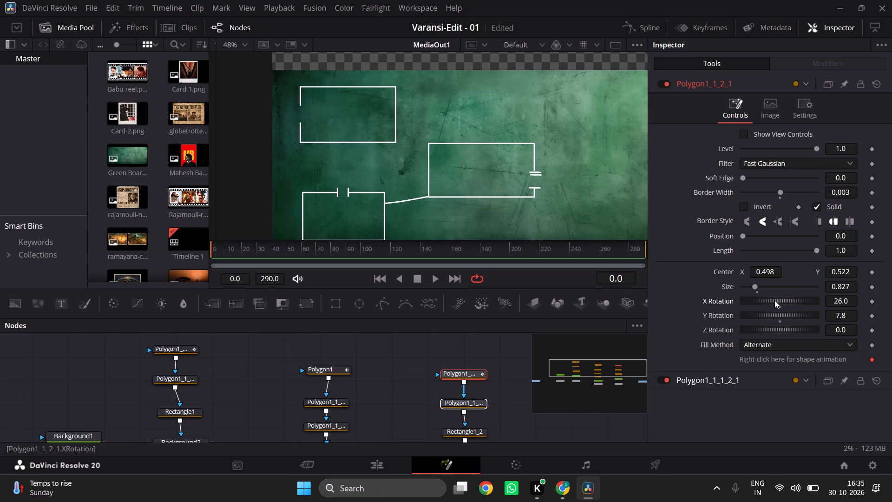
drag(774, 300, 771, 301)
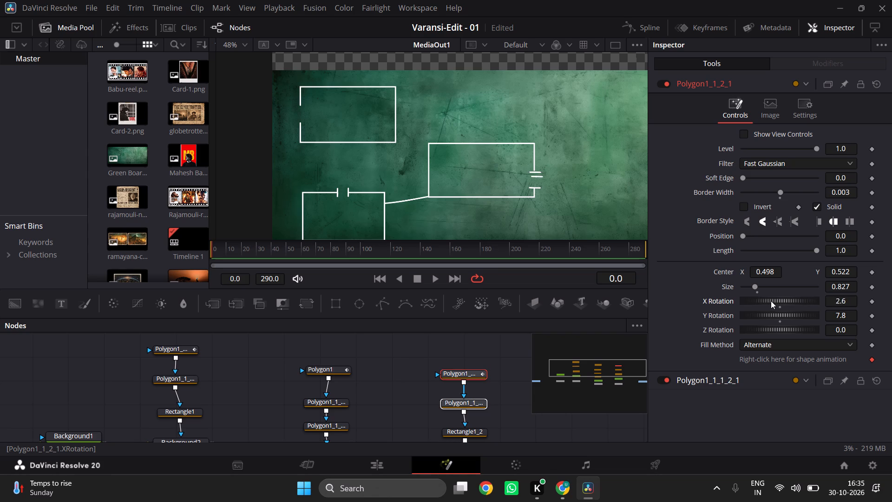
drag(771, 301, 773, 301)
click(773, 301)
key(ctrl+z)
Move the Polygon1_1_2_1 mark to the lower end of Rectangle1_2's gap by setting its center to X -0.045 and Y 0.726.
drag(772, 274, 604, 252)
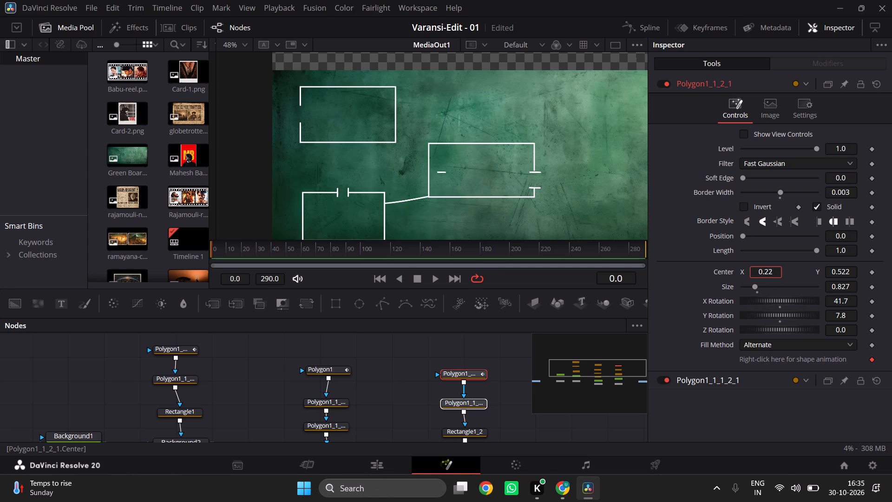
drag(604, 252, 502, 231)
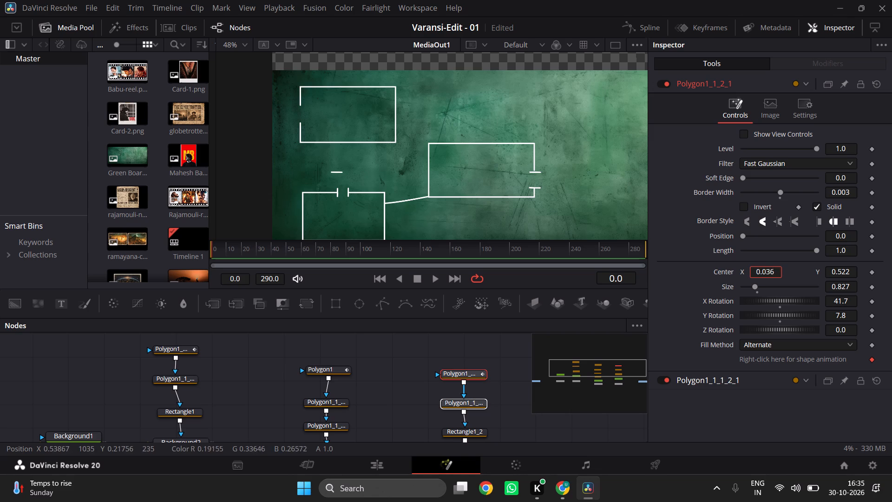
drag(502, 231, 466, 228)
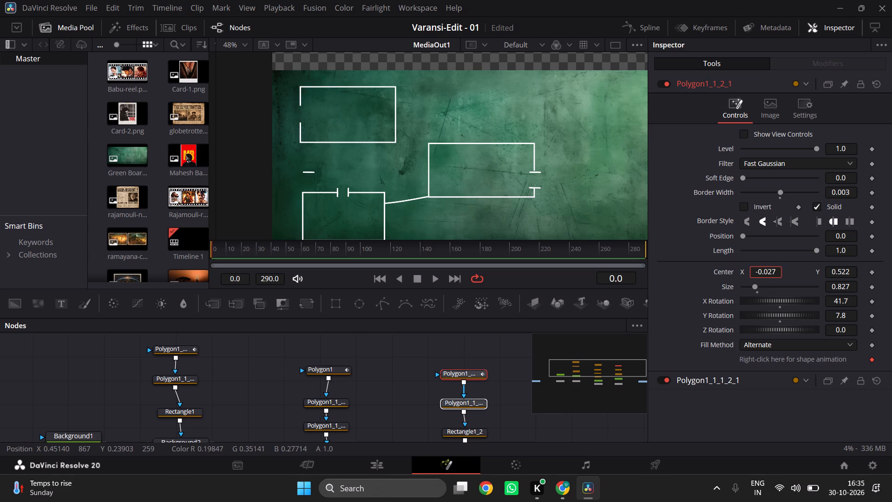
drag(466, 228, 456, 224)
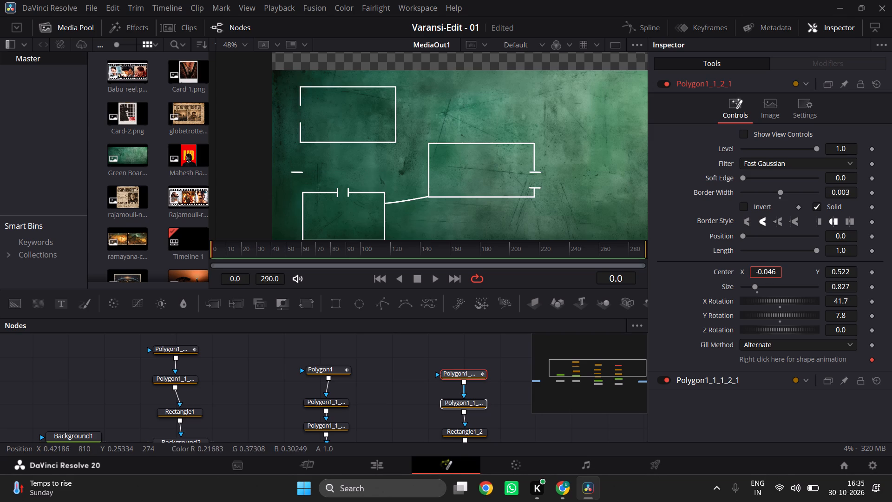
drag(456, 224, 457, 224)
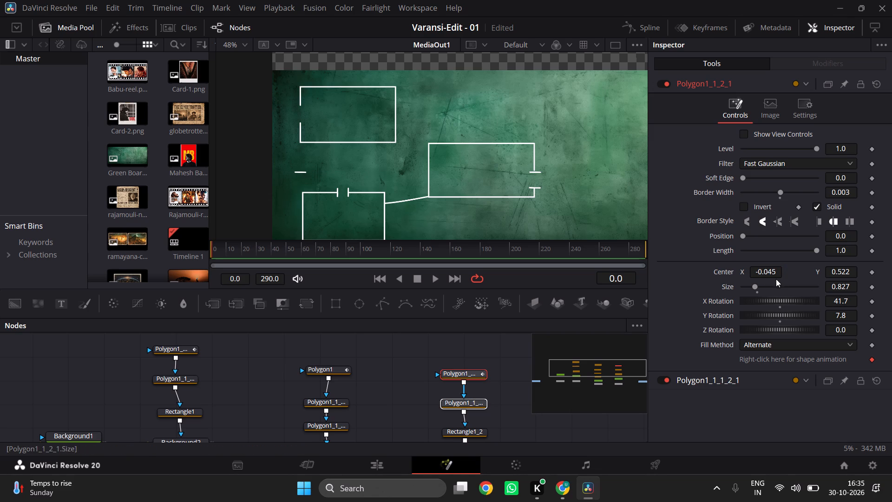
drag(840, 272, 851, 272)
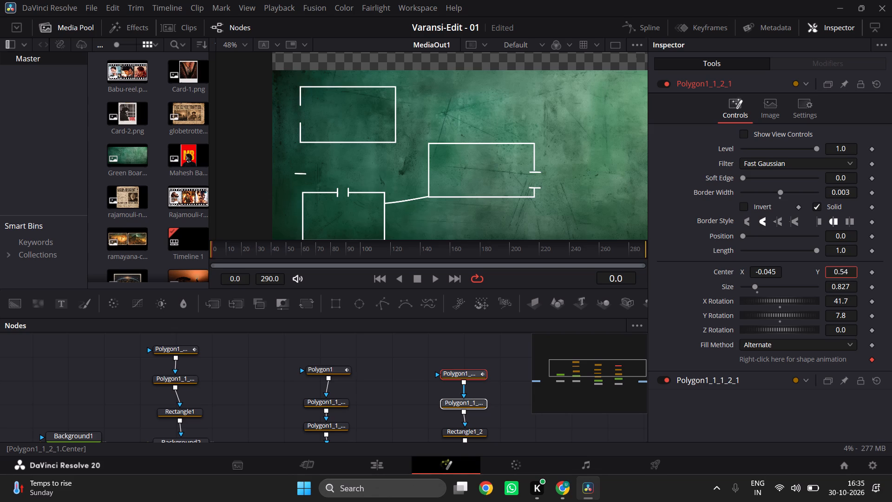
drag(851, 272, 480, 275)
drag(480, 275, 516, 276)
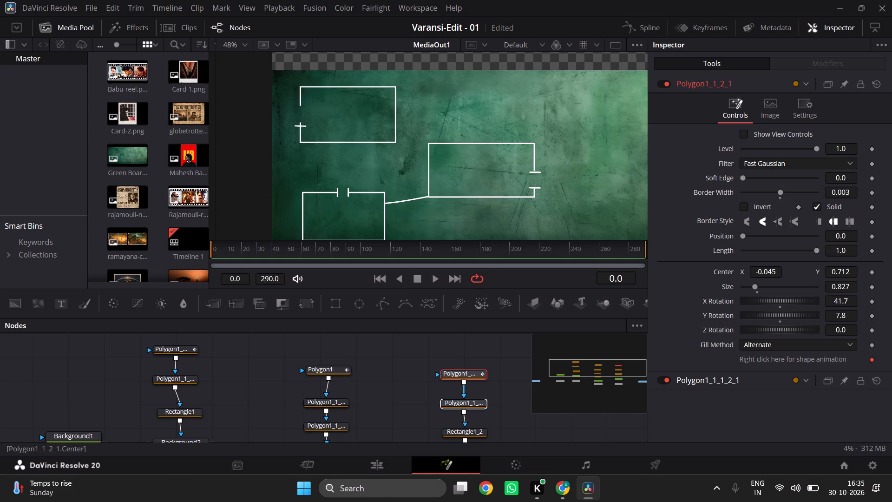
drag(830, 273, 838, 274)
drag(838, 274, 838, 274)
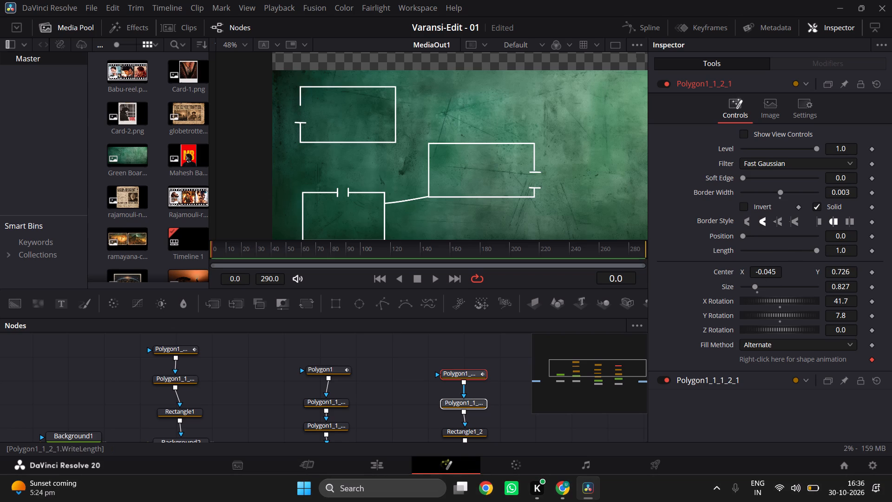
Move the Polygon1_1_1_2_1 mark to the upper end of Rectangle1_2's gap by setting its center to X -0.04 and Y 0.787.
click(473, 399)
click(476, 404)
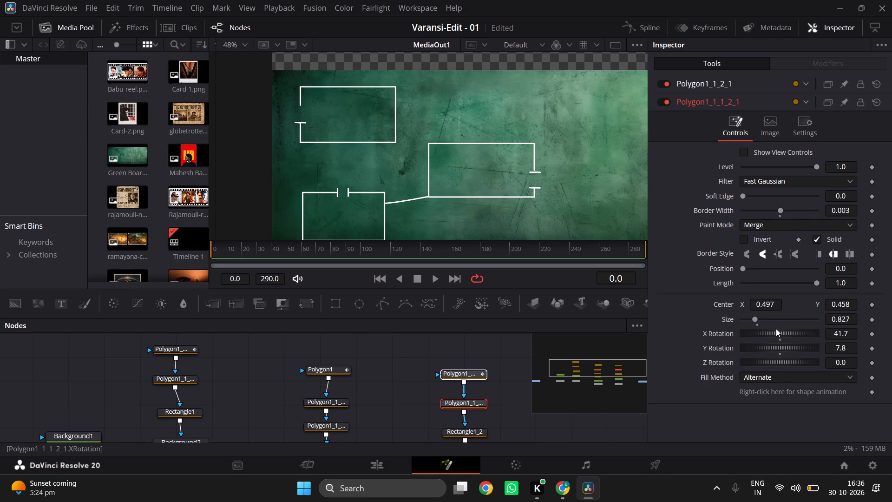
drag(779, 306, 656, 289)
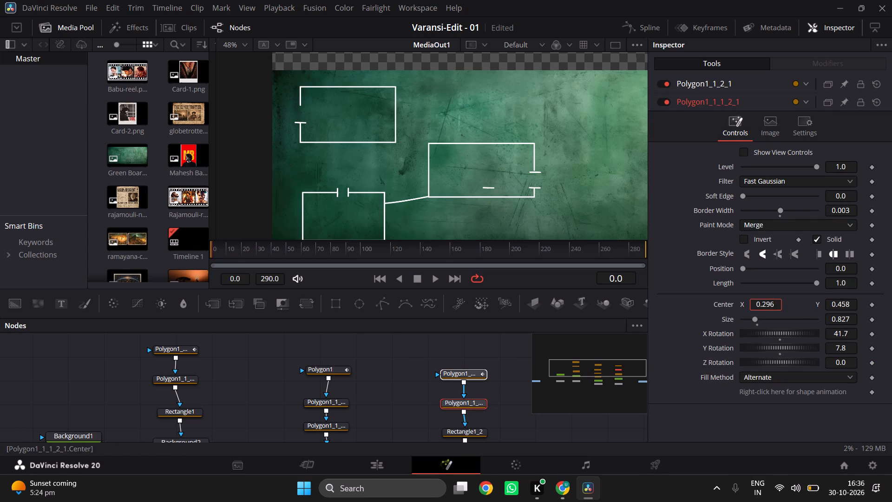
drag(656, 289, 488, 268)
drag(488, 268, 466, 267)
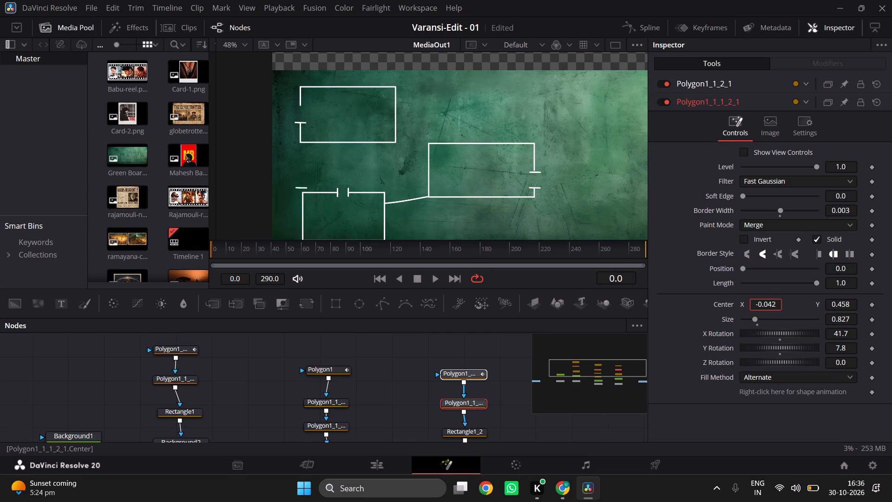
drag(466, 267, 467, 267)
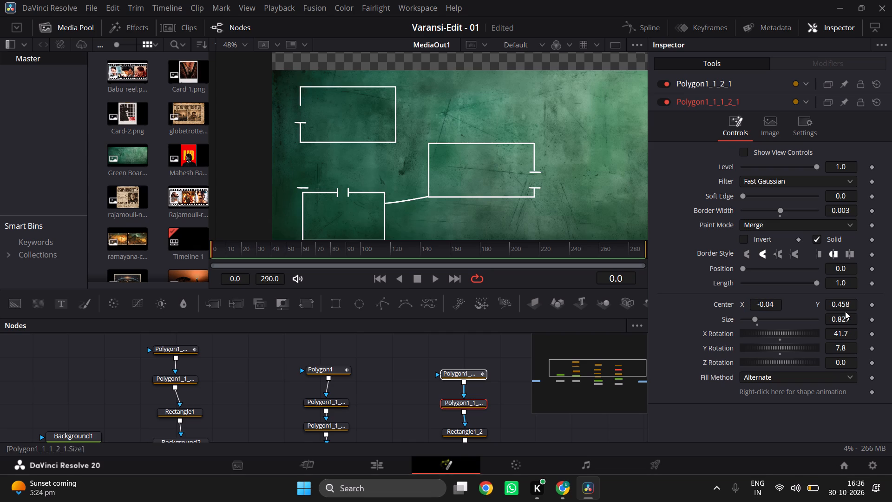
drag(846, 304, 867, 305)
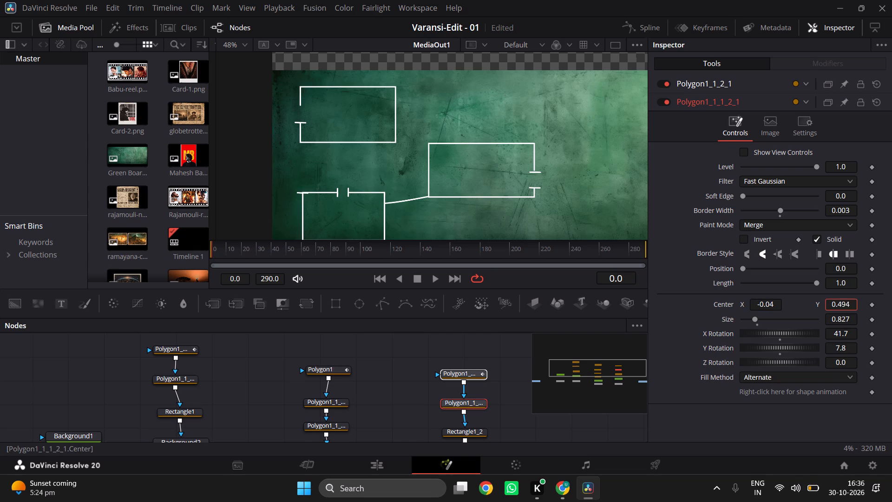
drag(867, 305, 536, 316)
drag(536, 316, 539, 316)
drag(832, 303, 853, 306)
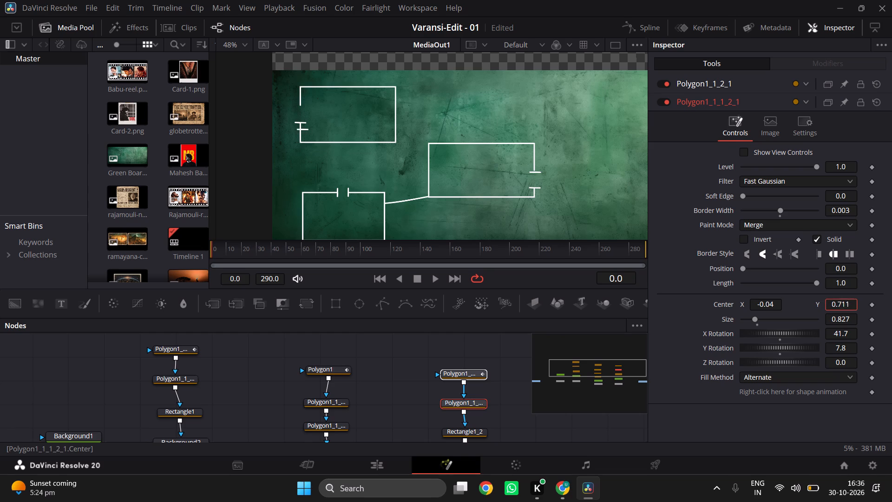
drag(853, 306, 447, 307)
drag(447, 307, 456, 308)
drag(456, 308, 461, 308)
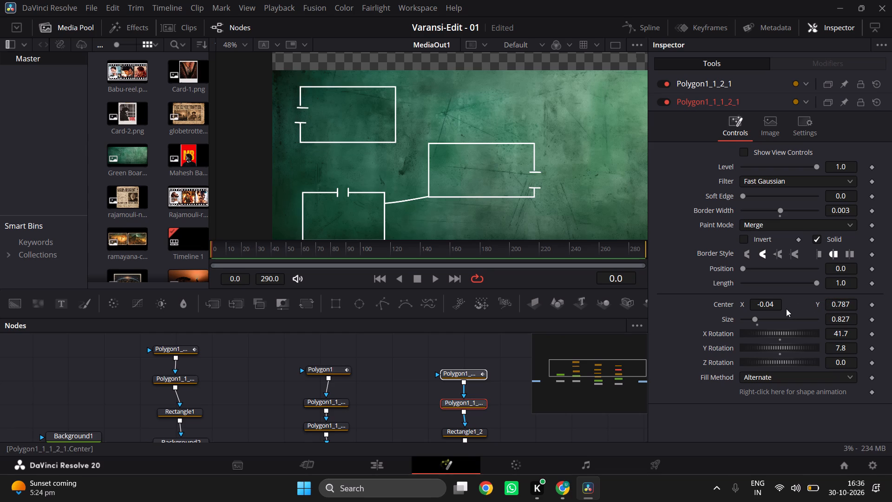
Fine-tune the Polygon1_1_1_2_1 mark's center to X -0.045 and Y 0.792 so it lines up with the other mark.
click(776, 304)
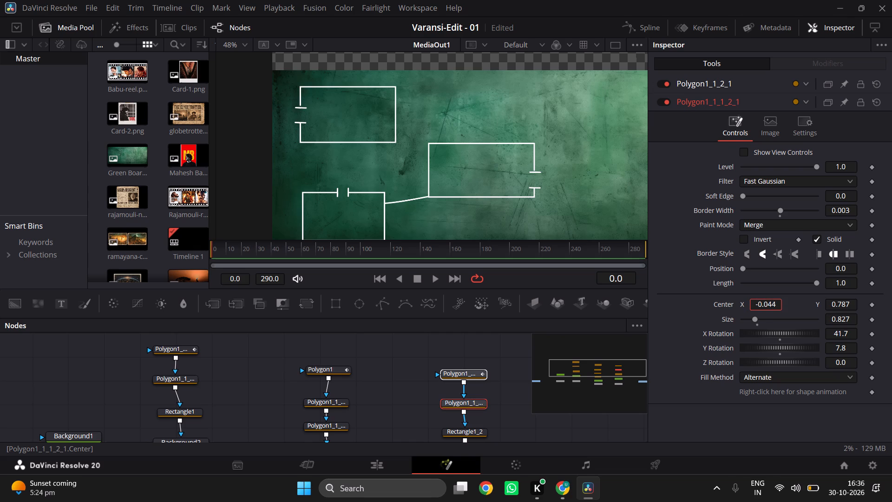
click(774, 305)
key(BackSpace)
key(5)
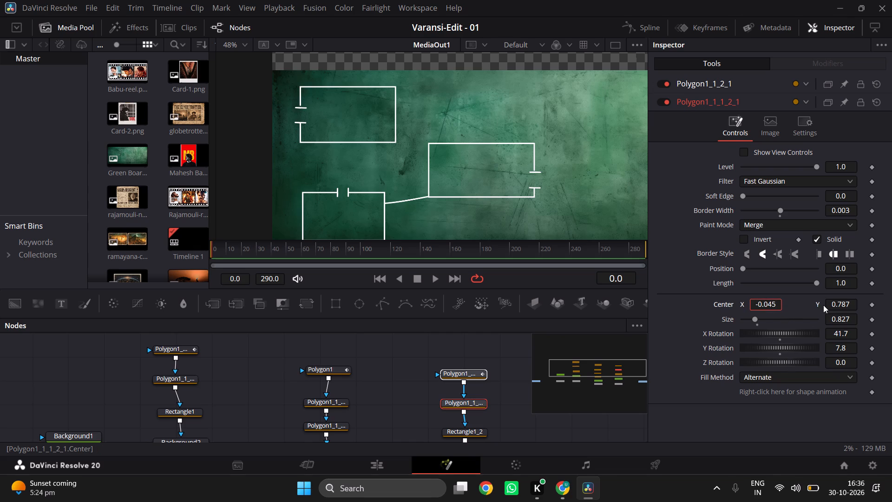
click(801, 304)
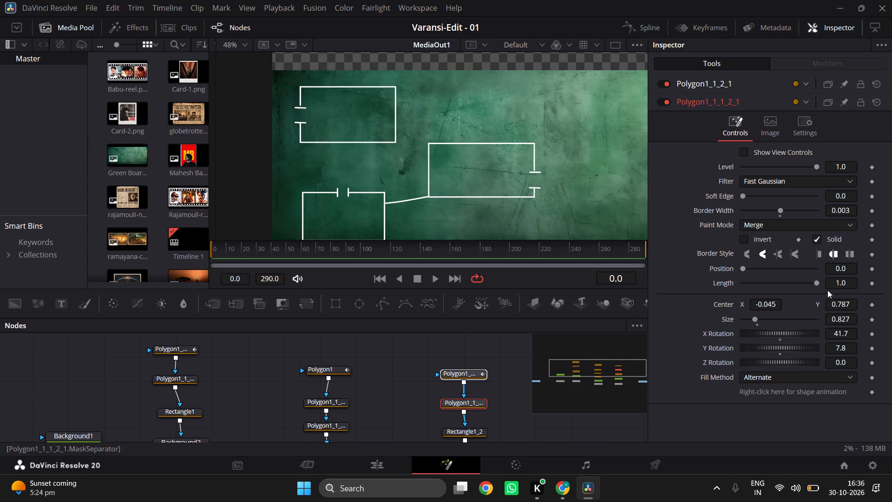
click(846, 305)
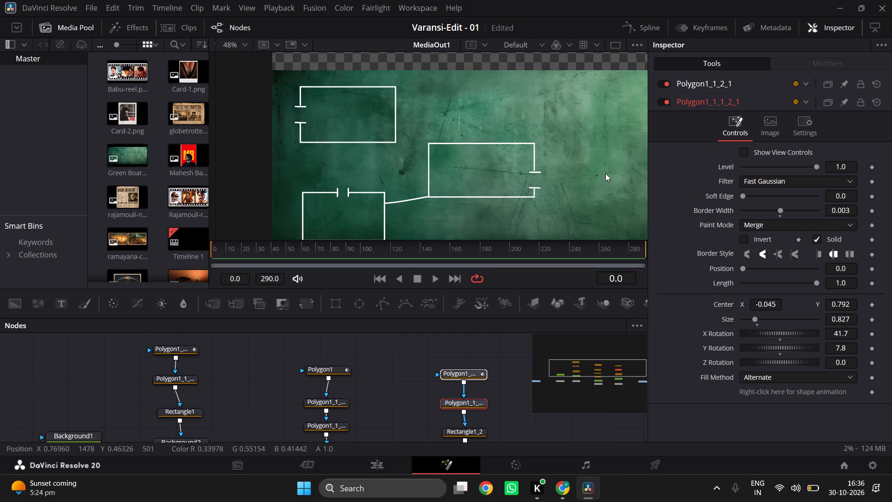
Compare with the tutorial layout in Chrome, and lower Rectangle1_2 on the board by setting its center Y to 0.677.
key(alt+Tab)
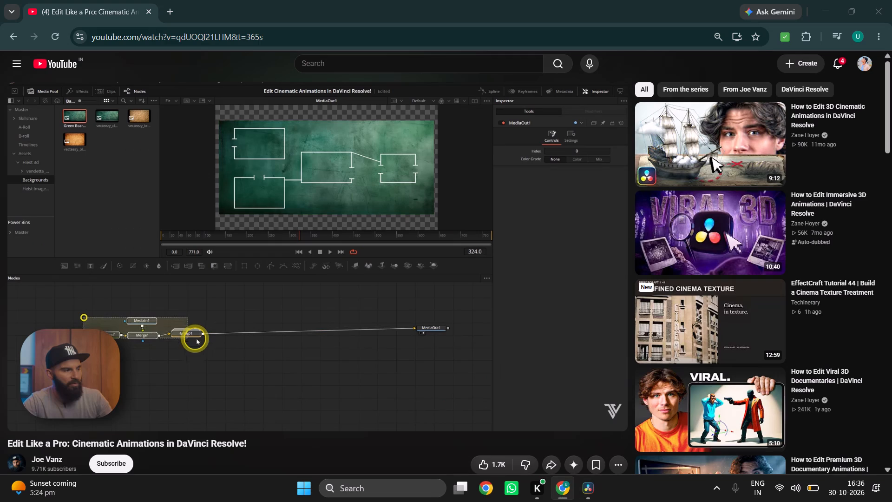
key(alt+Tab)
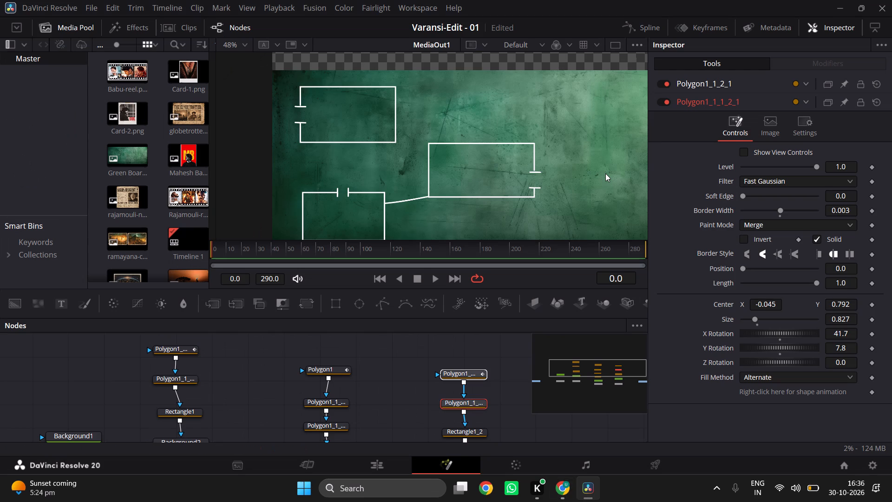
key(alt+Tab)
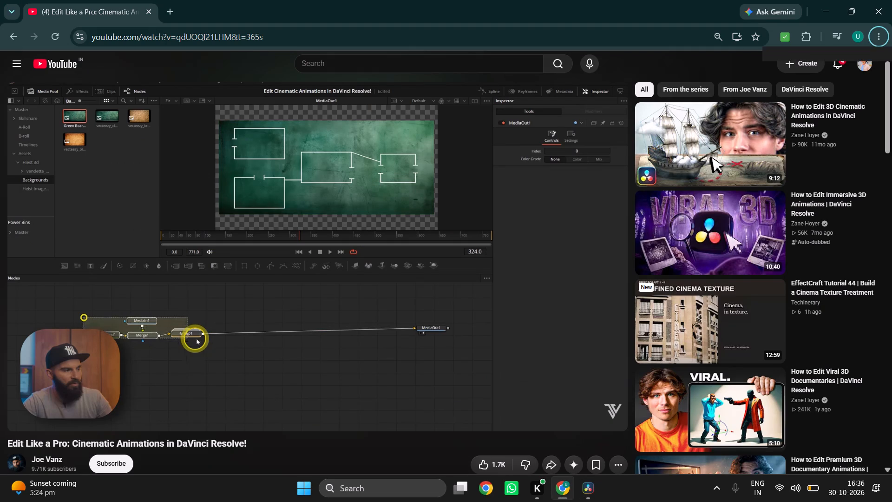
key(alt+Tab)
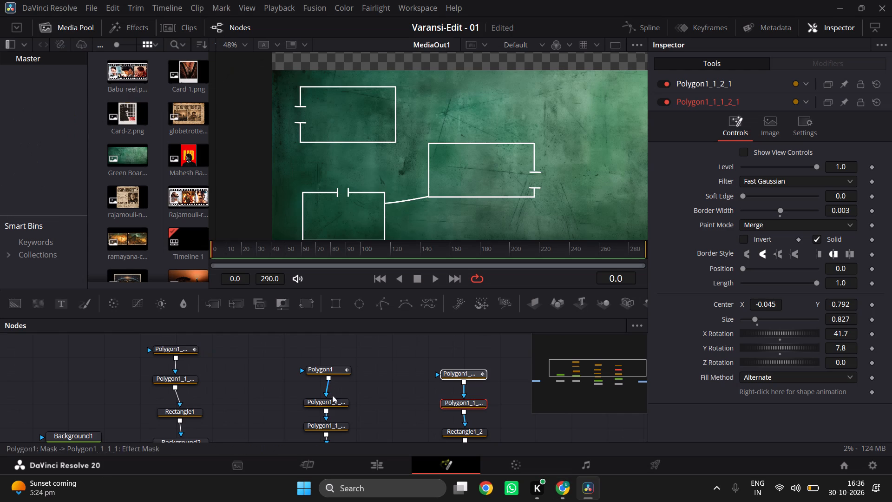
scroll(455, 363, down, 1)
click(471, 372)
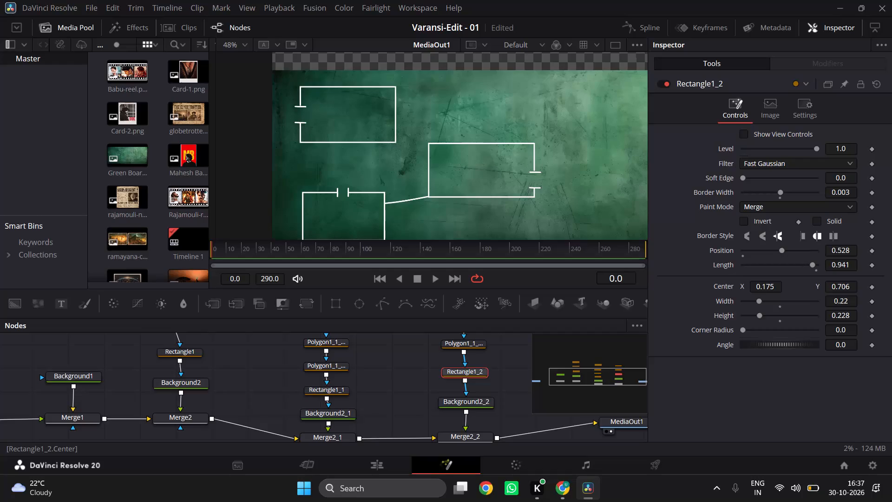
drag(842, 285, 822, 288)
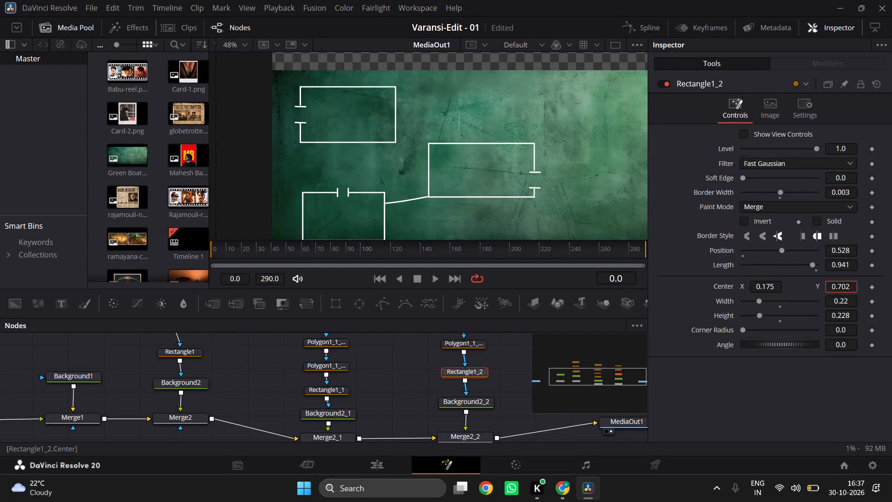
drag(822, 288, 814, 288)
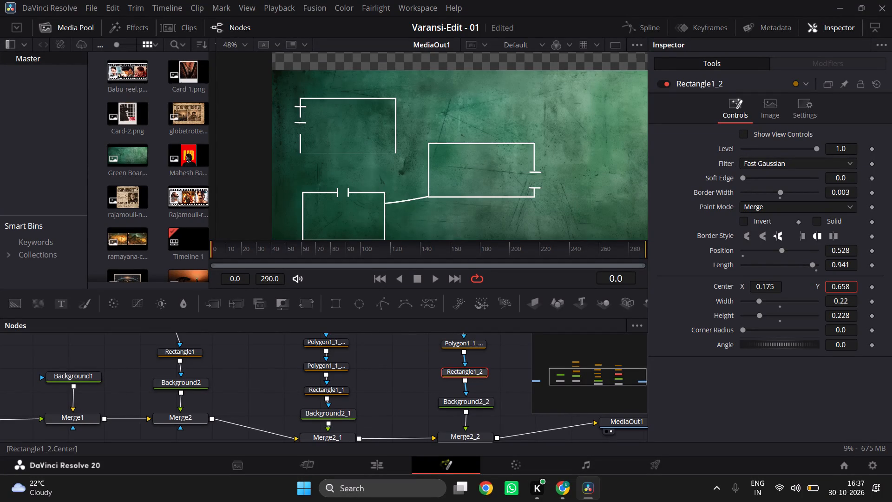
drag(814, 288, 820, 289)
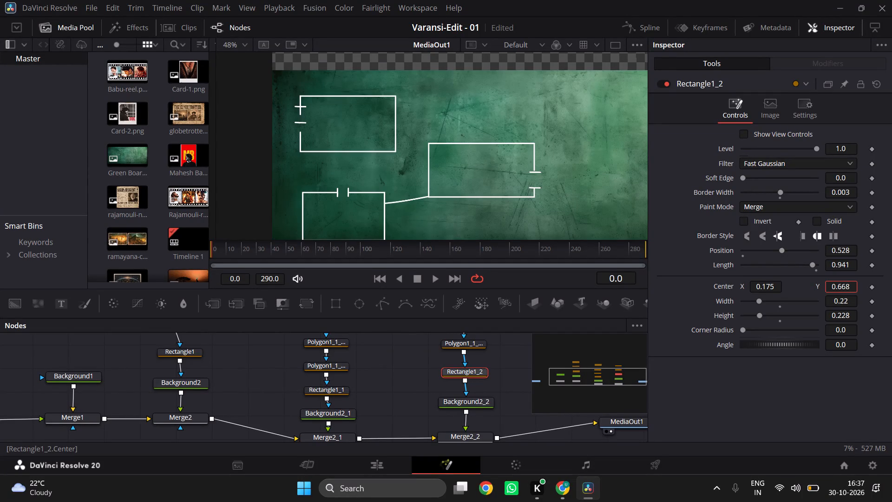
drag(820, 289, 825, 289)
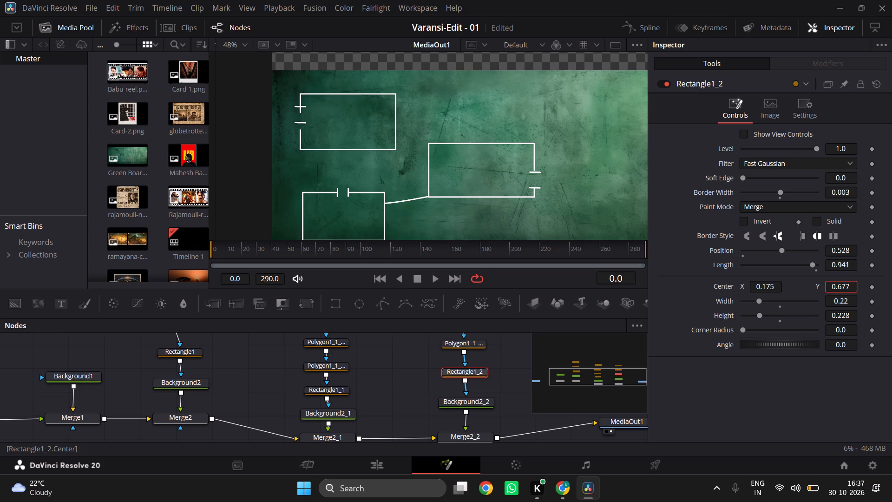
Recheck the tutorial layout in Chrome, and raise Rectangle1_1 on the board by setting its center Y to 0.315.
key(alt+Tab)
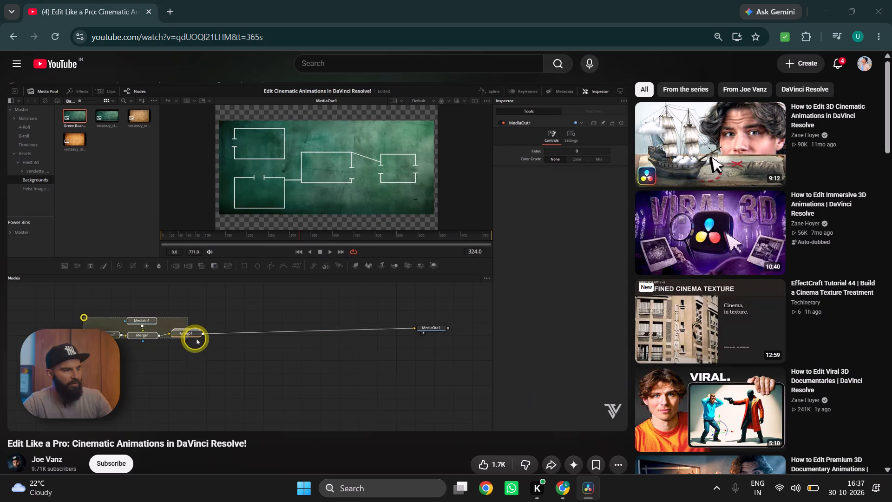
key(alt+Tab)
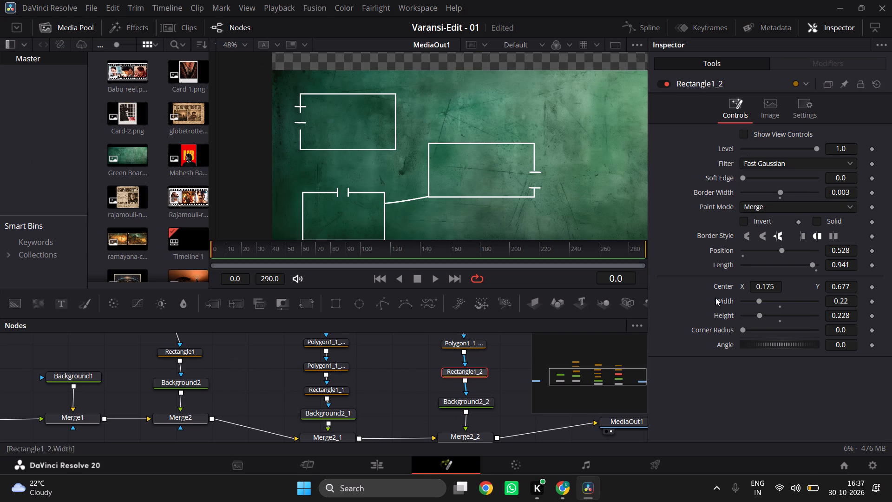
scroll(411, 392, down, 1)
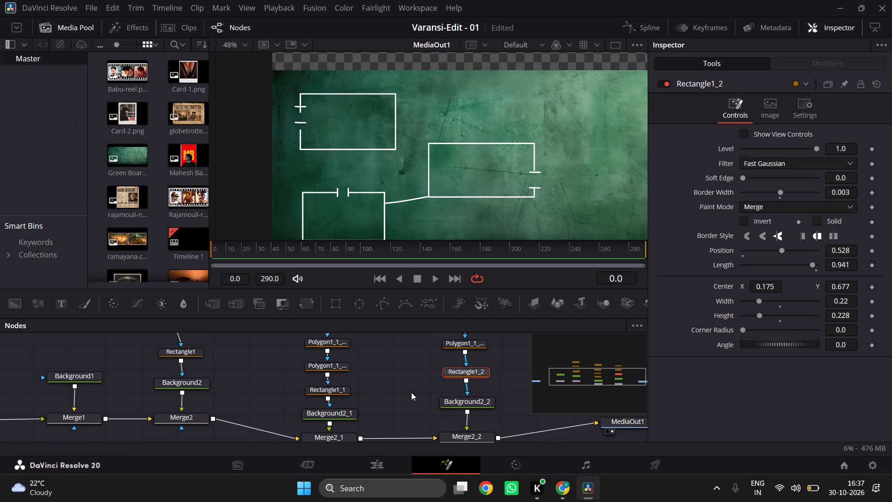
scroll(411, 392, down, 1)
scroll(411, 392, up, 1)
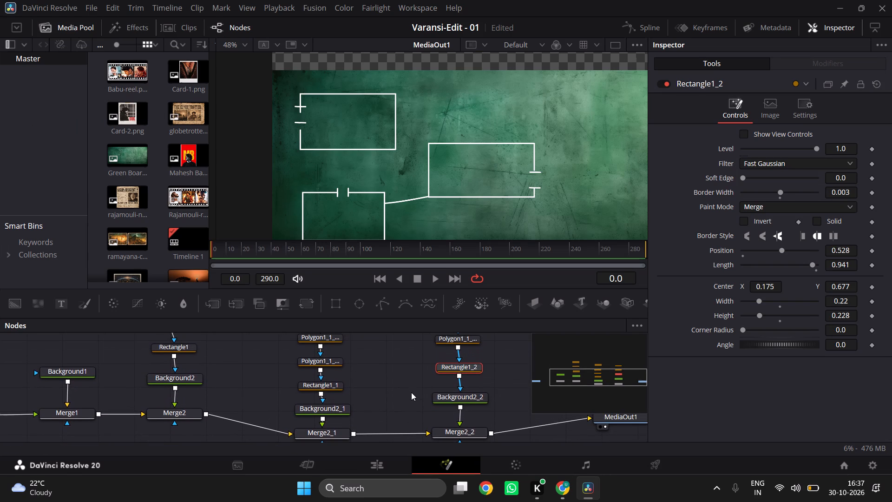
click(327, 386)
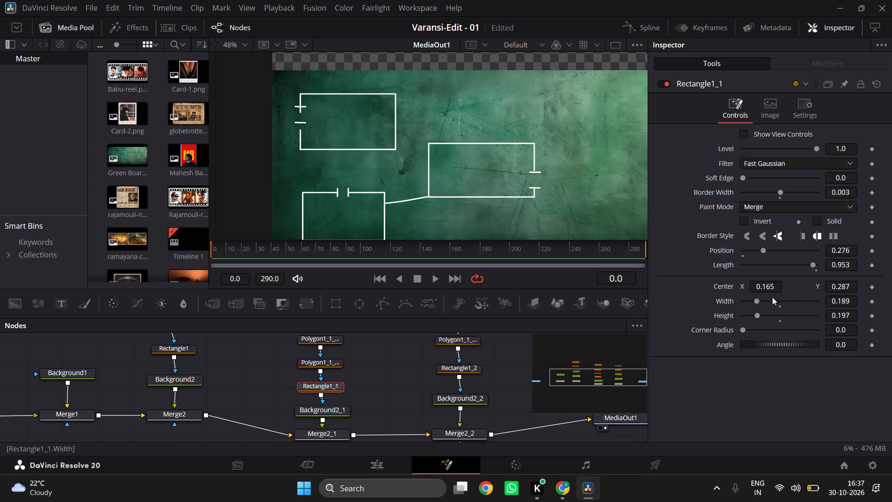
drag(846, 286, 838, 287)
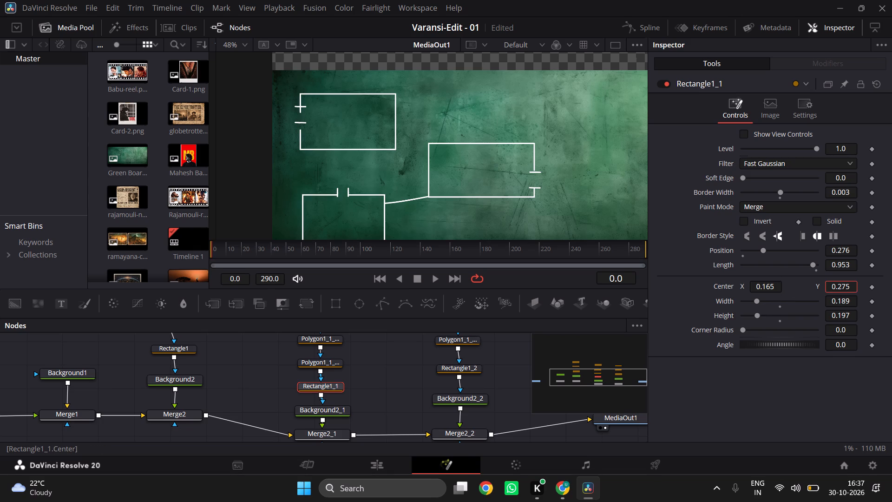
drag(838, 287, 862, 291)
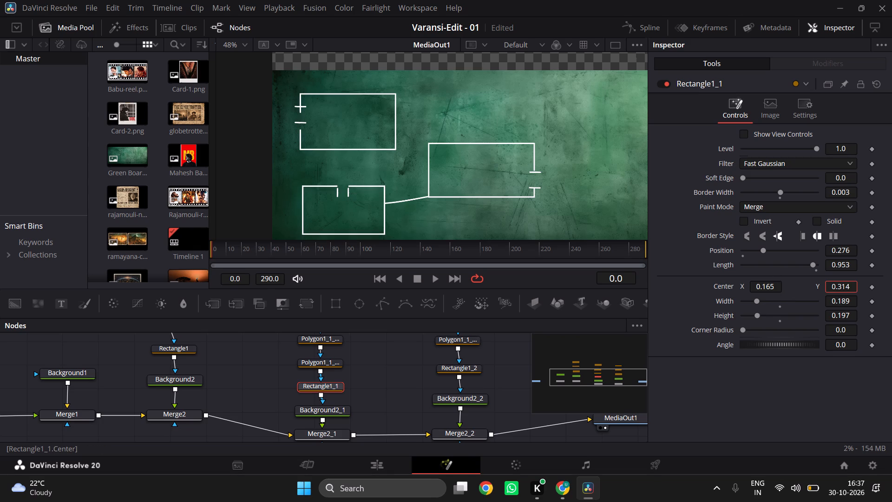
drag(862, 291, 866, 293)
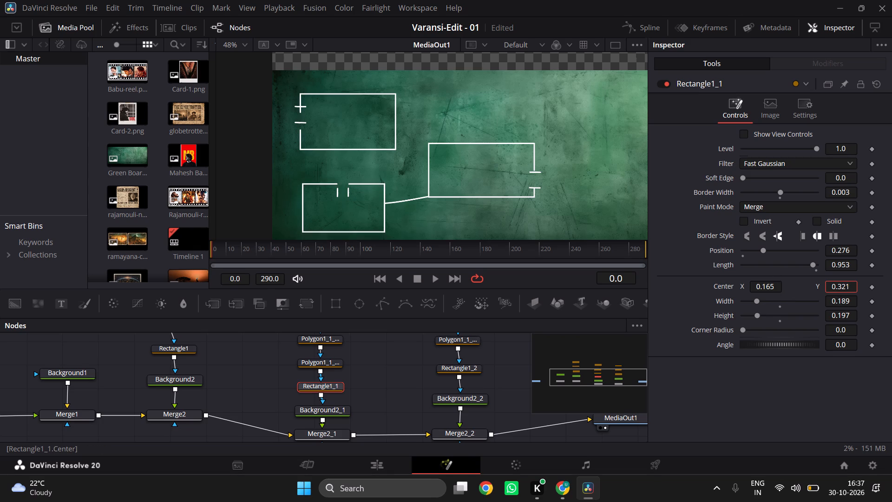
drag(866, 293, 862, 294)
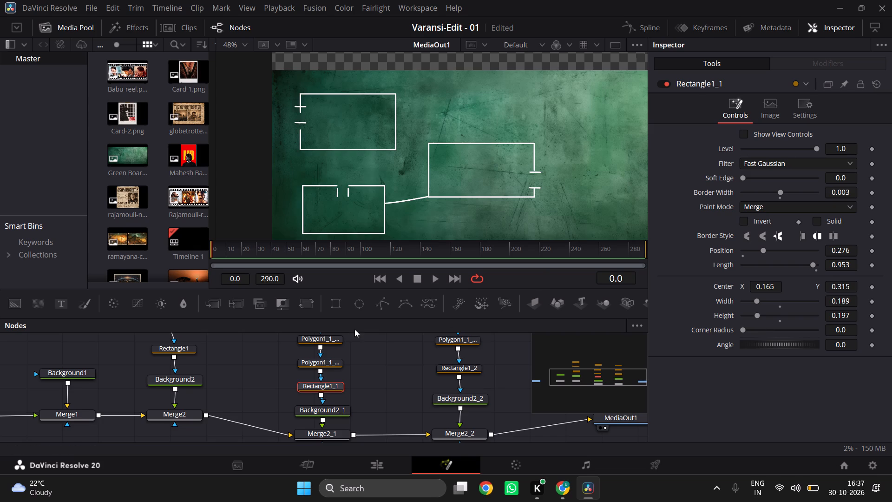
Raise the Polygon1_1_1_1_1 mark to the right end of Rectangle1_1's top gap by setting its center Y to 0.256.
click(311, 362)
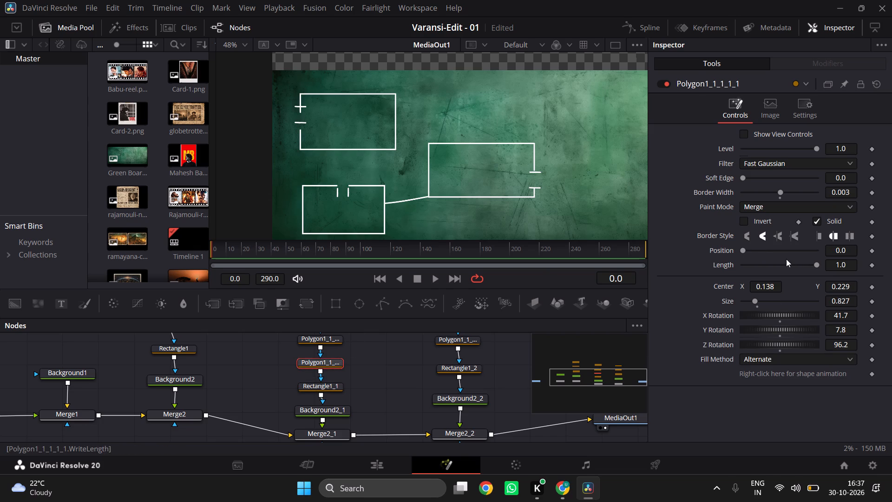
drag(842, 291, 838, 291)
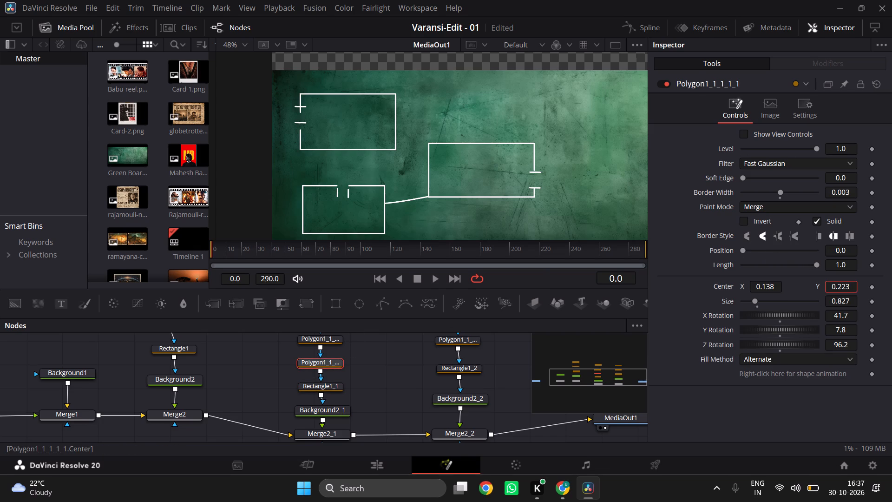
drag(838, 291, 853, 290)
drag(853, 290, 858, 291)
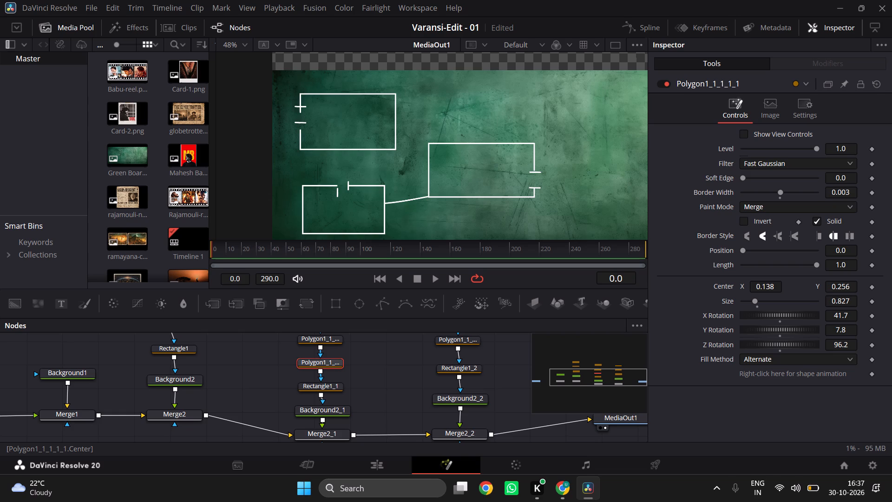
Raise the Polygon1_1_1_1 mark to the left end of Rectangle1_1's top gap by setting its center Y to 0.255.
click(324, 341)
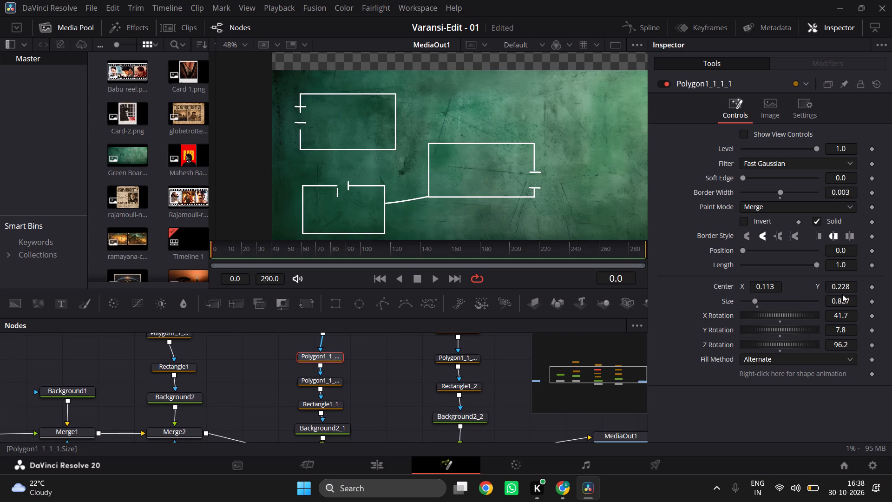
drag(839, 290, 849, 290)
drag(849, 290, 853, 291)
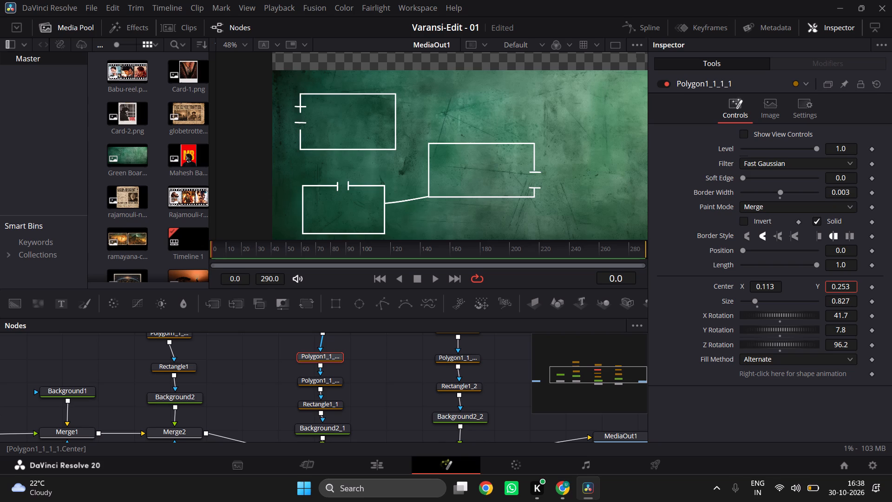
drag(853, 291, 854, 291)
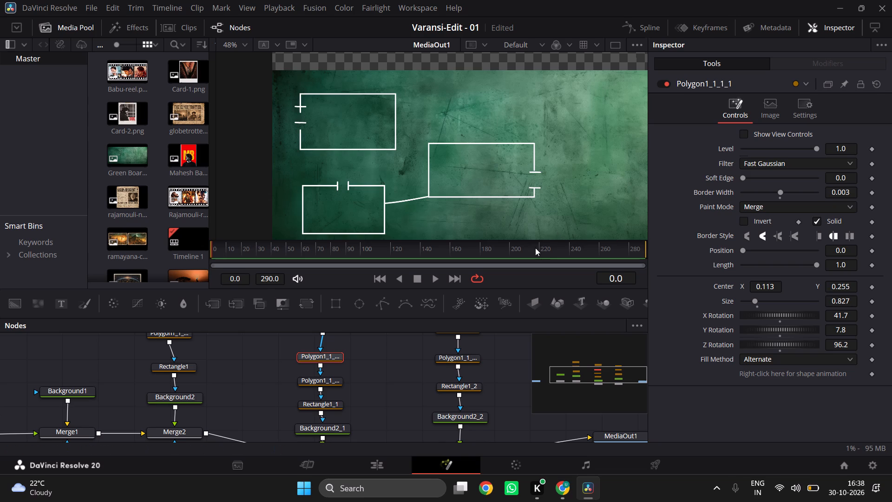
Reposition the Polygon1 connector line between the lower-left and middle rectangles by setting its center to X 0.482 and Y 0.584.
scroll(394, 355, up, 1)
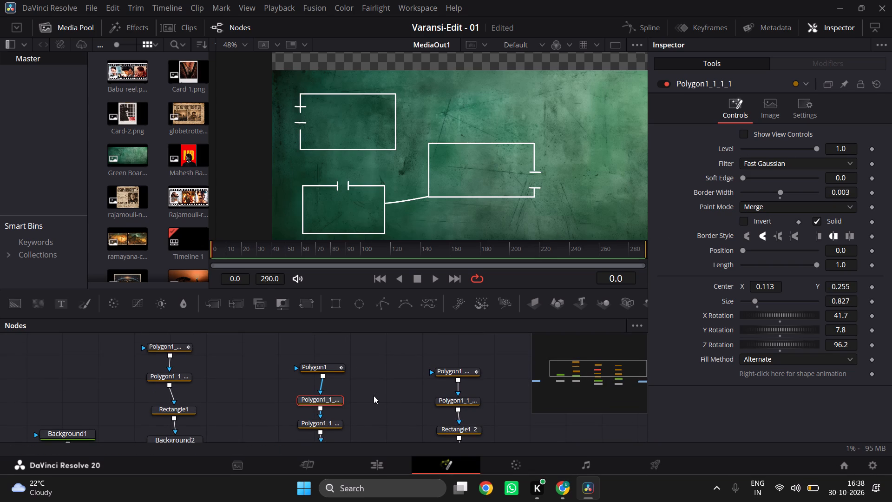
right_click(374, 396)
click(336, 363)
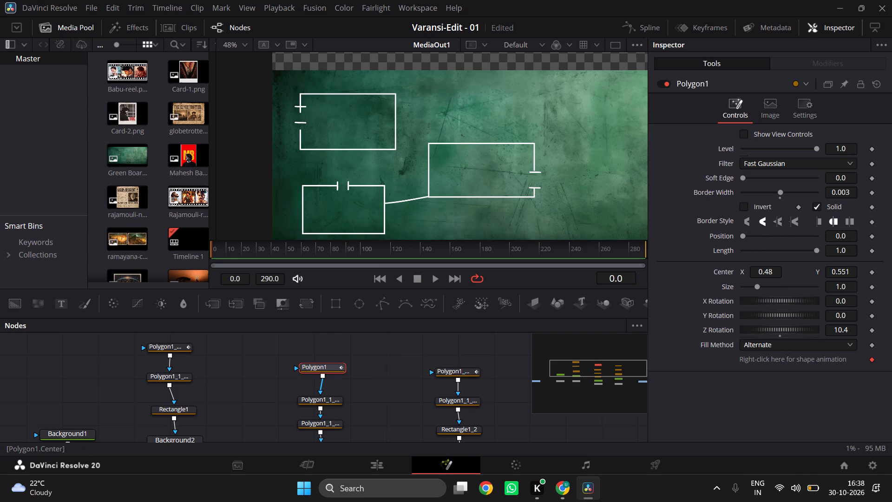
drag(766, 272, 756, 271)
drag(772, 273, 784, 272)
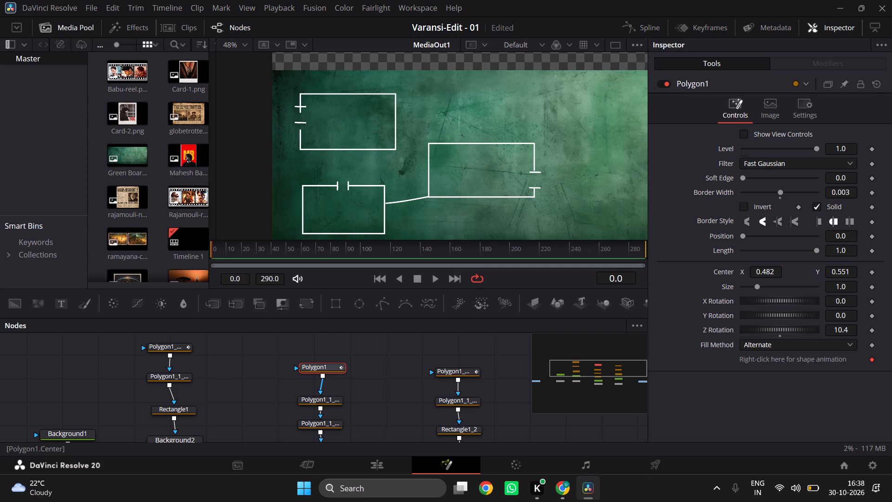
drag(846, 271, 820, 270)
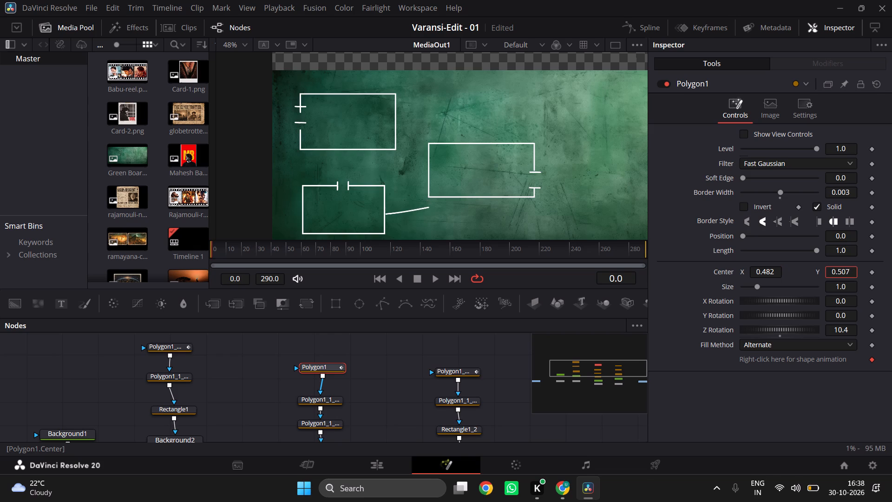
drag(820, 270, 854, 275)
drag(854, 275, 865, 277)
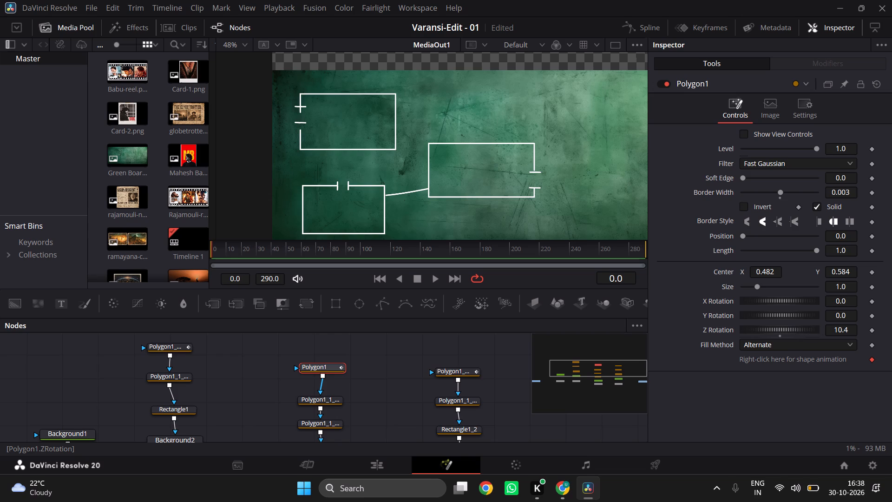
Level the Polygon1 connector line by setting its Z Rotation to 0.
click(846, 330)
key(ctrl+a)
key(BackSpace)
key(0)
key(Return)
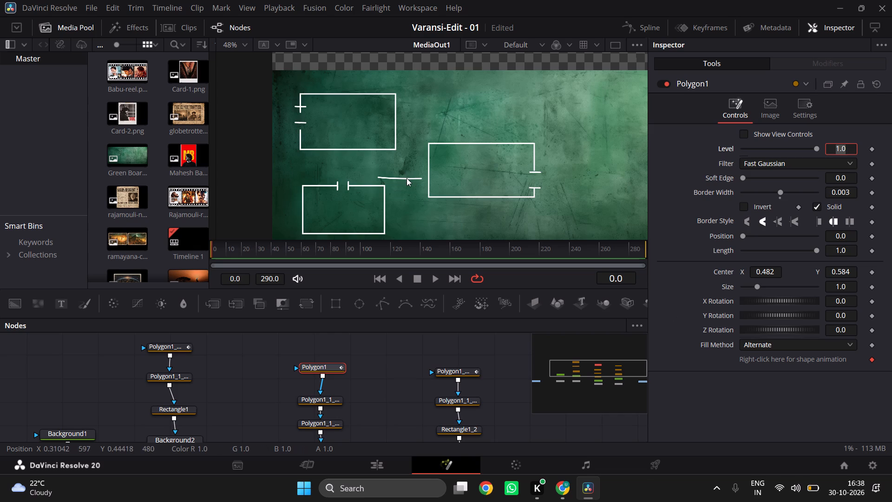
Delete the Polygon1 node that draws the connector line between the lower-left and middle rectangles.
click(407, 178)
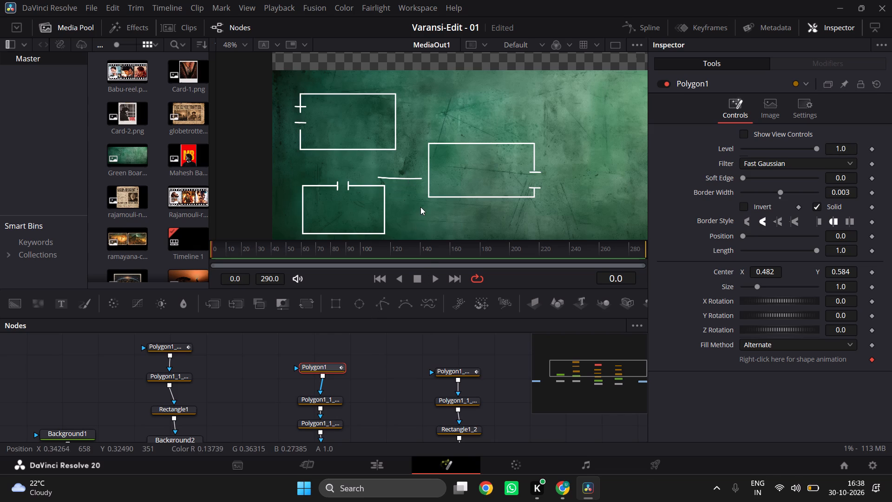
click(316, 370)
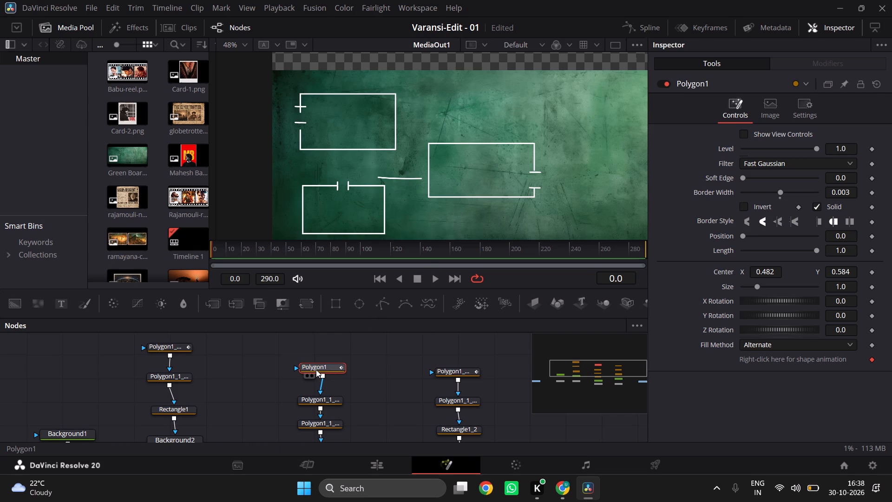
key(Delete)
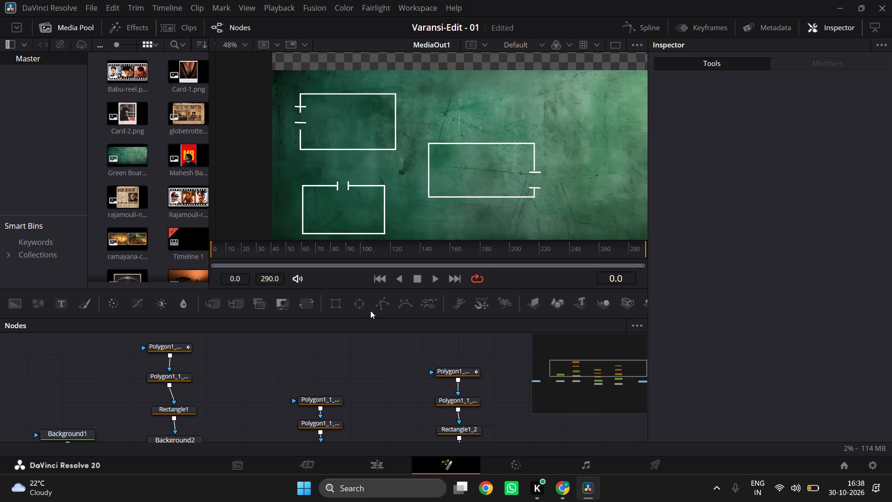
Add a new Polygon mask node above the middle node chain and connect it to the chain's top polygon node.
drag(387, 304, 320, 376)
drag(320, 376, 321, 372)
drag(347, 373, 293, 400)
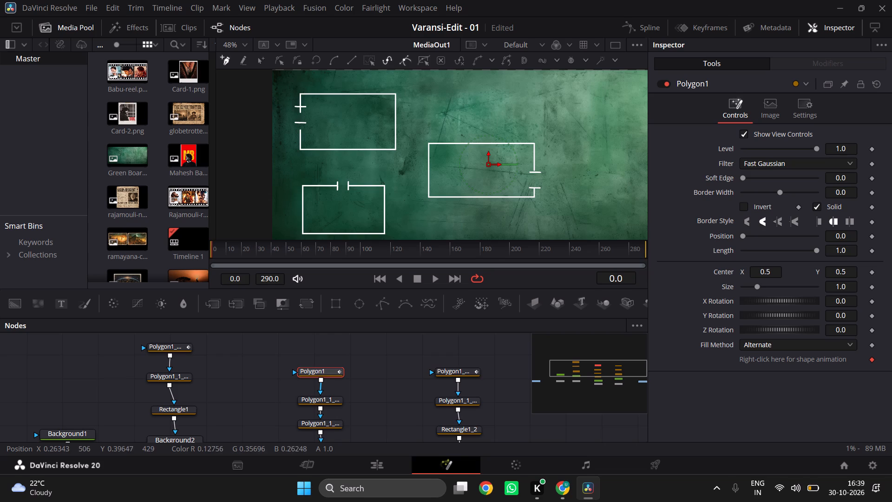
Draw a two-point connector path from the lower-left rectangle's right edge to the middle rectangle's lower-left corner.
drag(387, 193, 387, 193)
drag(387, 193, 425, 193)
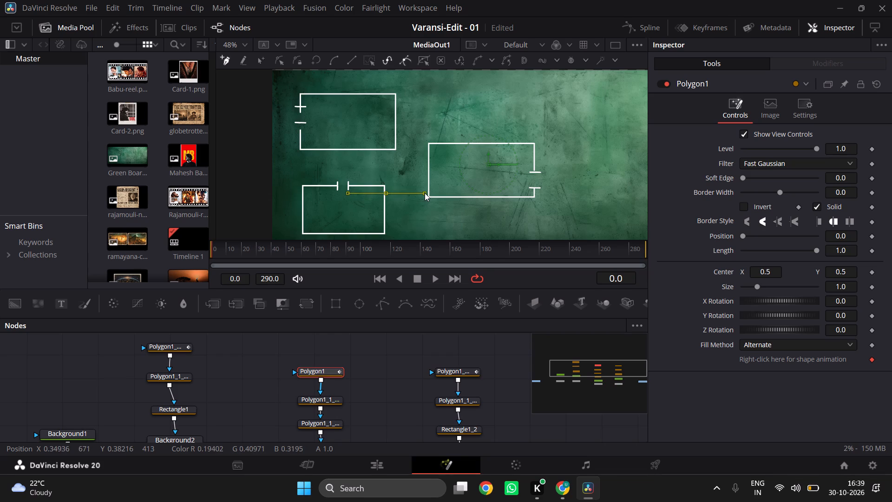
drag(425, 193, 430, 193)
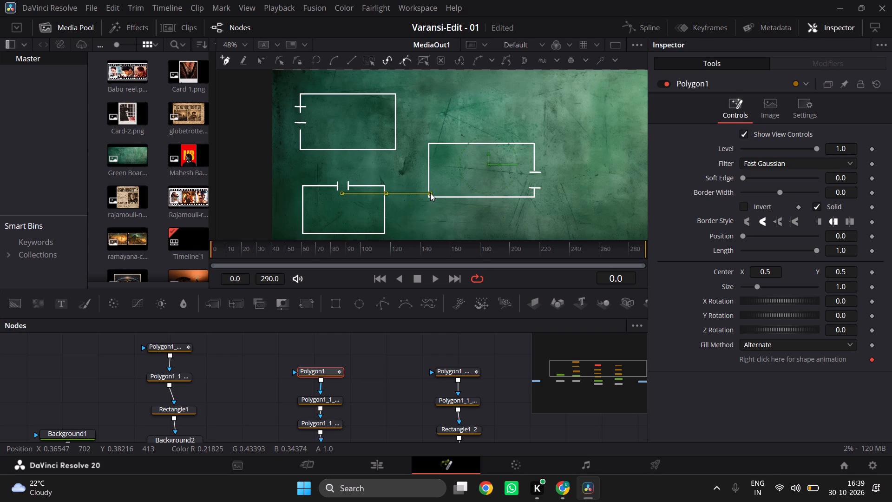
drag(430, 193, 431, 194)
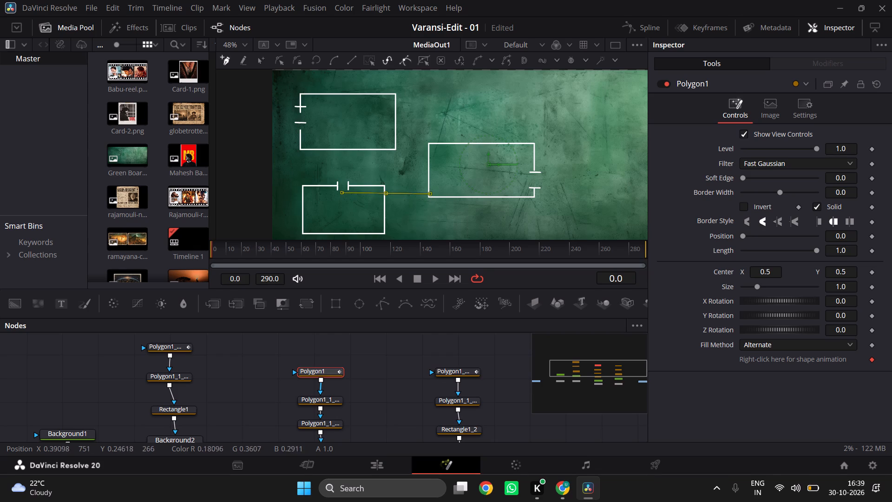
click(427, 197)
click(427, 197)
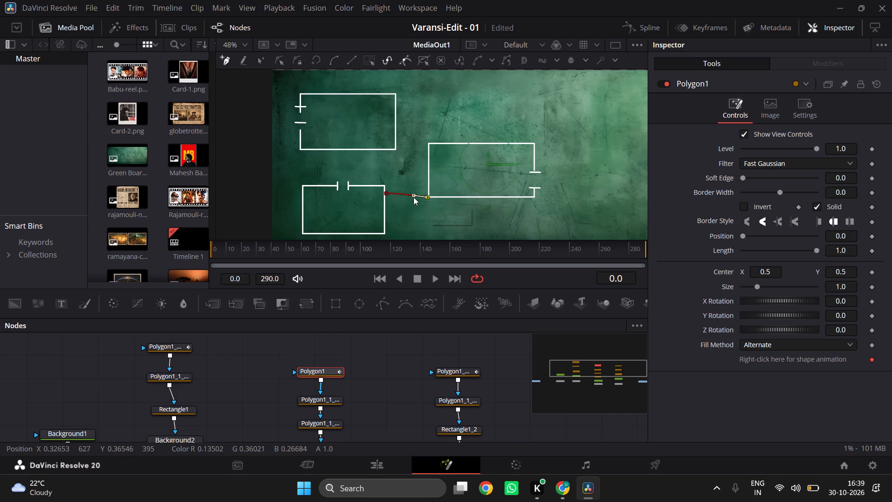
drag(413, 197, 425, 194)
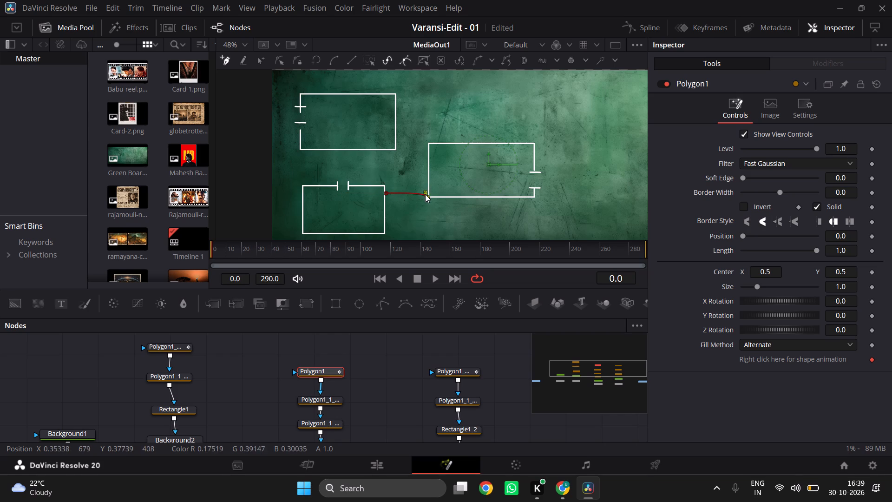
drag(425, 194, 432, 202)
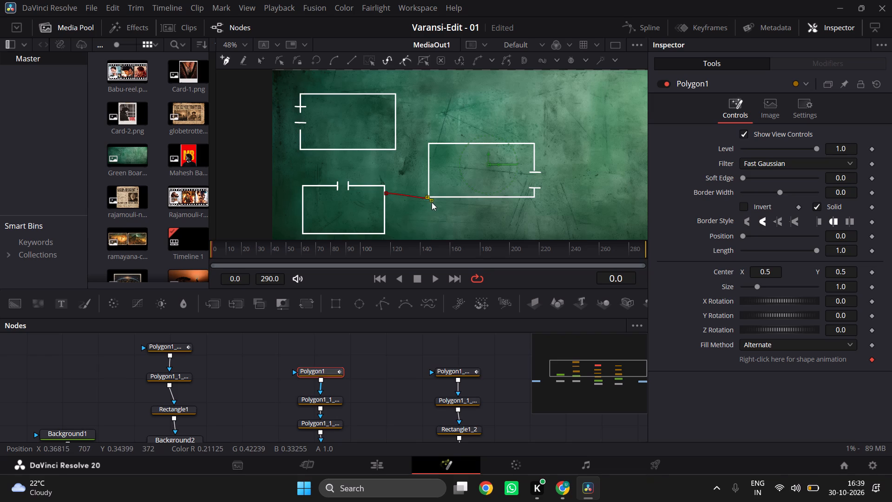
drag(432, 202, 432, 202)
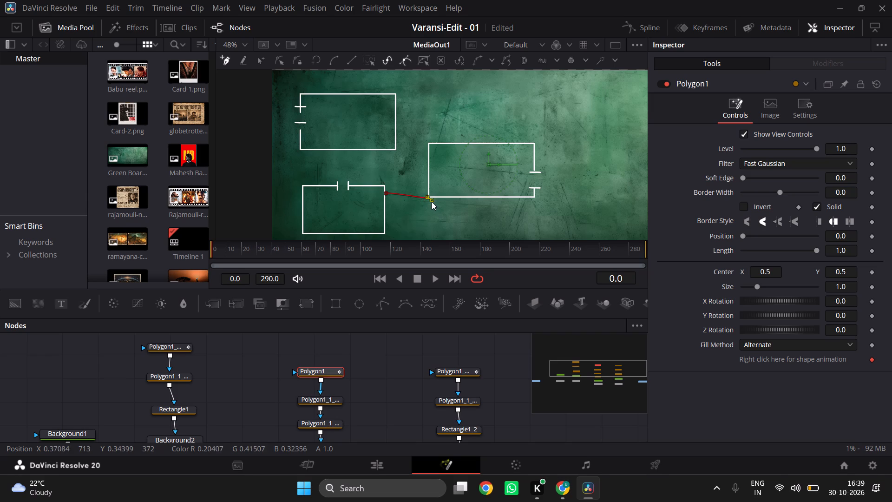
drag(432, 202, 431, 198)
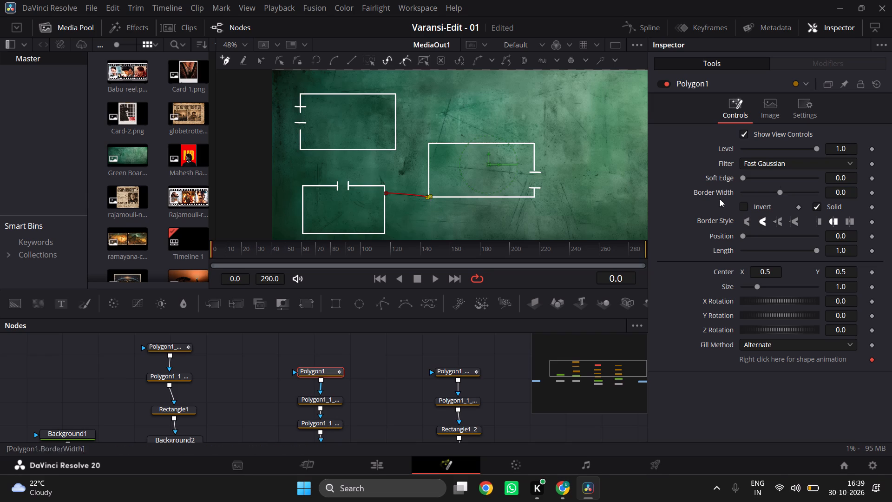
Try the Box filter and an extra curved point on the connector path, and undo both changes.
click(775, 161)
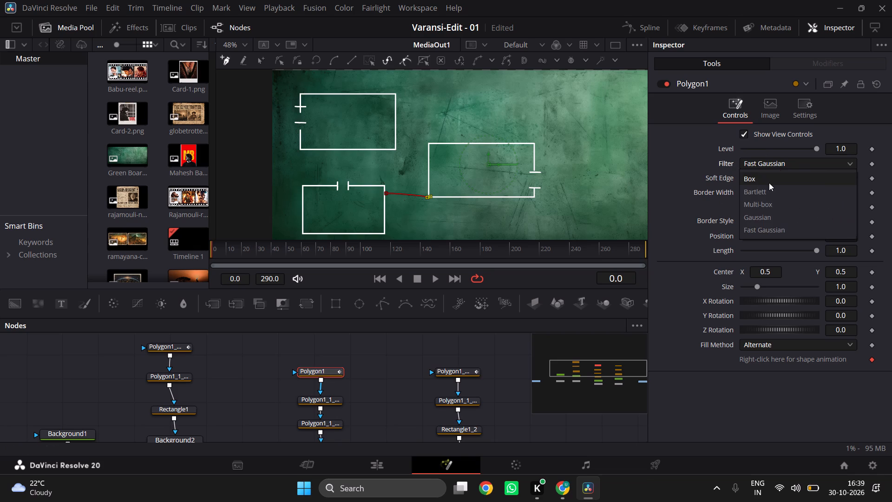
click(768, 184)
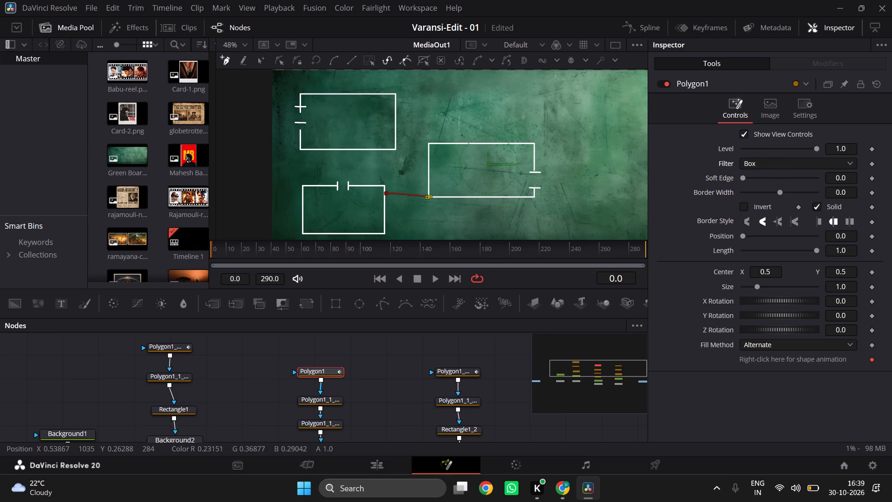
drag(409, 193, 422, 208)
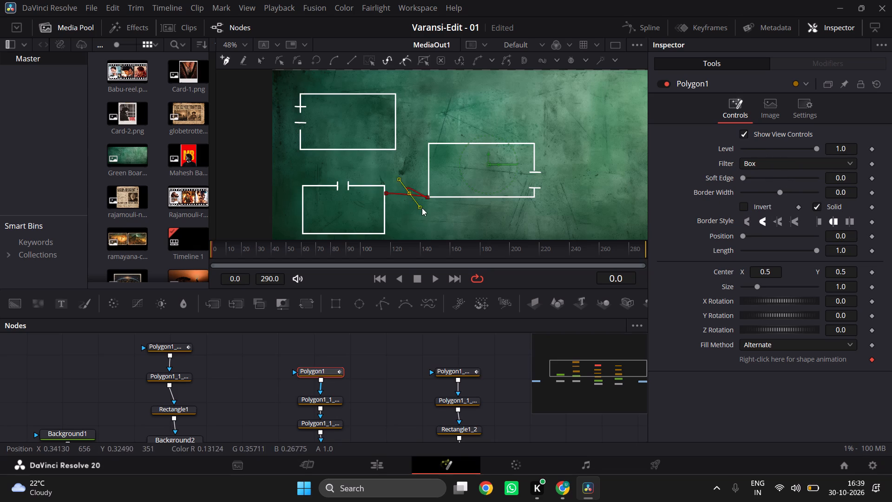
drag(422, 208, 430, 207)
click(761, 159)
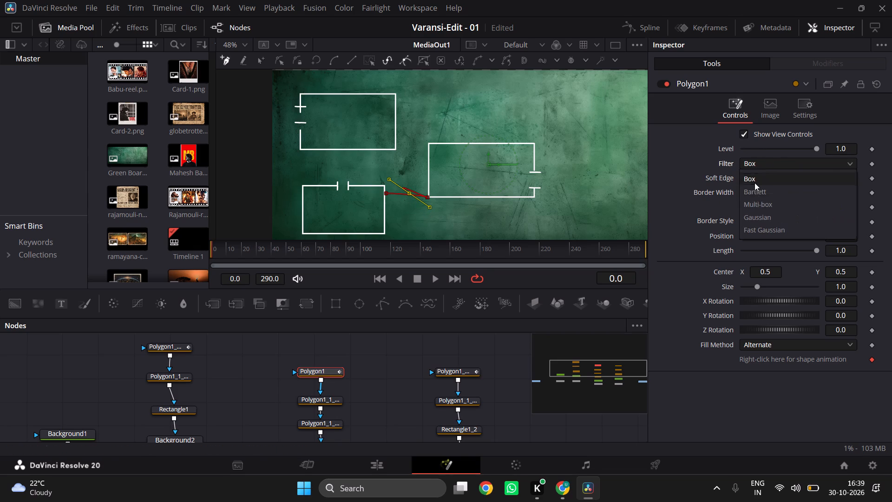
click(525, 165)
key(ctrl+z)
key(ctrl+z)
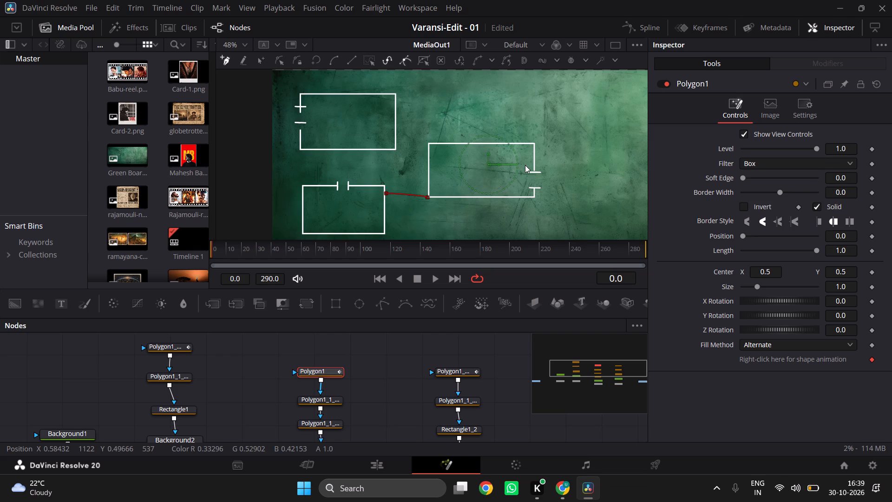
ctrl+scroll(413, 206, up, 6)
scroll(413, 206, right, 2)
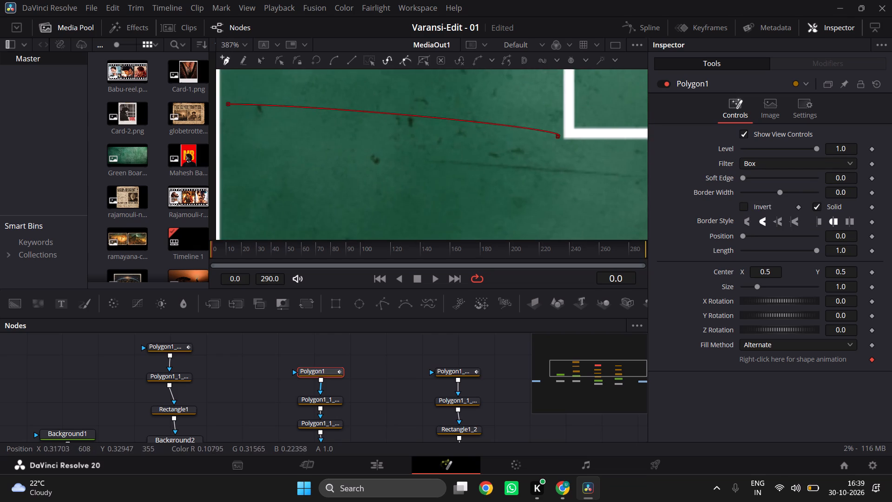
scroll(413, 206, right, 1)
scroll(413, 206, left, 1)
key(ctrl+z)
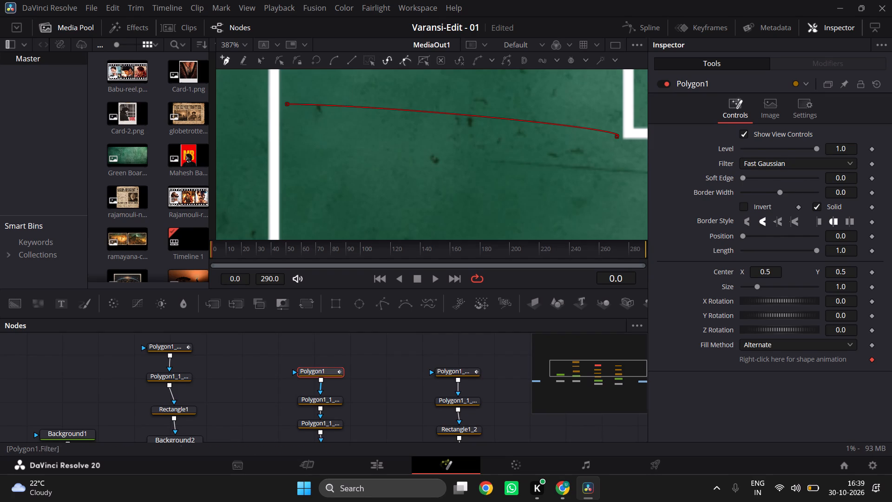
Raise the connector path's right end point onto the middle rectangle's left edge, roughly level with its left end point.
drag(617, 136, 615, 121)
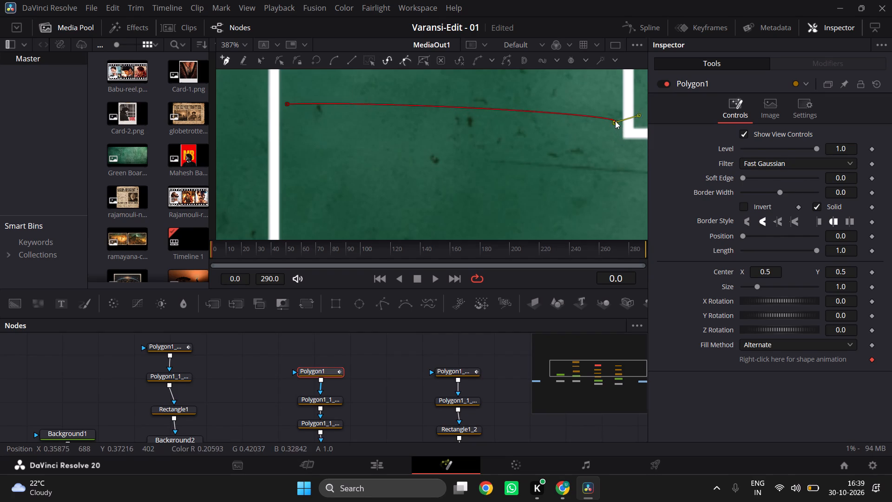
drag(615, 121, 617, 114)
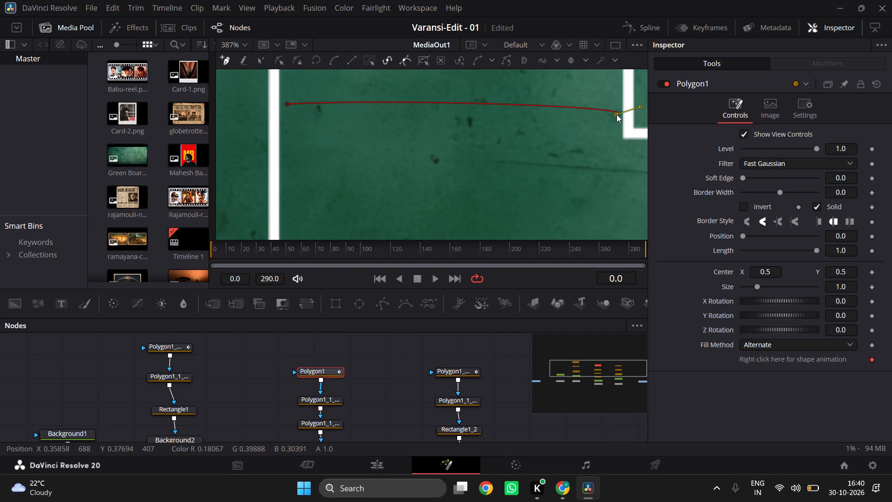
drag(617, 114, 623, 105)
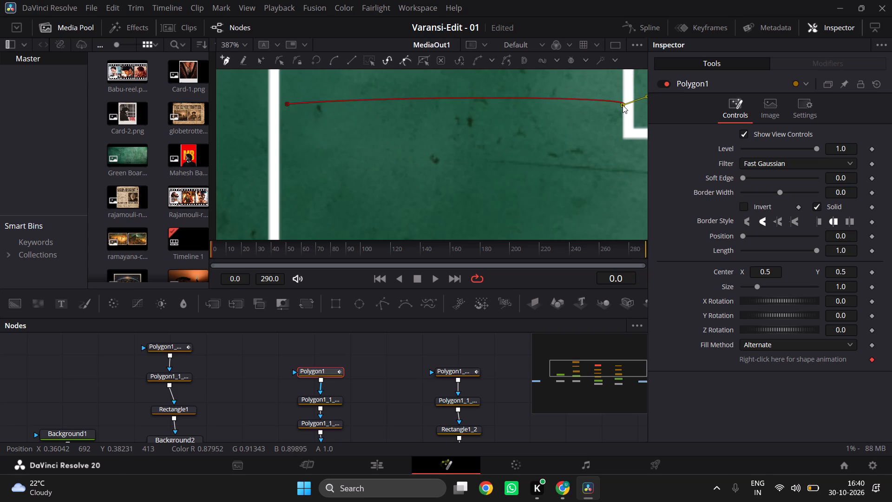
drag(623, 105, 623, 106)
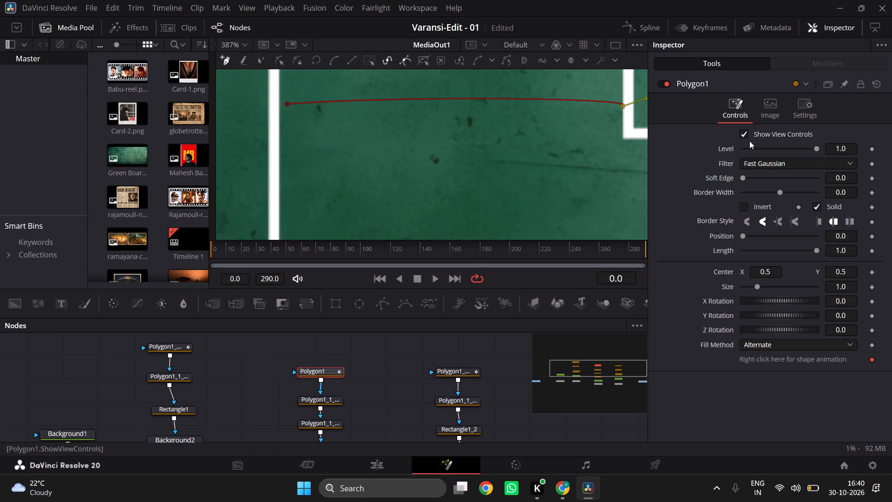
Set the Polygon1 connector line's Border Width to 0.003.
click(843, 194)
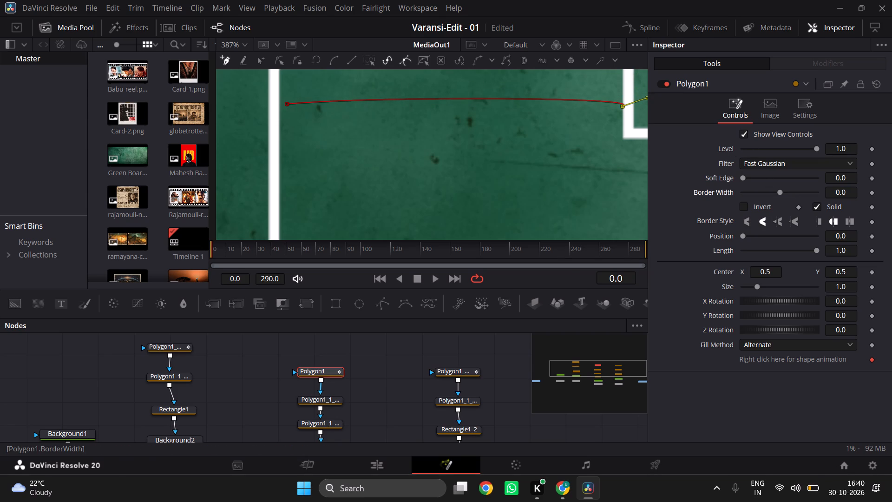
key(Right)
key(3)
key(Return)
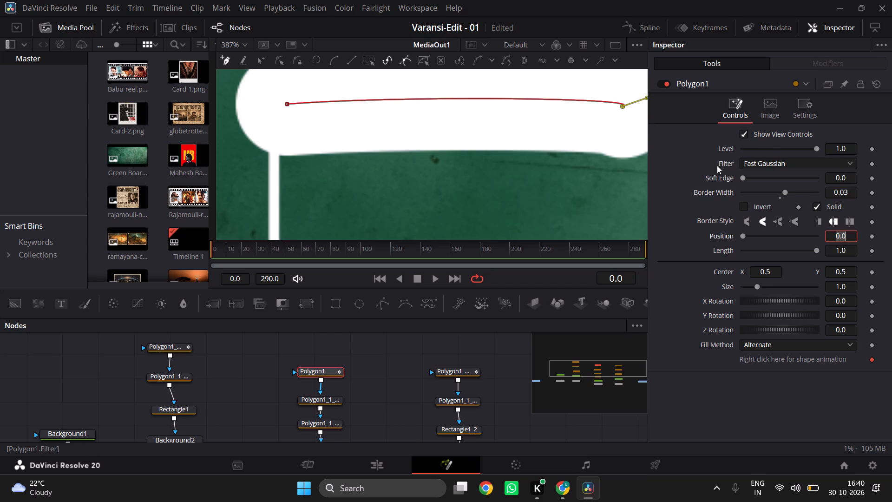
ctrl+scroll(584, 163, down, 6)
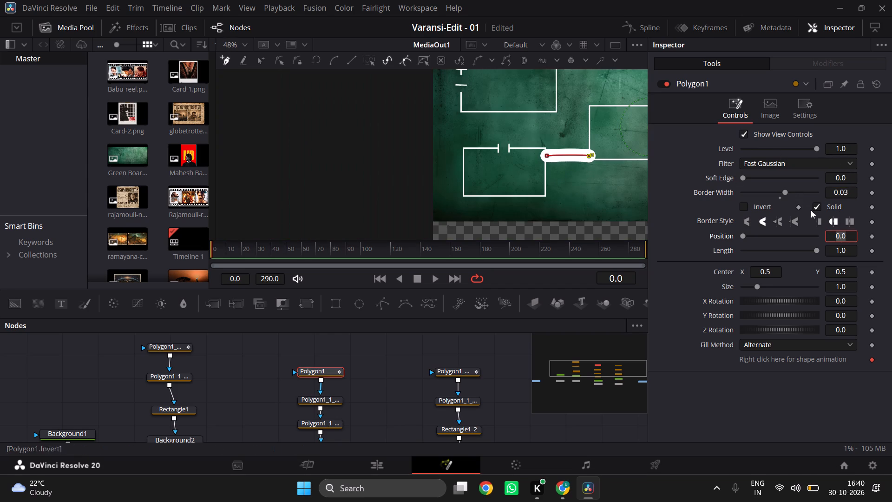
click(845, 190)
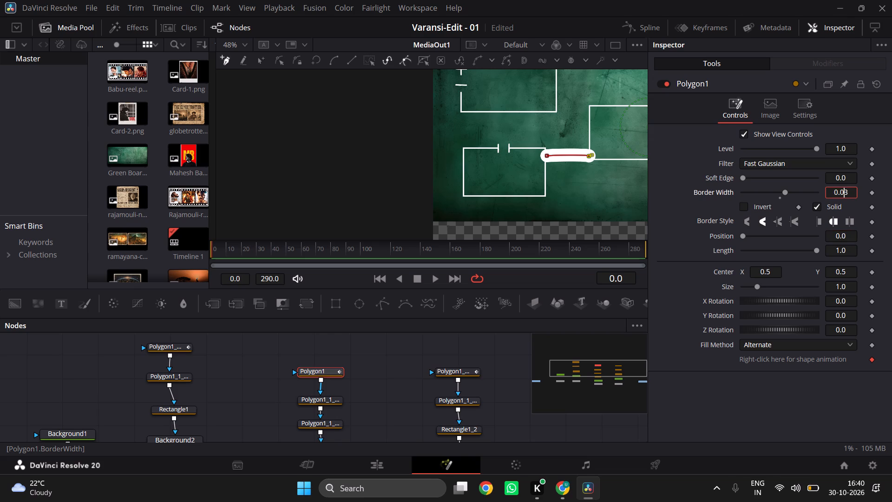
key(0)
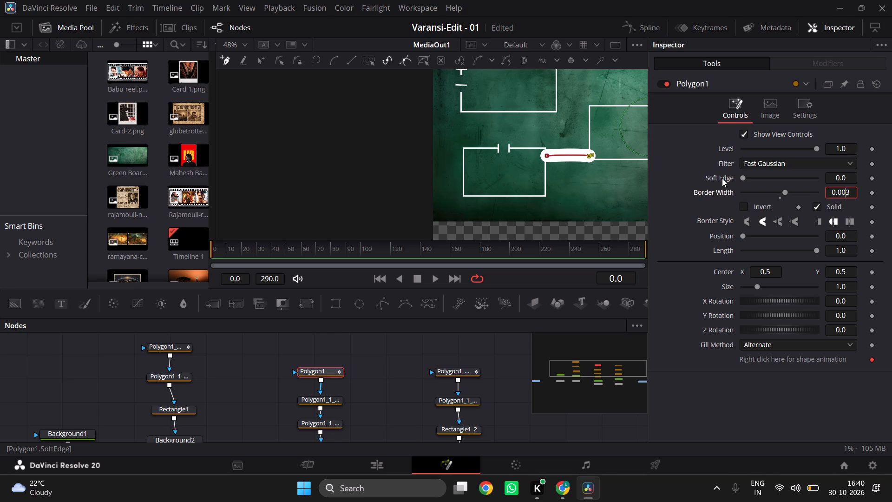
key(Return)
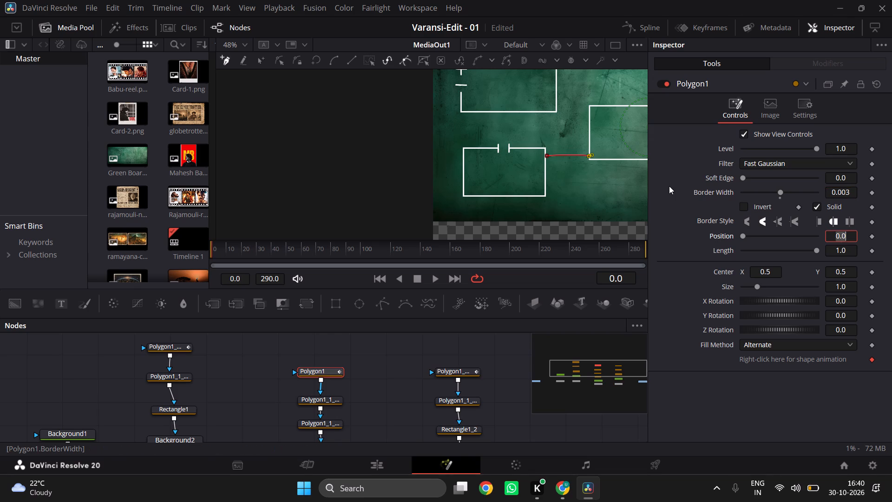
Turn off Show View Controls for Polygon1 to inspect the connector line without its path overlay.
ctrl+scroll(587, 161, up, 5)
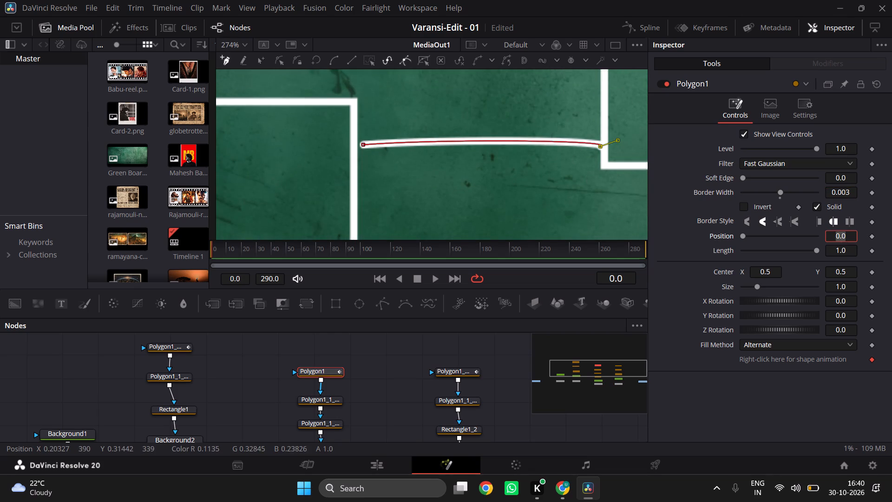
scroll(587, 161, left, 1)
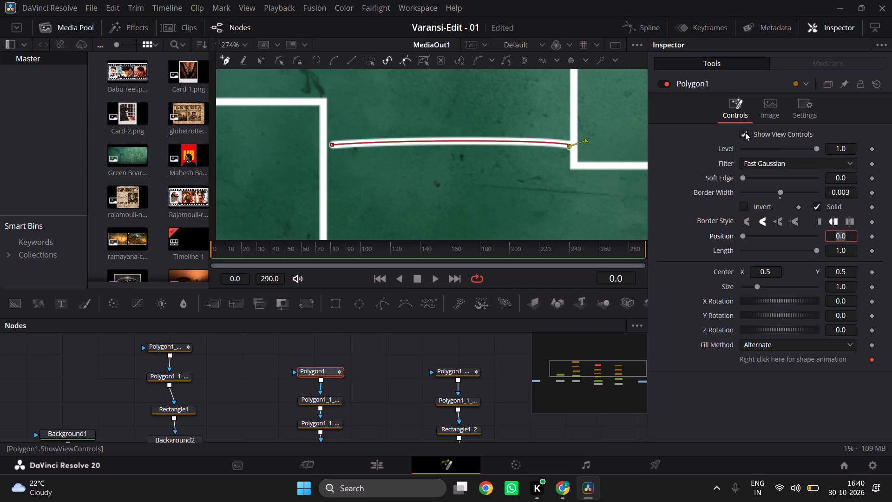
click(744, 134)
ctrl+scroll(557, 130, down, 3)
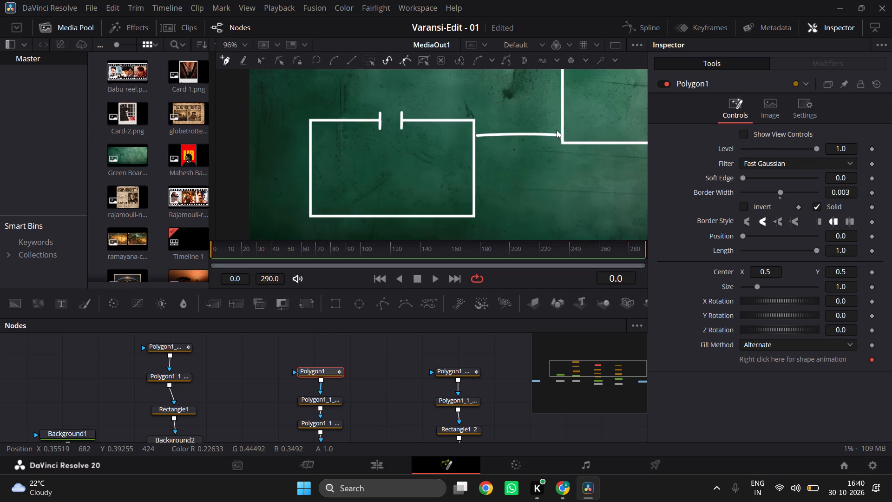
Lower the bottom gap mark on the upper-left rectangle to the gap's lower edge by setting Polygon1_1_2_1's Center Y to 0.702.
ctrl+scroll(557, 130, down, 2)
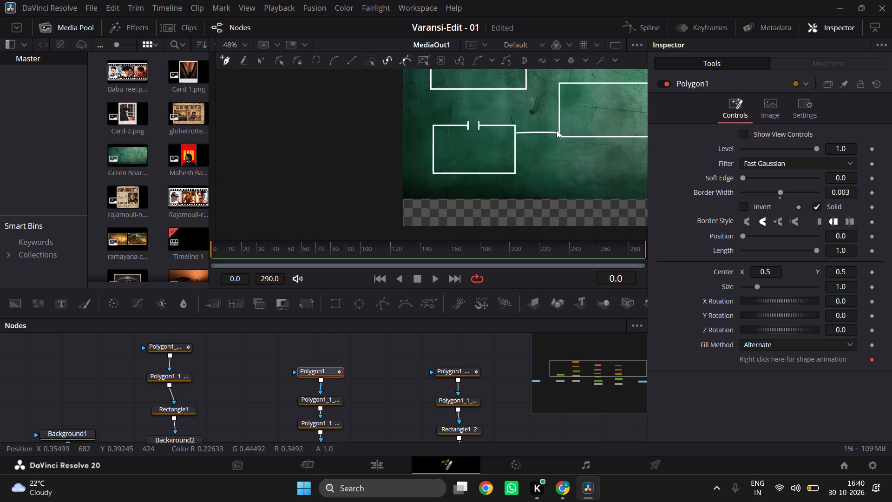
scroll(557, 130, left, 1)
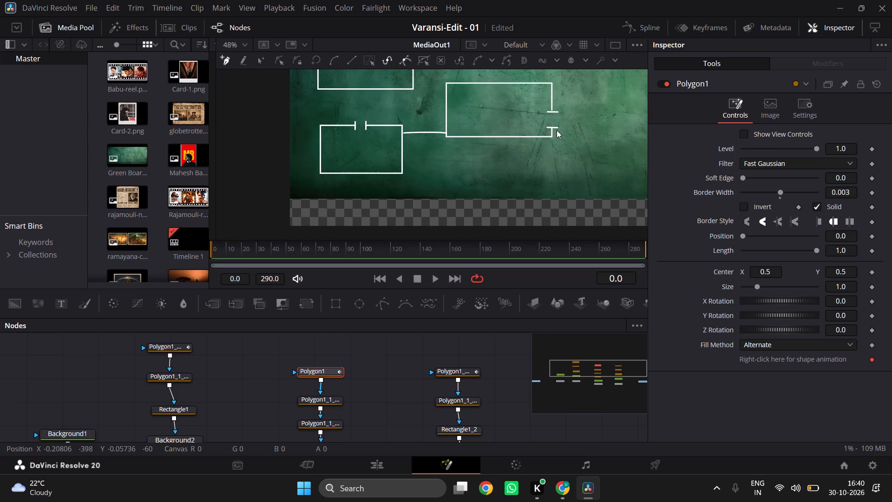
scroll(557, 130, left, 1)
scroll(557, 130, up, 1)
scroll(557, 130, down, 1)
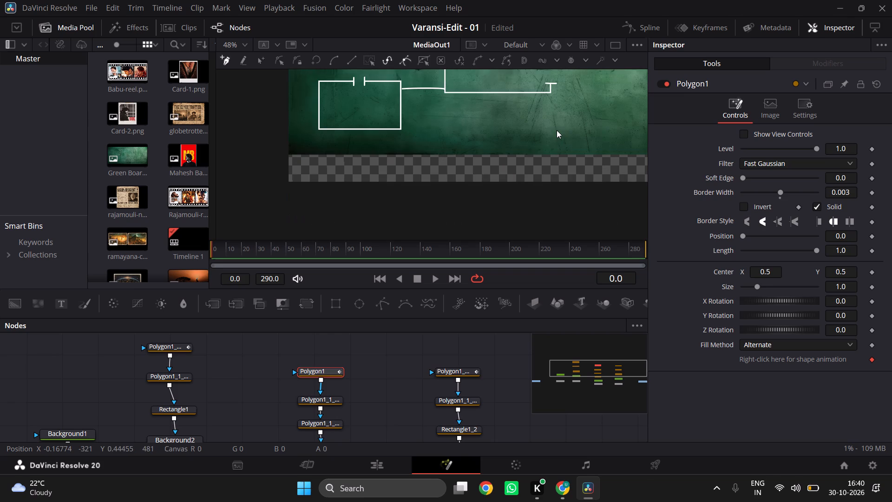
scroll(557, 130, down, 1)
scroll(557, 130, up, 1)
ctrl+scroll(557, 130, down, 1)
ctrl+scroll(557, 130, up, 1)
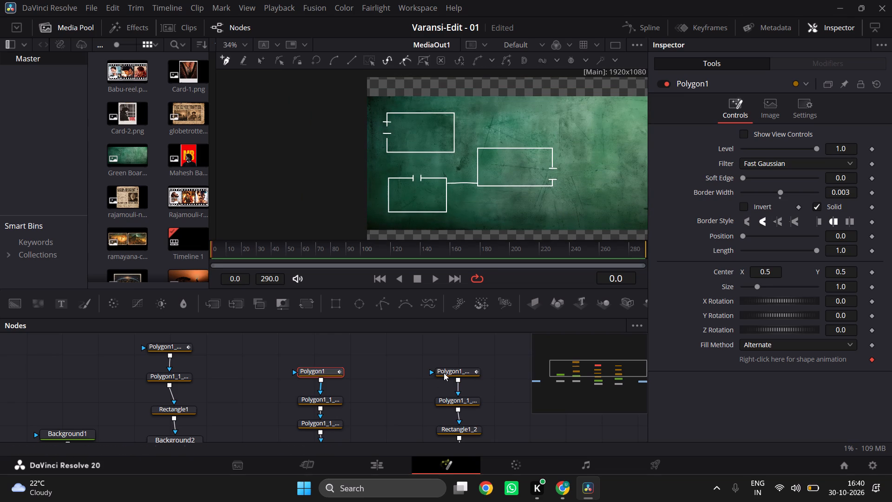
click(466, 371)
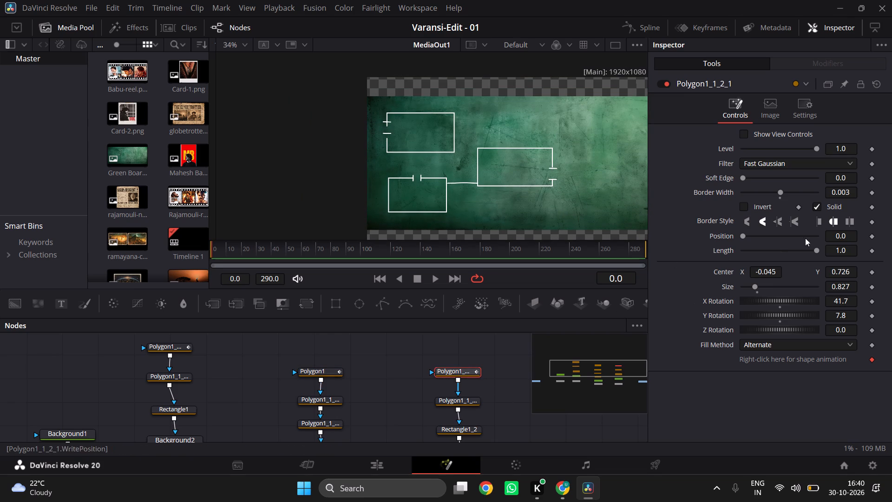
click(774, 272)
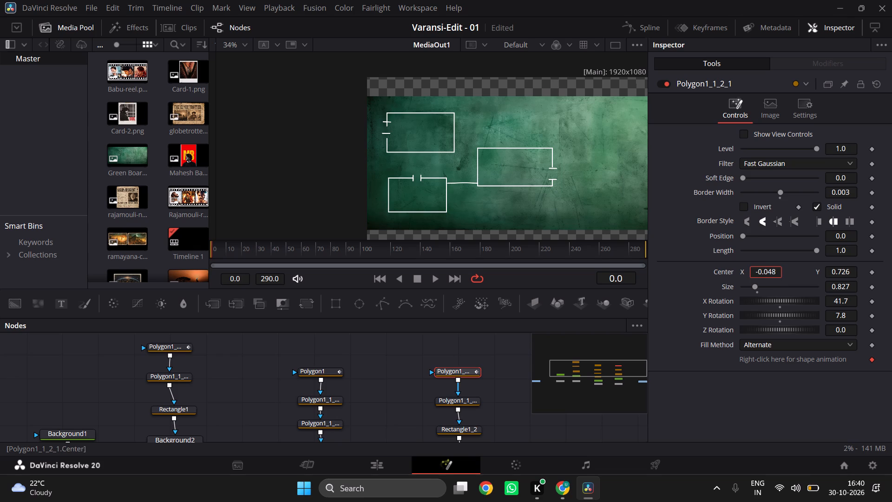
key(ctrl+z)
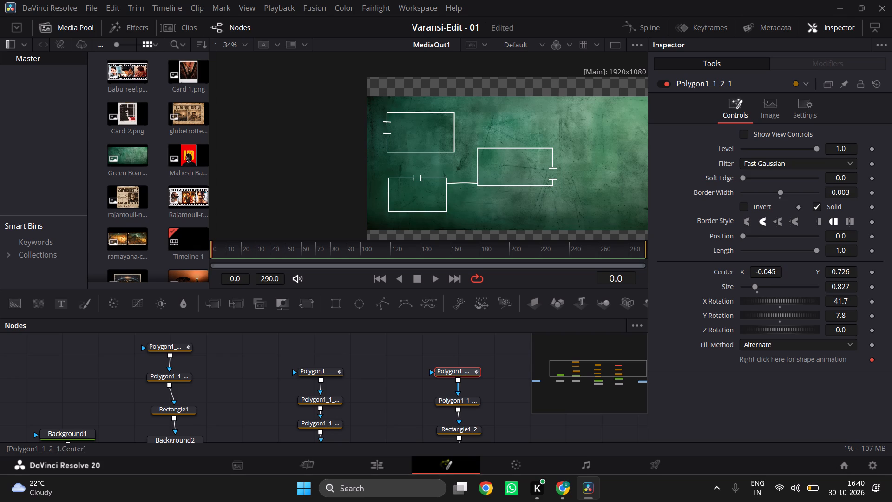
drag(846, 273, 837, 273)
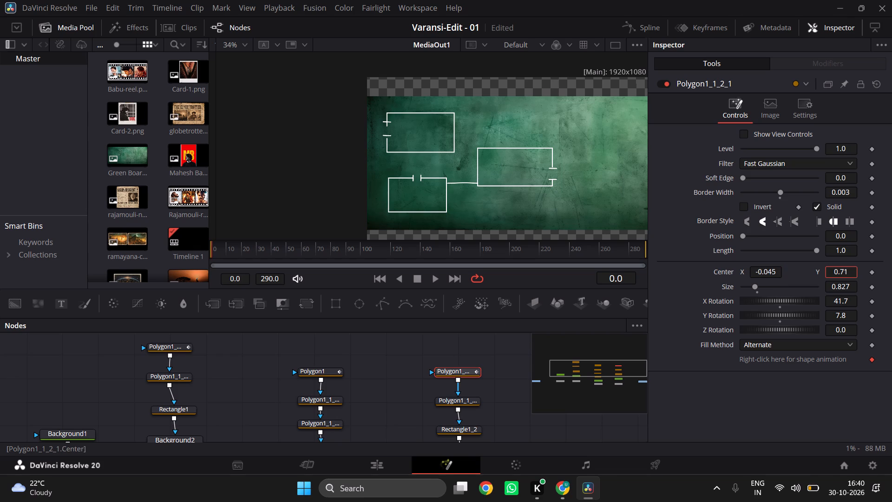
drag(837, 273, 833, 274)
drag(833, 274, 832, 275)
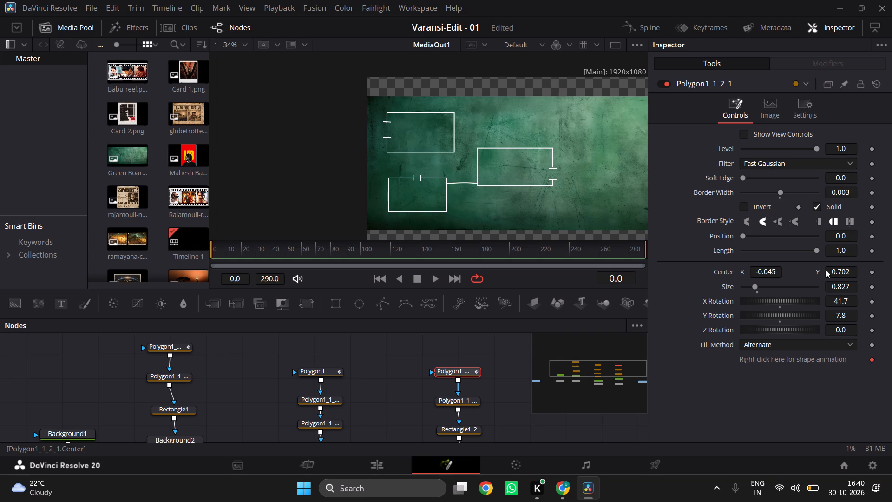
Lower the top gap mark on the upper-left rectangle to the gap's upper edge by setting Polygon1_1_1_2_1's Center Y to 0.767.
click(462, 397)
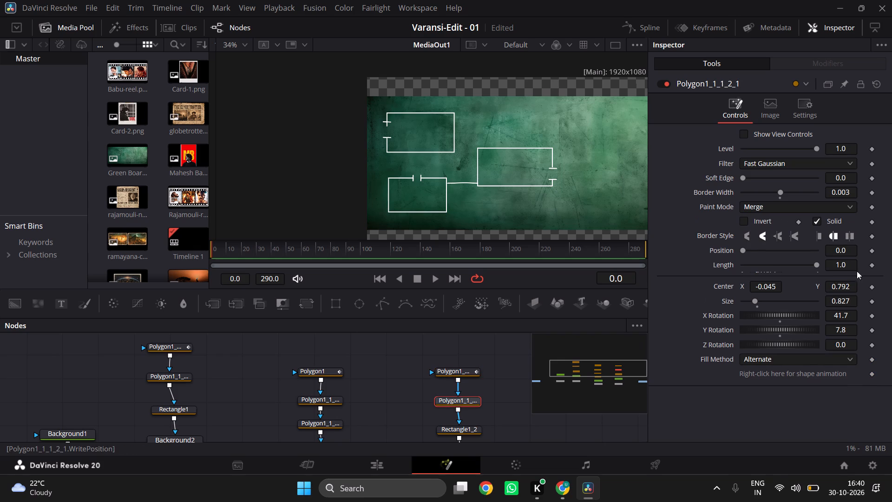
drag(848, 284, 839, 286)
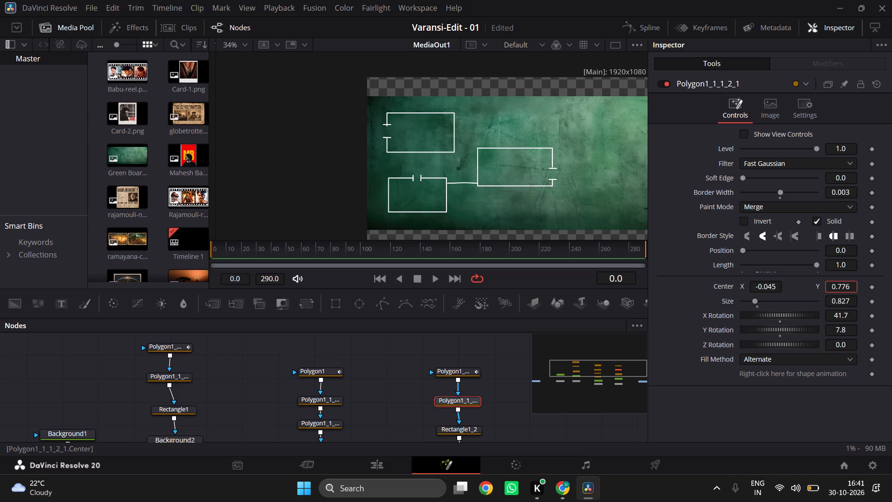
drag(839, 286, 833, 287)
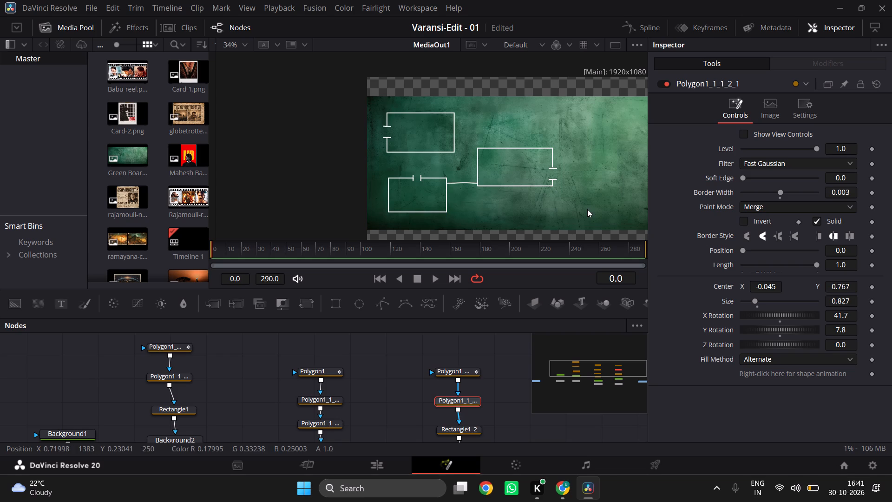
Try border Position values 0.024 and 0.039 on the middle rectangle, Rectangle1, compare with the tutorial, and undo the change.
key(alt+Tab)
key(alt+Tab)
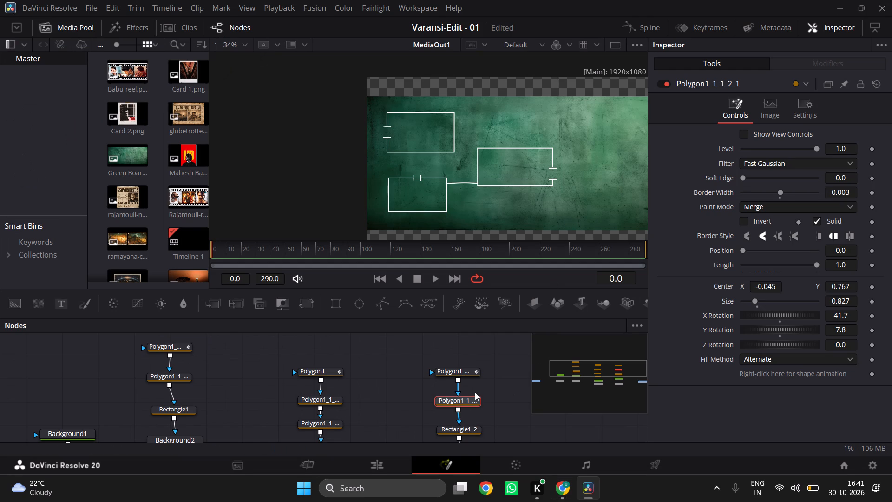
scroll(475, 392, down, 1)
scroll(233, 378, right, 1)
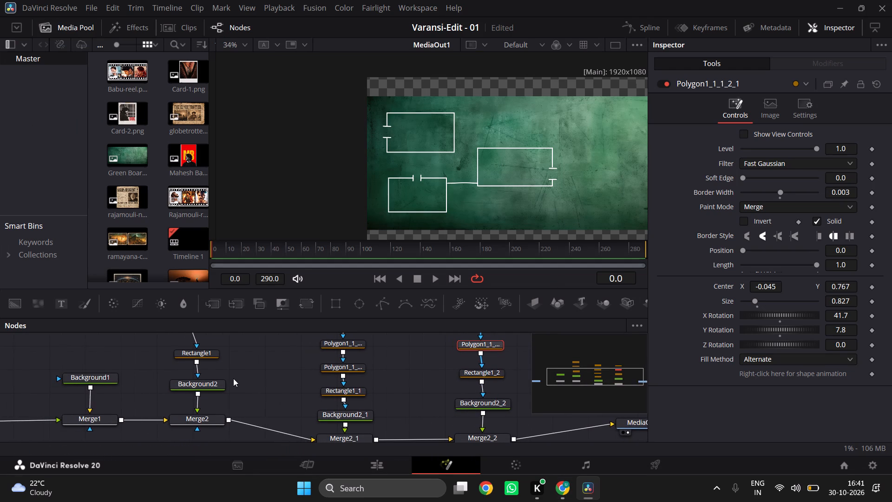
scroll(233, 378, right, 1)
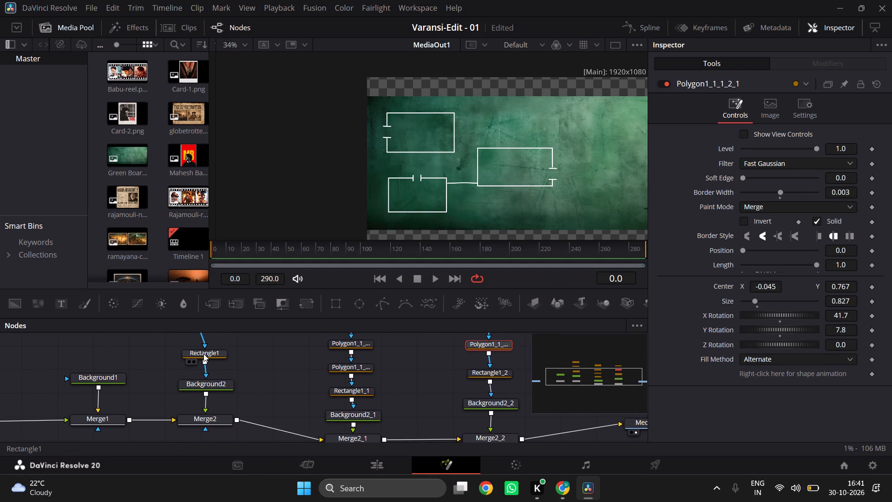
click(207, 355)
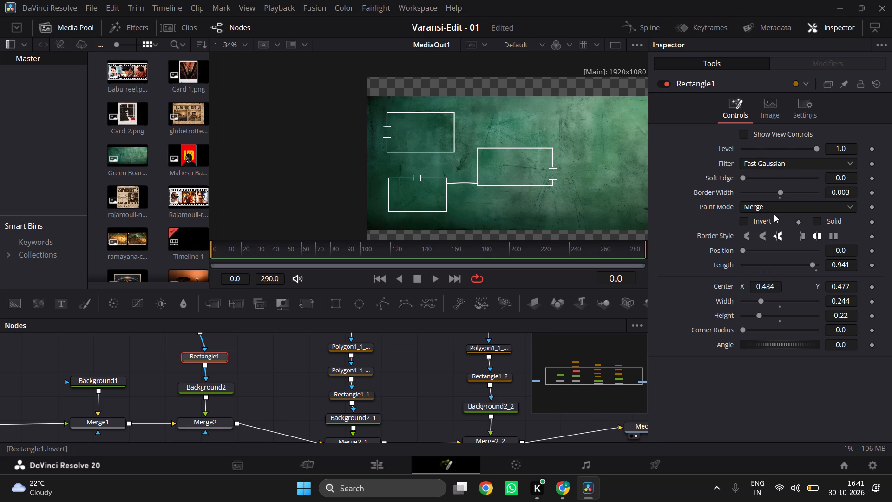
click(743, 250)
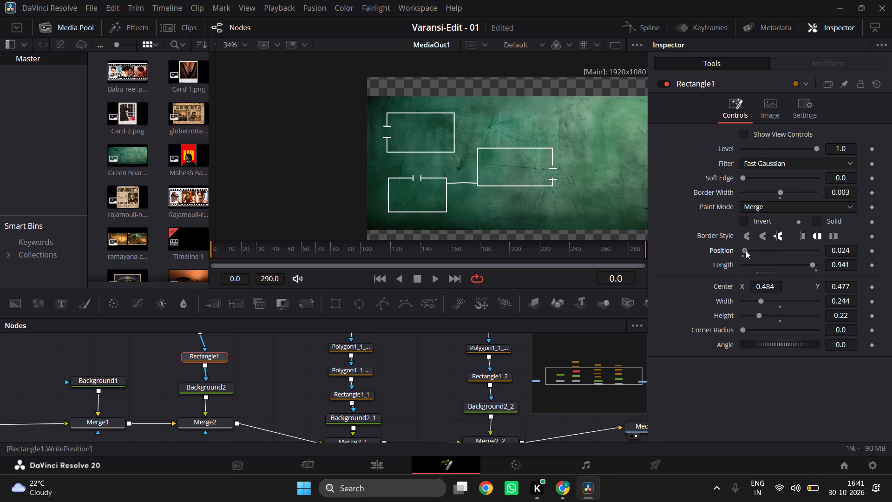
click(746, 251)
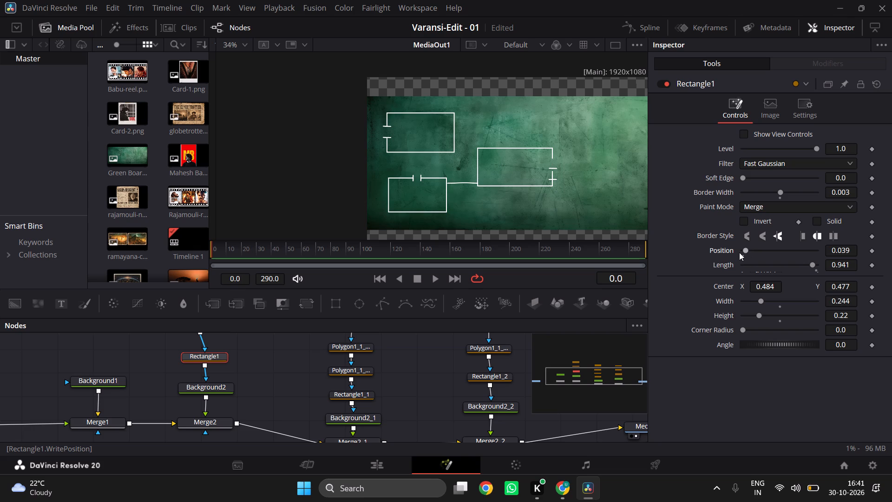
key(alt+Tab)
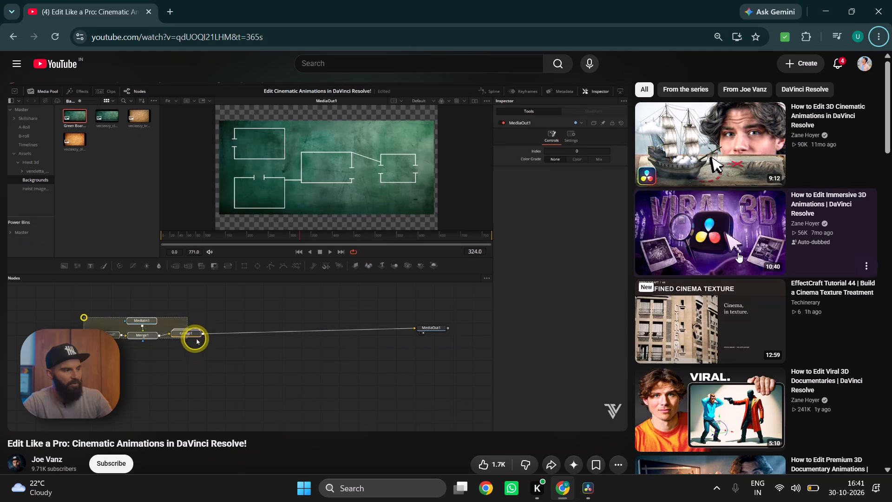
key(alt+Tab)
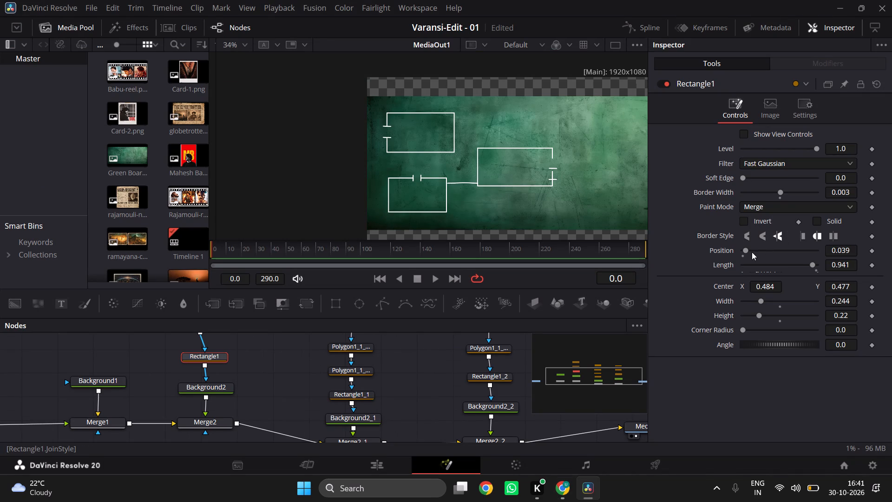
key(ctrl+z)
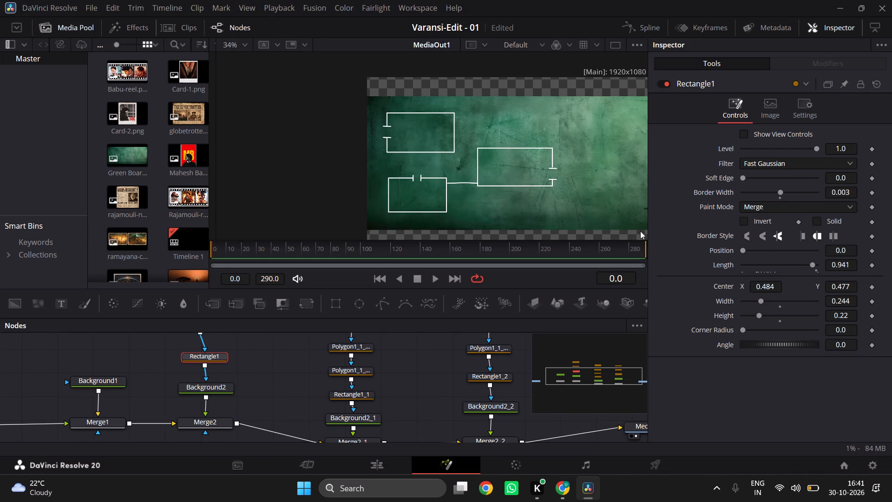
Compare the board's frame layout and node graph with the paused tutorial video in the browser.
key(alt+Tab)
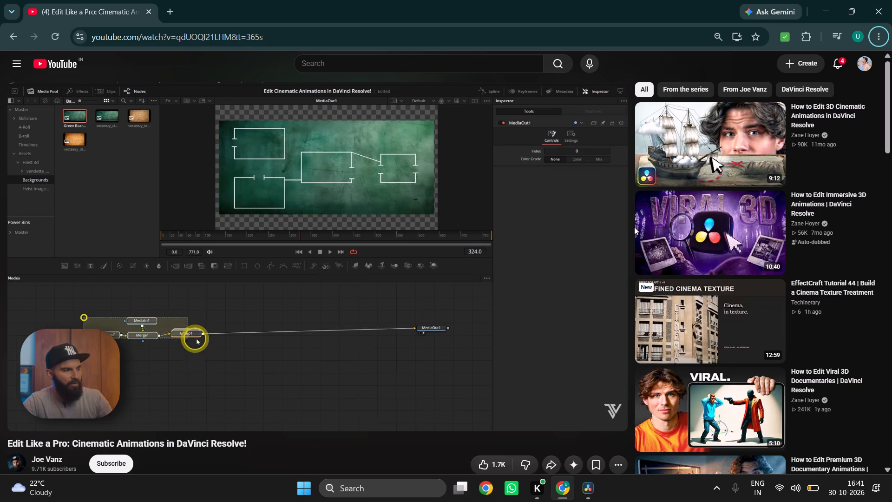
key(alt+Tab)
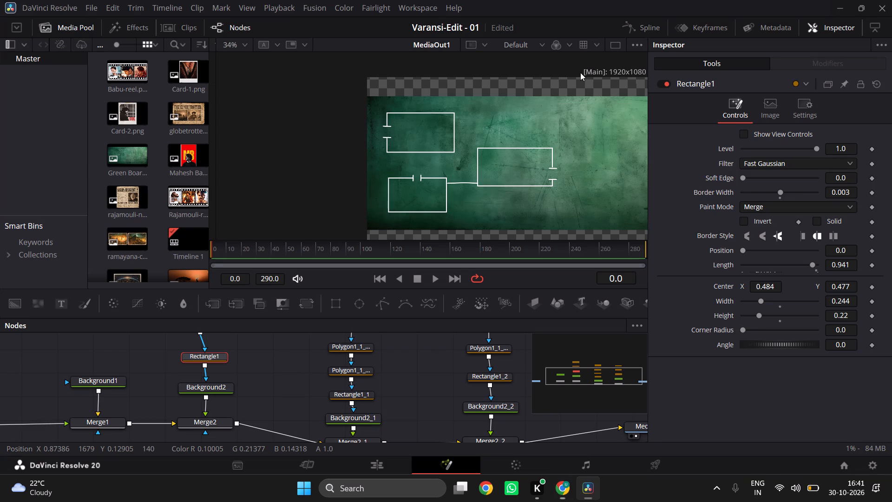
drag(564, 233, 597, 263)
drag(597, 263, 677, 13)
scroll(411, 380, left, 1)
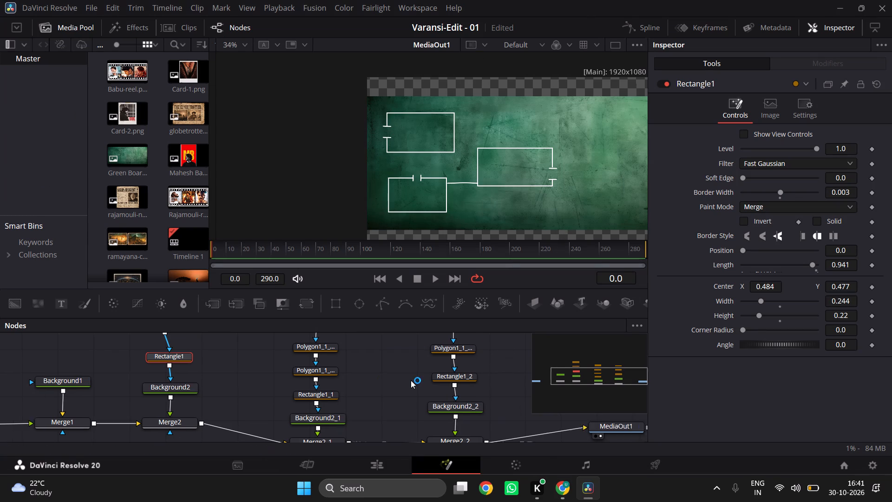
scroll(411, 380, left, 1)
ctrl+scroll(411, 380, down, 4)
ctrl+scroll(411, 380, up, 3)
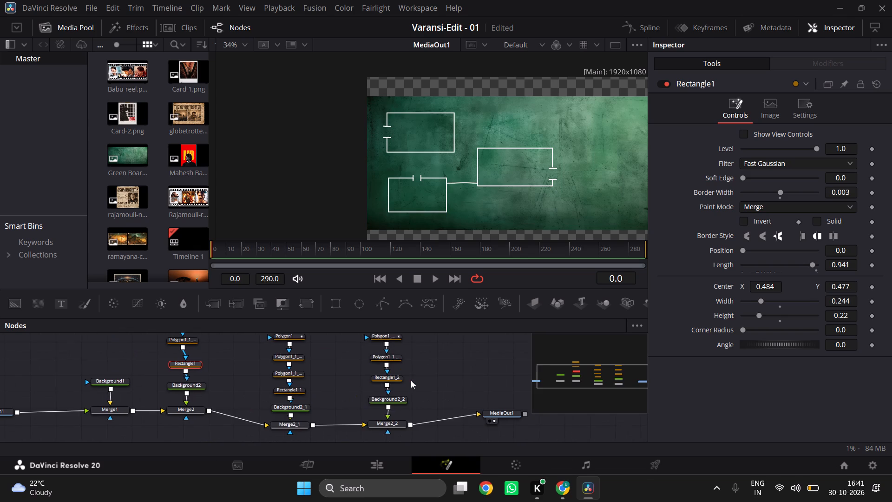
key(alt+Tab)
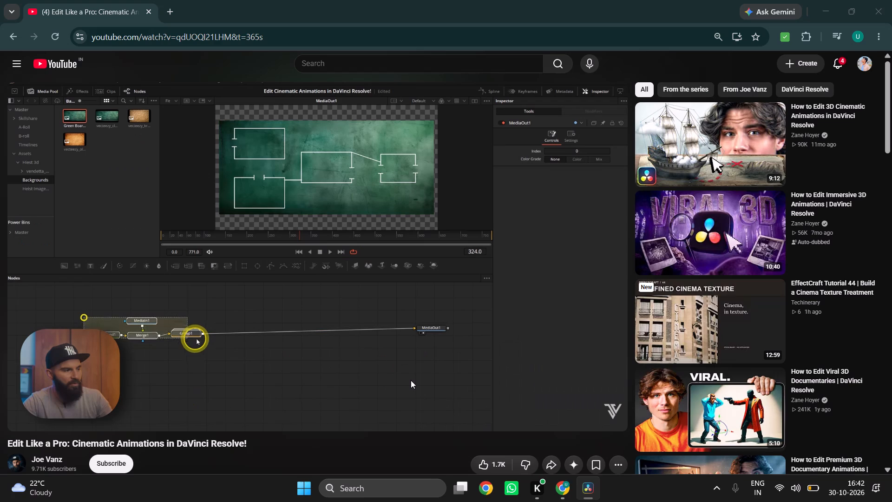
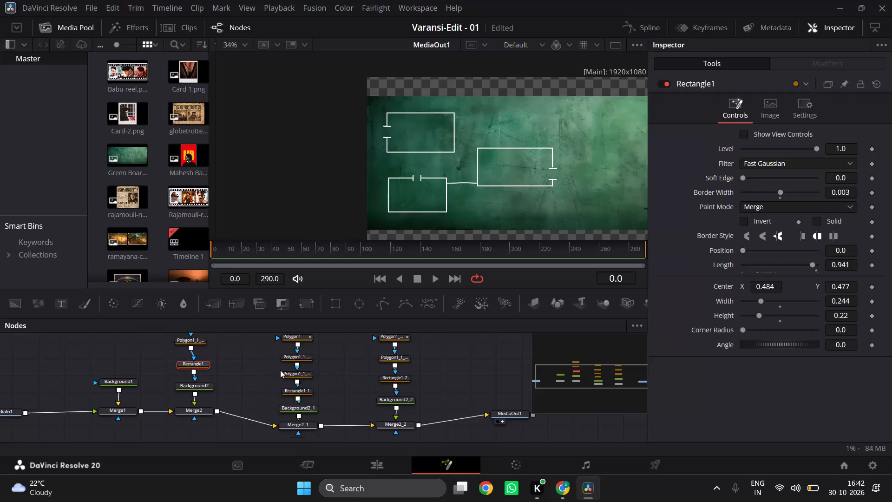
Duplicate the upper-left rectangle's node branch, from Merge2_2 up through Background2_2, Rectangle1_2 and its two gap mark polygons.
scroll(373, 372, up, 1)
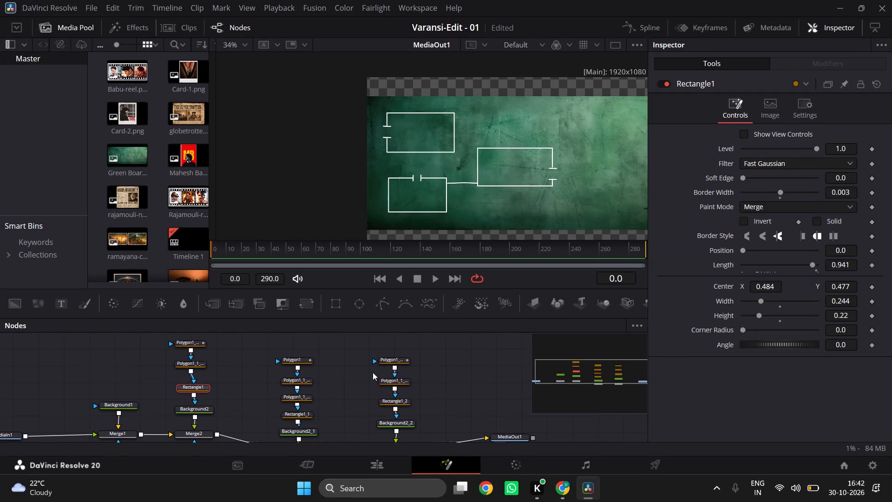
drag(361, 350, 427, 438)
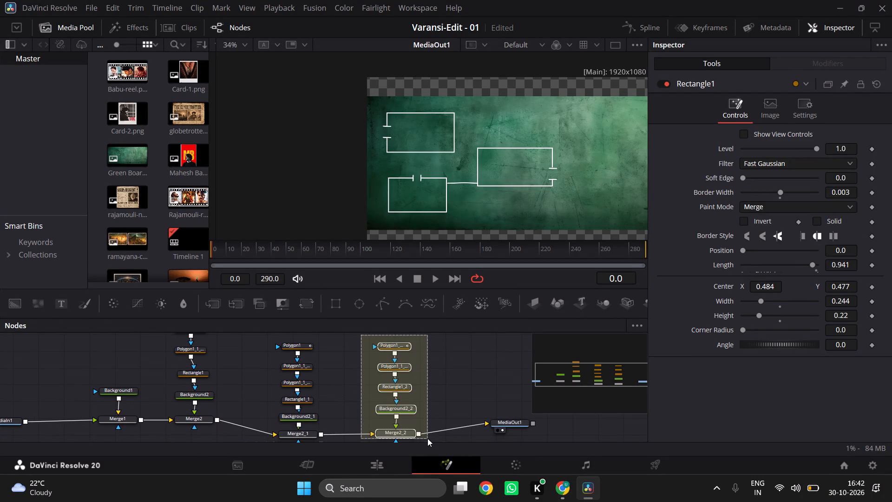
drag(427, 438, 426, 439)
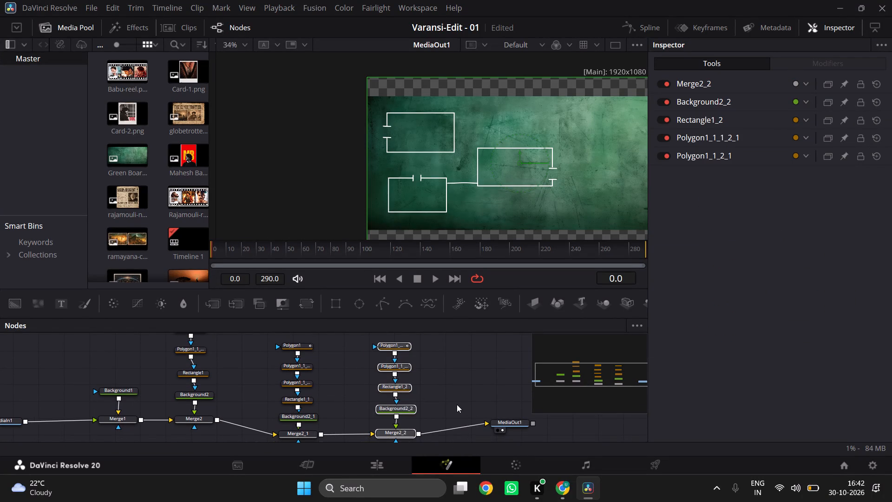
key(ctrl+c)
drag(471, 388, 453, 428)
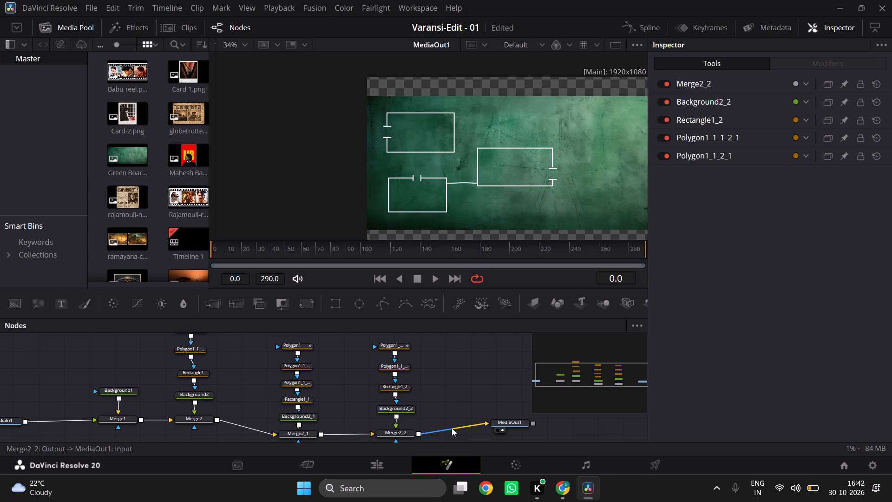
key(ctrl+v)
Make room before MediaOut1 and wire the duplicated Merge2_2_1 between Merge2_2 and MediaOut1.
scroll(513, 427, left, 1)
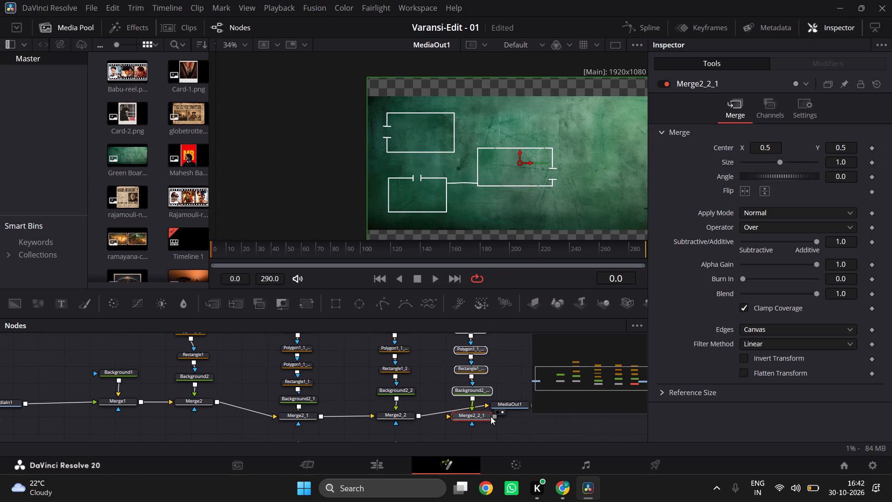
drag(471, 410, 494, 422)
drag(441, 417, 439, 404)
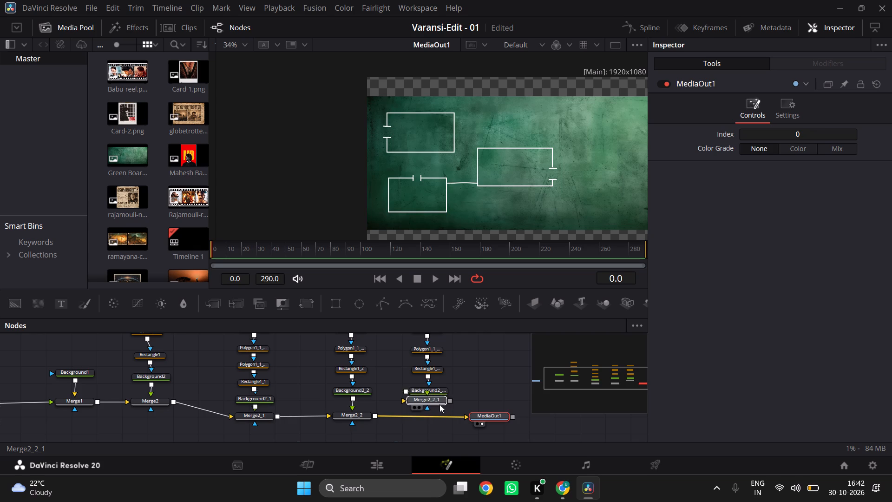
drag(439, 404, 442, 413)
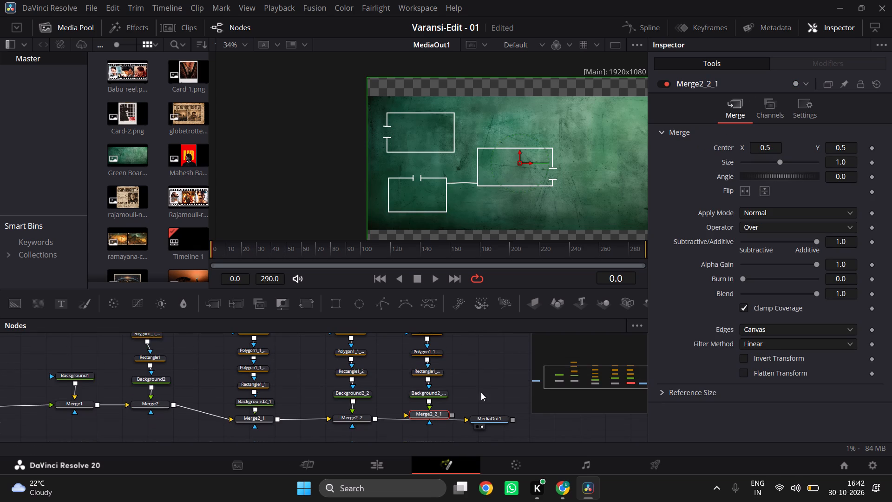
click(479, 387)
click(433, 404)
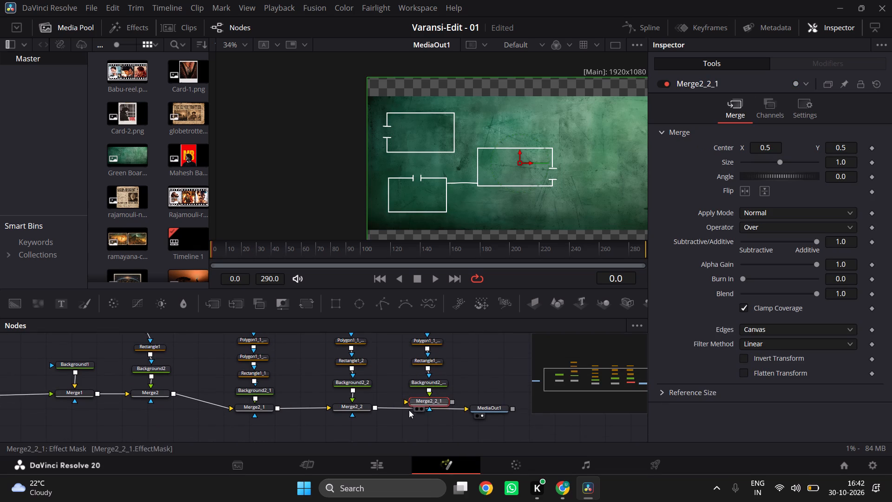
click(392, 405)
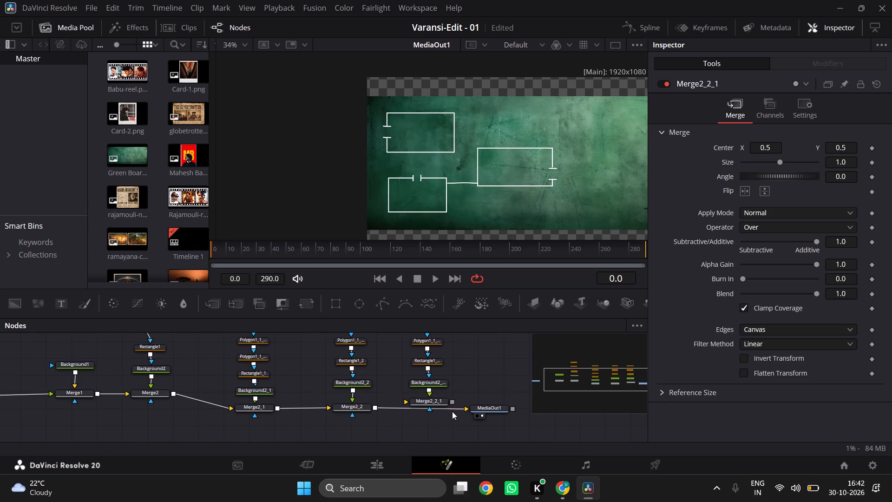
click(452, 408)
drag(375, 406, 396, 407)
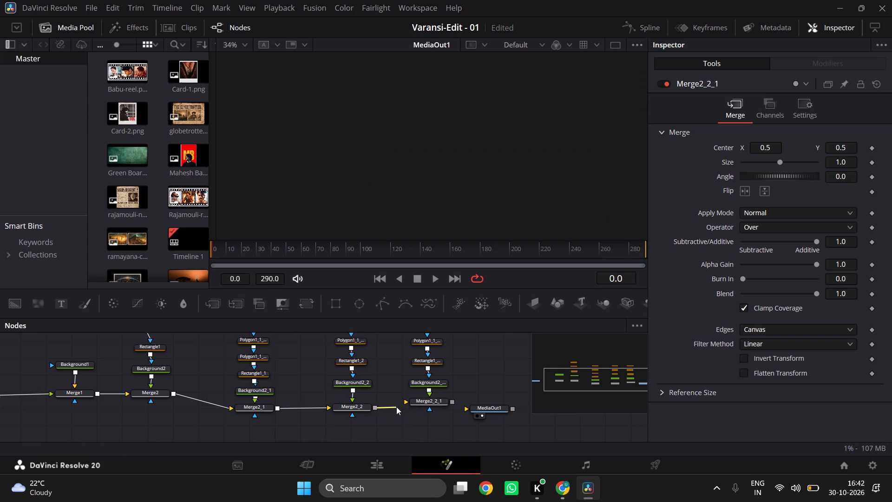
drag(396, 407, 406, 402)
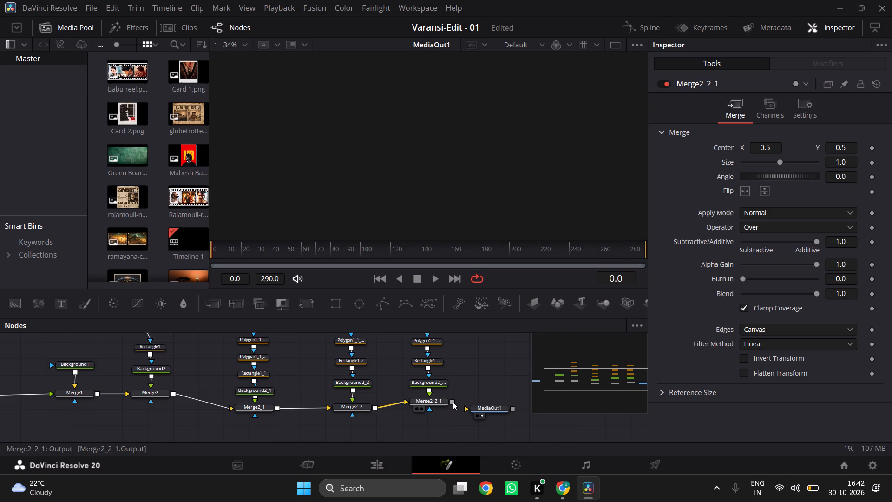
drag(453, 402, 467, 408)
drag(483, 409, 499, 404)
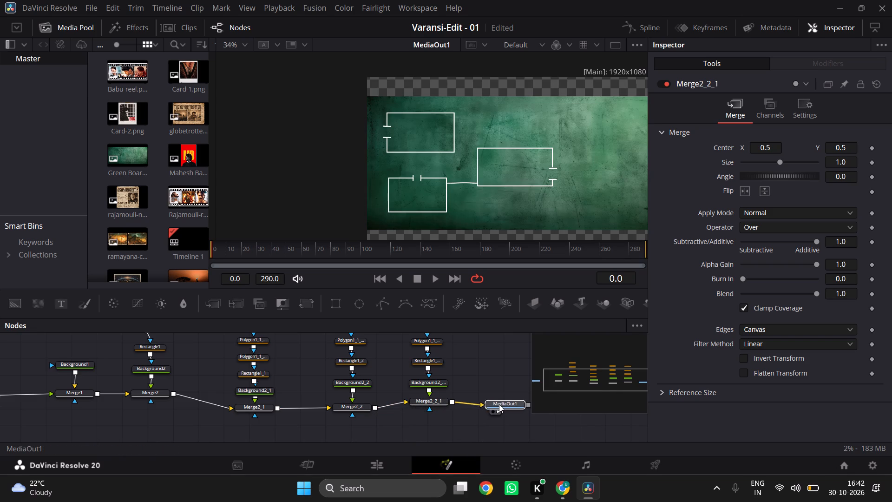
drag(499, 404, 500, 402)
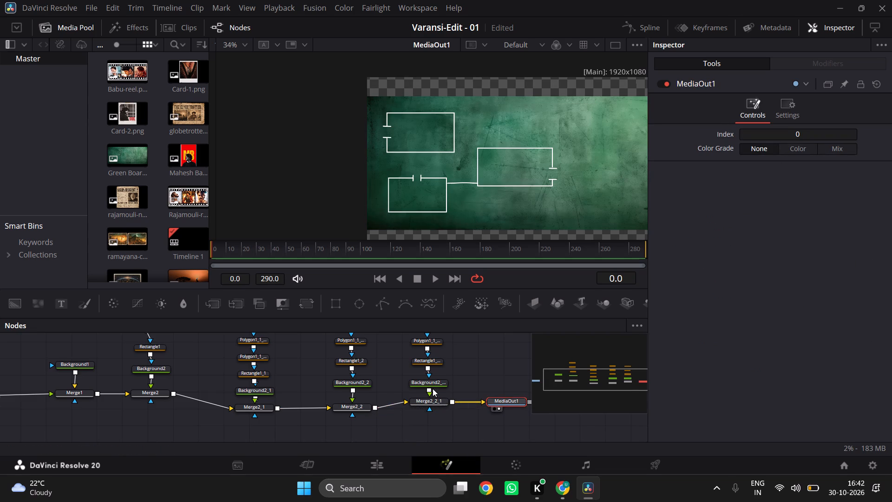
Move the duplicated rectangle to the board's right side by setting Rectangle1_2_1's Center X to 0.791.
scroll(433, 389, up, 1)
click(429, 384)
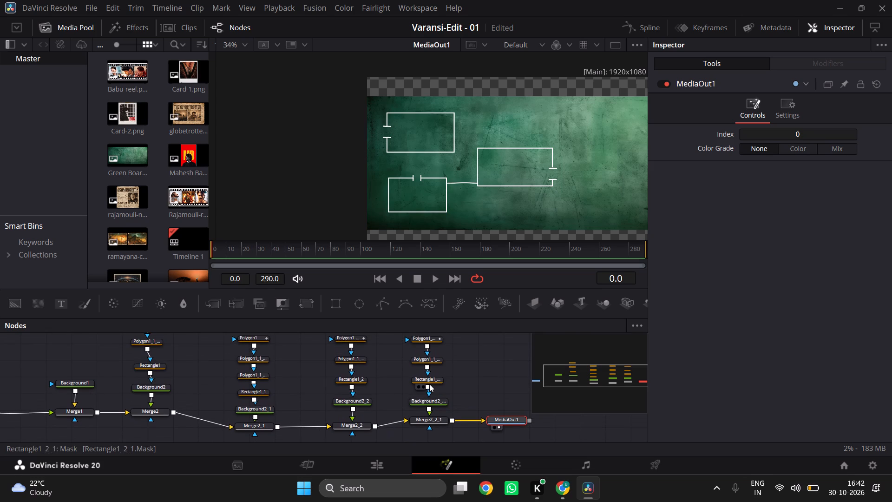
click(425, 379)
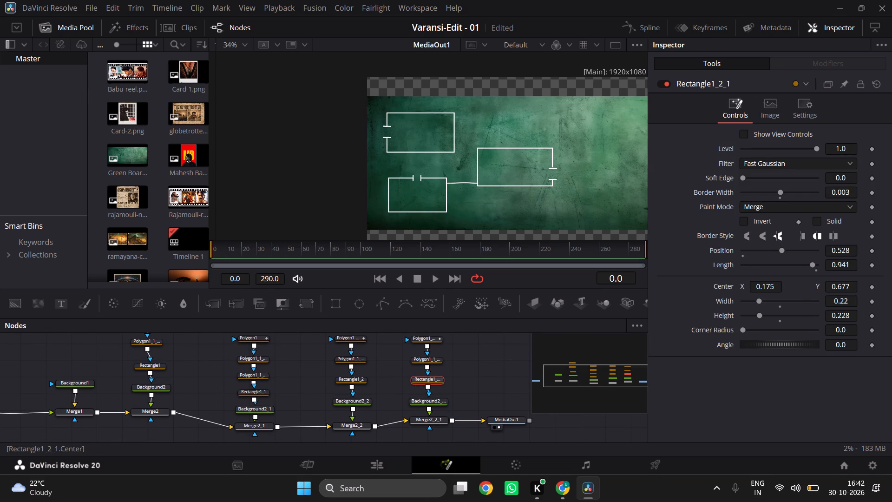
drag(771, 286, 850, 297)
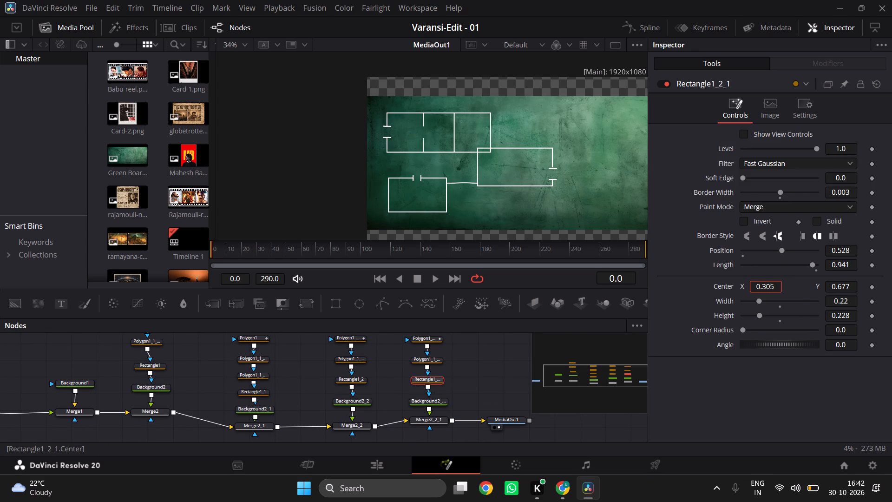
drag(850, 297, 489, 301)
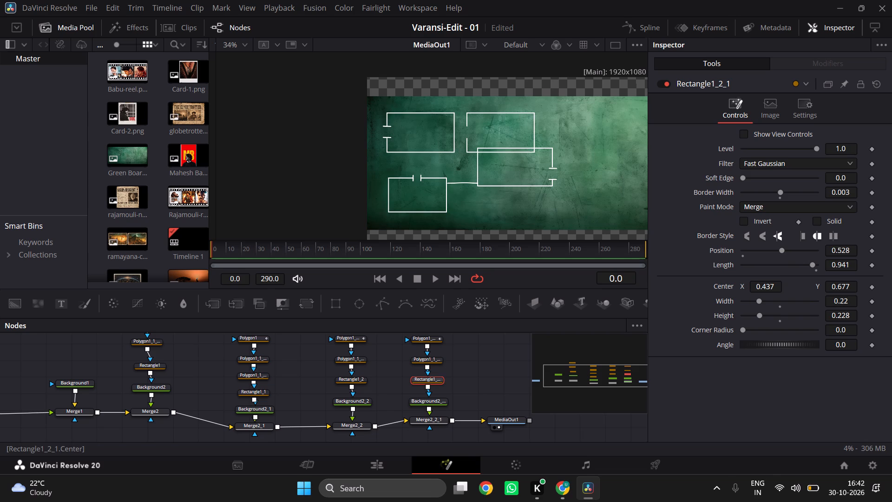
drag(761, 287, 860, 296)
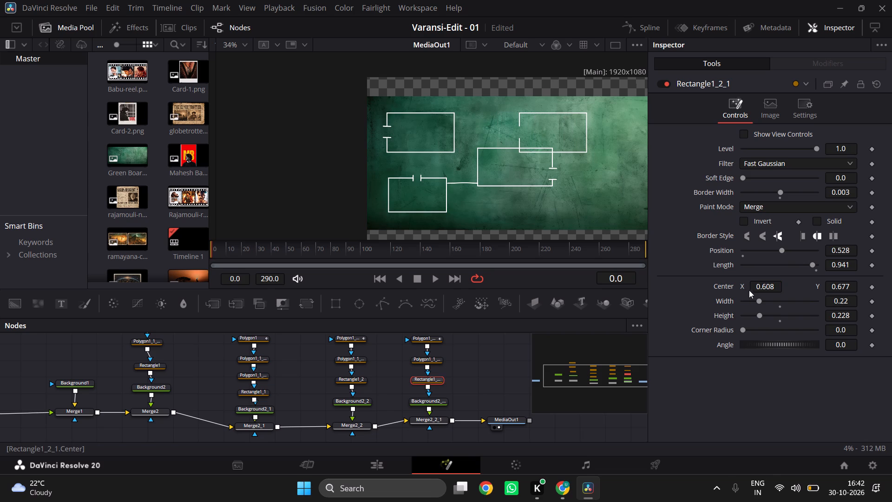
drag(759, 291, 798, 291)
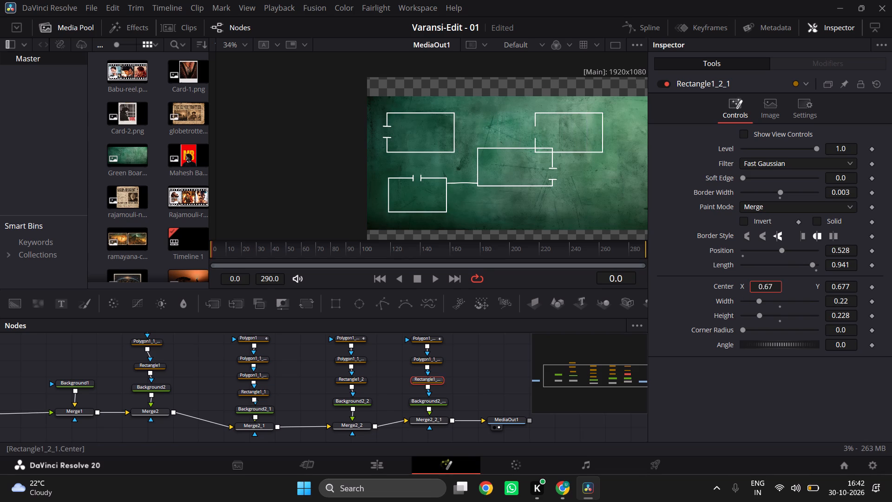
drag(798, 291, 842, 290)
drag(756, 285, 788, 290)
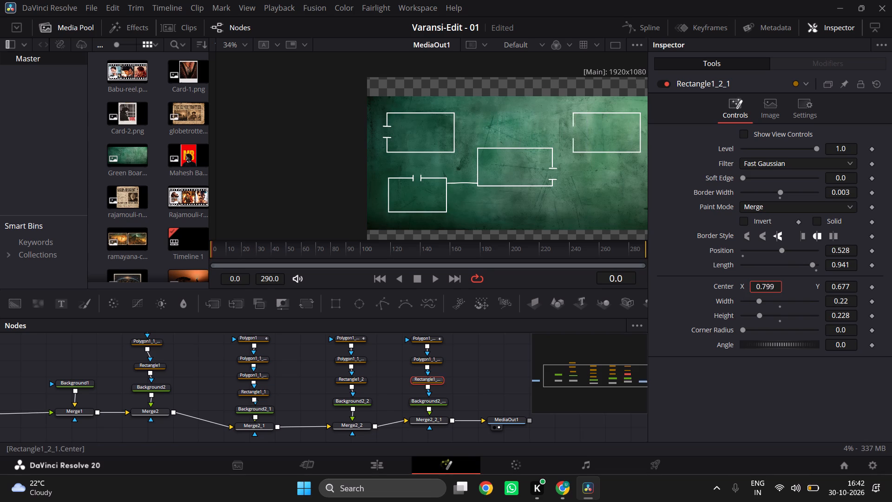
drag(788, 290, 847, 289)
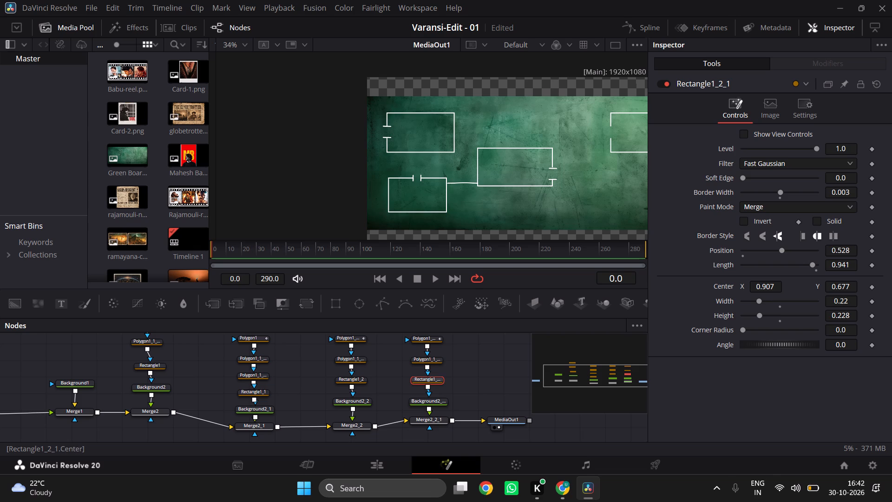
drag(770, 286, 723, 276)
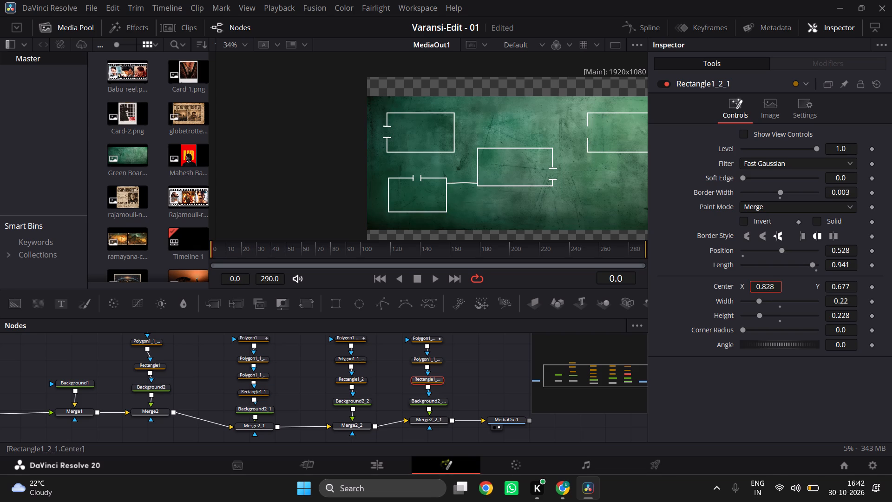
drag(723, 276, 708, 269)
drag(708, 269, 702, 266)
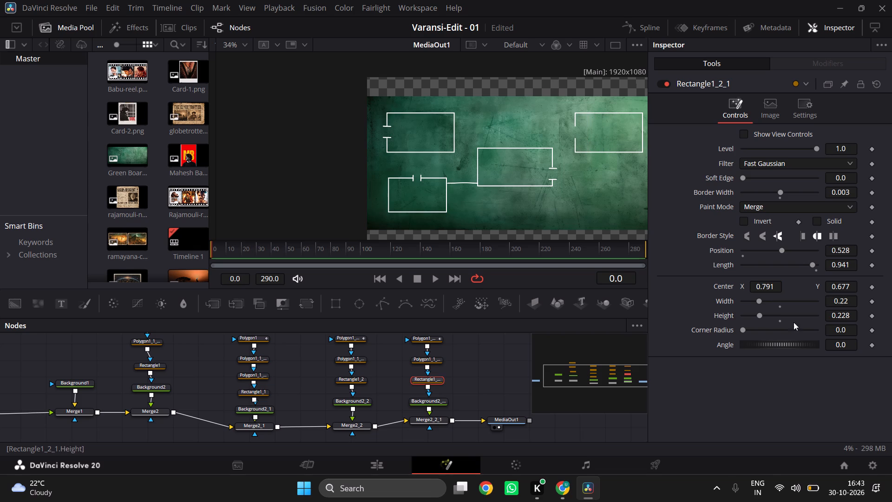
Resize the new rectangle, Rectangle1_2_1, to Width 0.181 and Height 0.268, using the tutorial layout as reference.
click(758, 301)
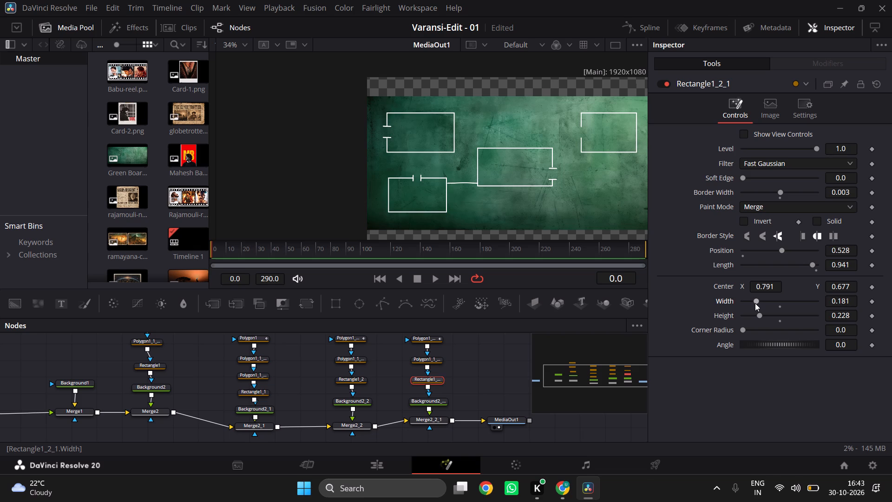
key(alt+Tab)
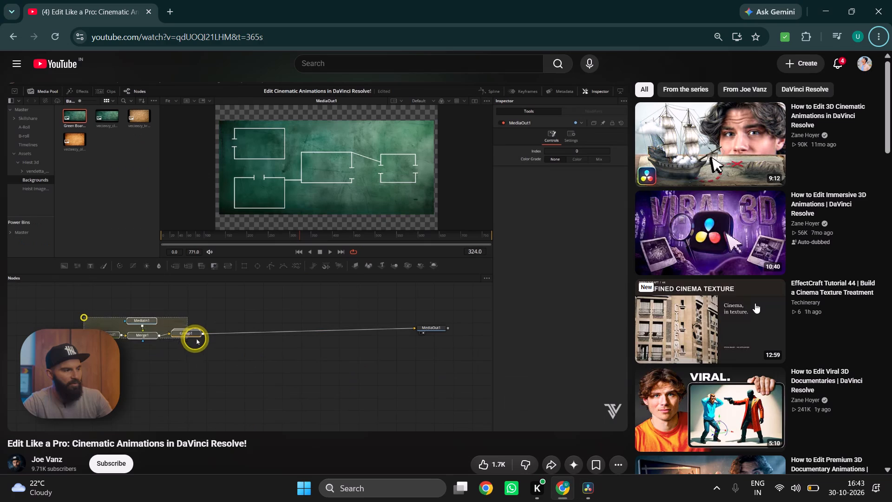
key(alt+Tab)
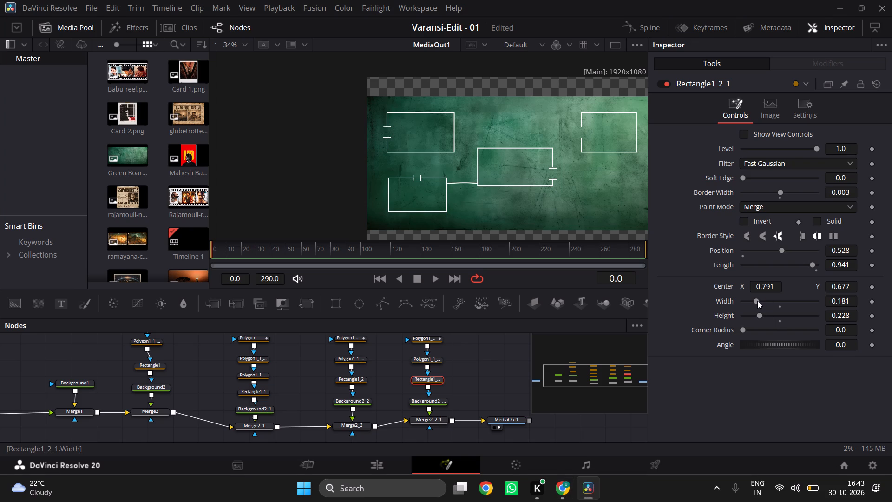
click(757, 301)
click(759, 315)
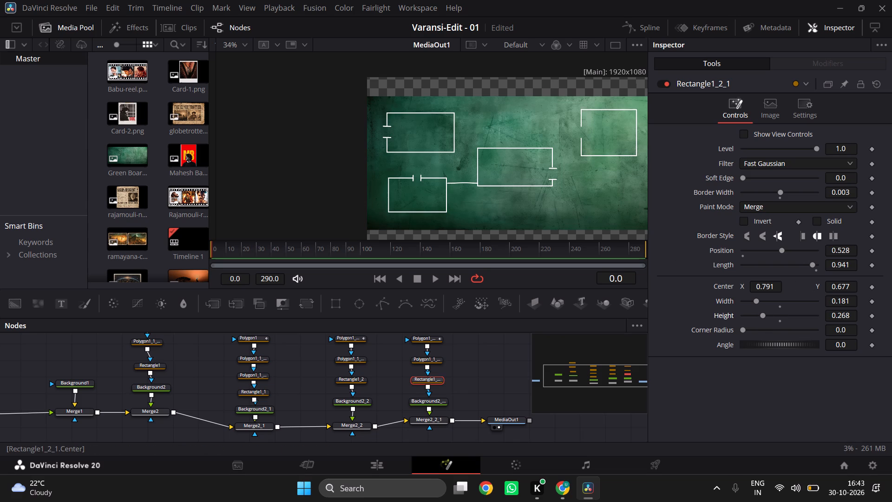
Lower the new right-hand rectangle, Rectangle1_2_1, to Center Y 0.482, using the tutorial layout as reference.
drag(839, 285, 853, 290)
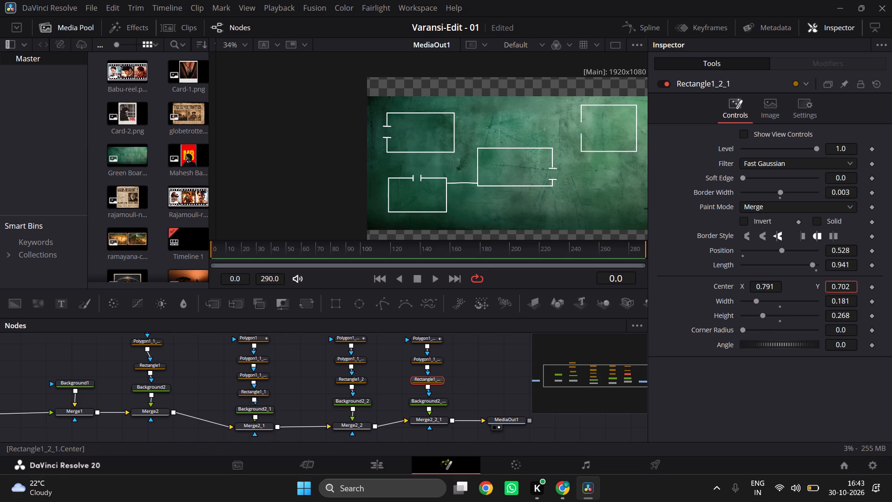
drag(853, 290, 828, 293)
key(alt+Tab)
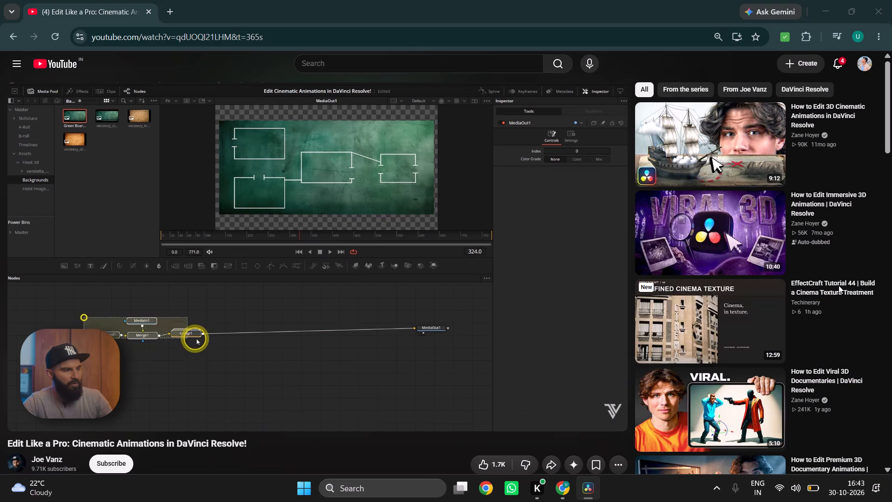
key(alt+Tab)
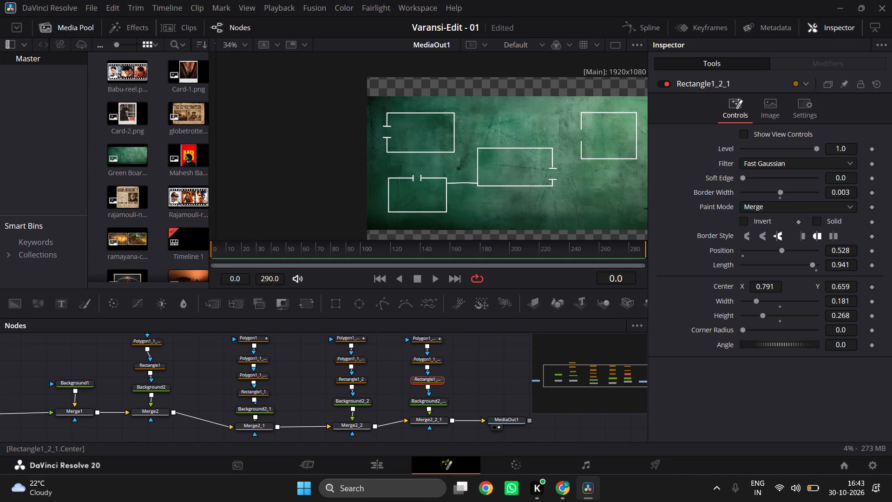
drag(844, 287, 793, 284)
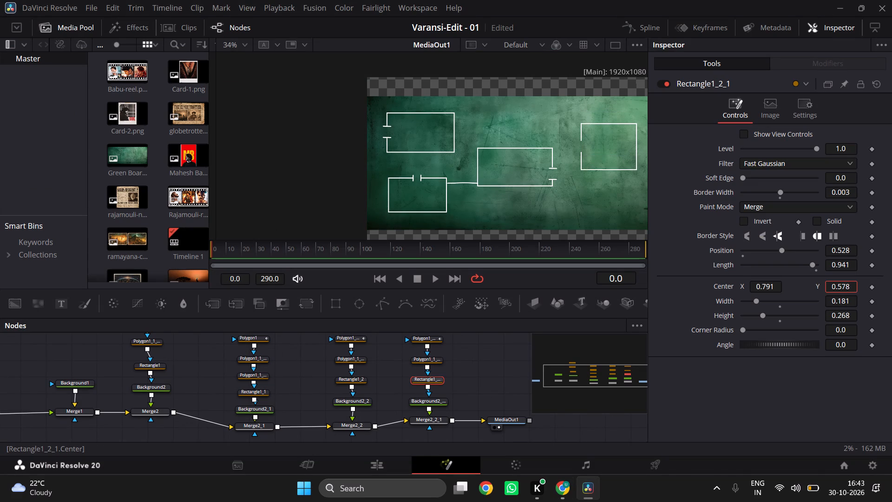
drag(793, 284, 730, 283)
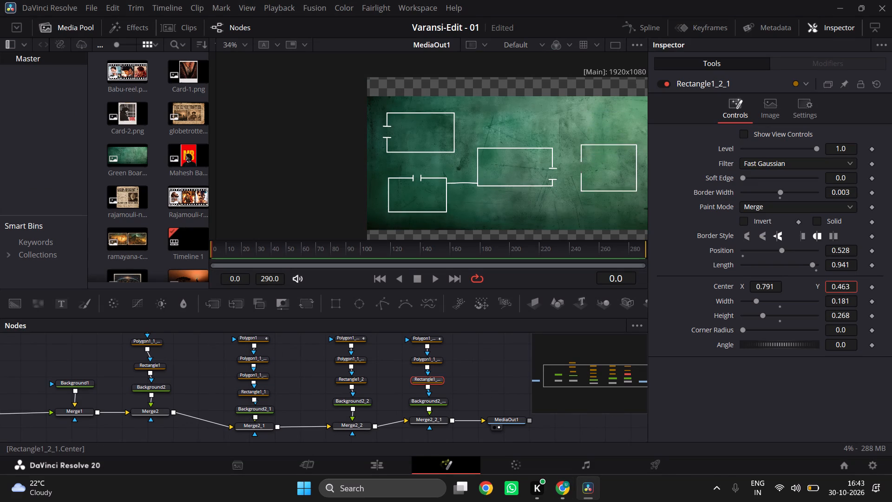
drag(730, 283, 692, 281)
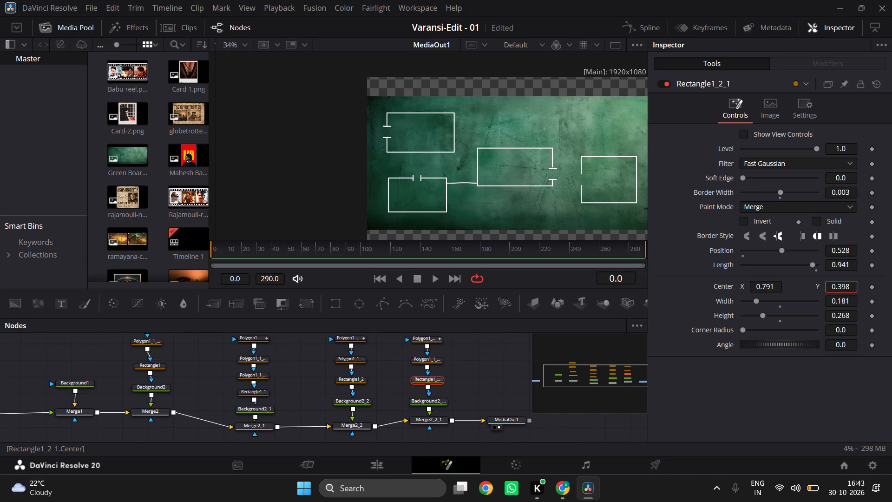
drag(692, 281, 693, 279)
key(alt+Tab)
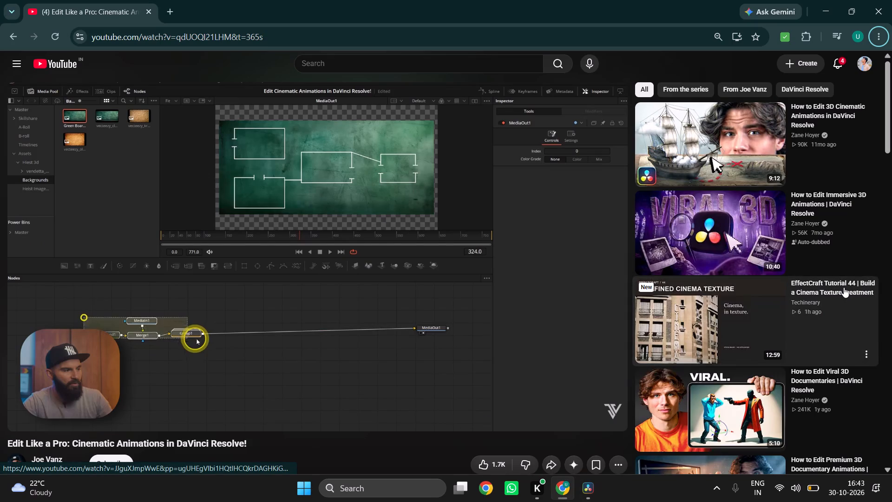
key(alt+Tab)
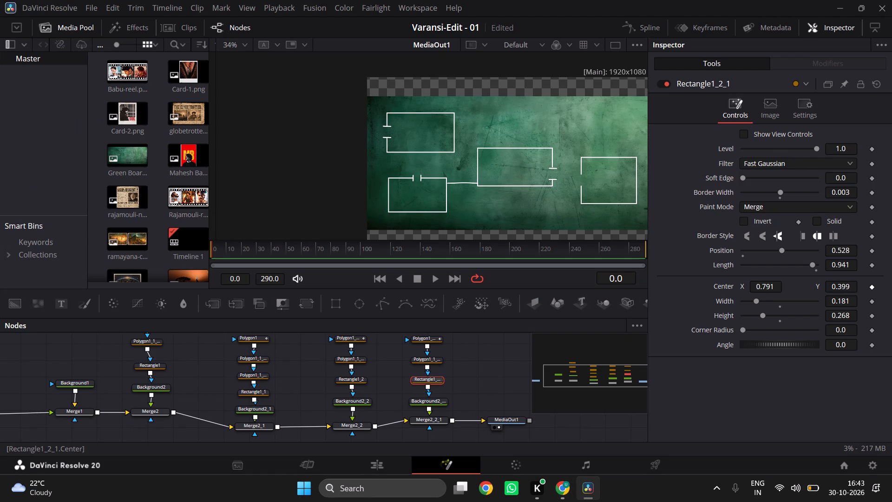
drag(846, 285, 868, 288)
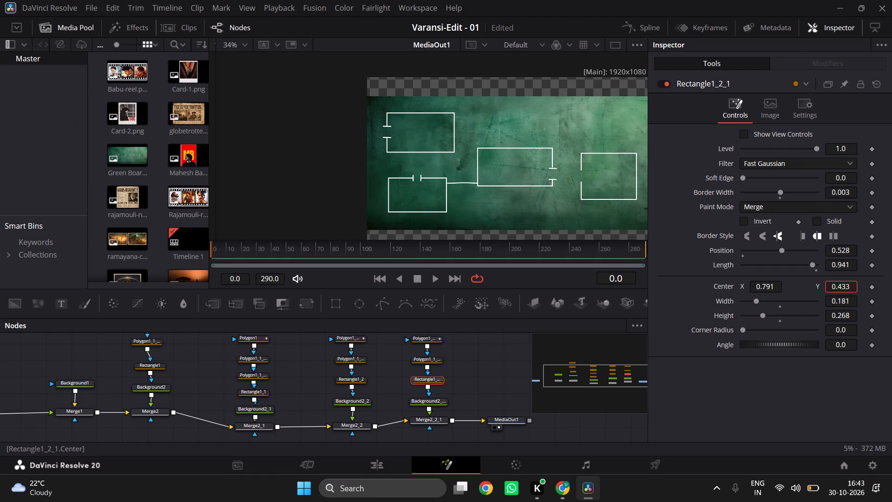
drag(868, 288, 459, 292)
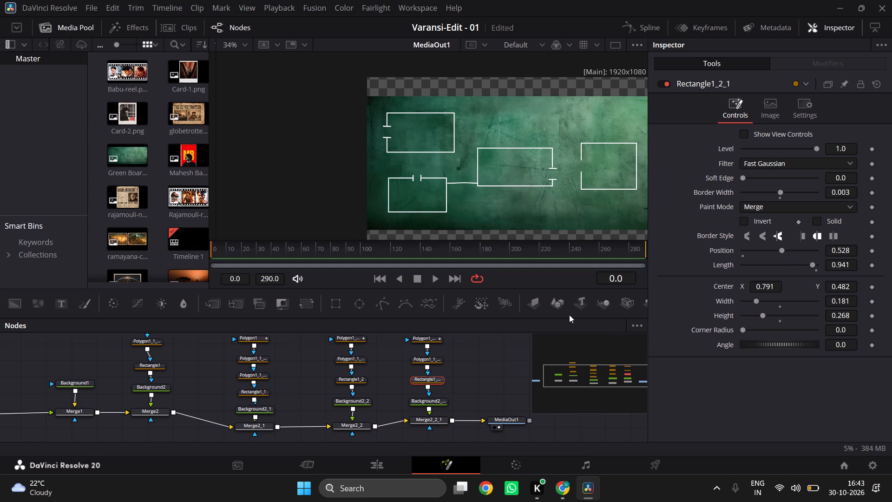
Replace the topmost gap mark polygon in the new rectangle's branch with a new Polygon node wired into the remaining one, Polygon1_1_1_2_1_1.
scroll(476, 364, up, 1)
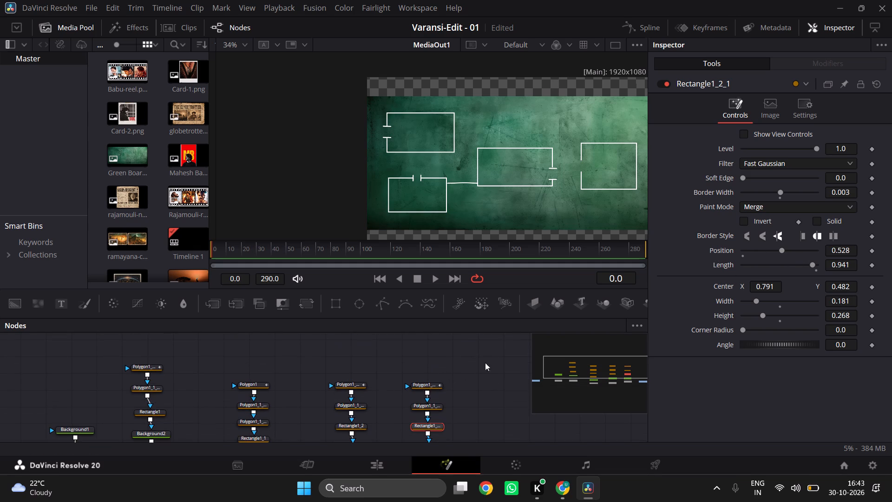
click(428, 383)
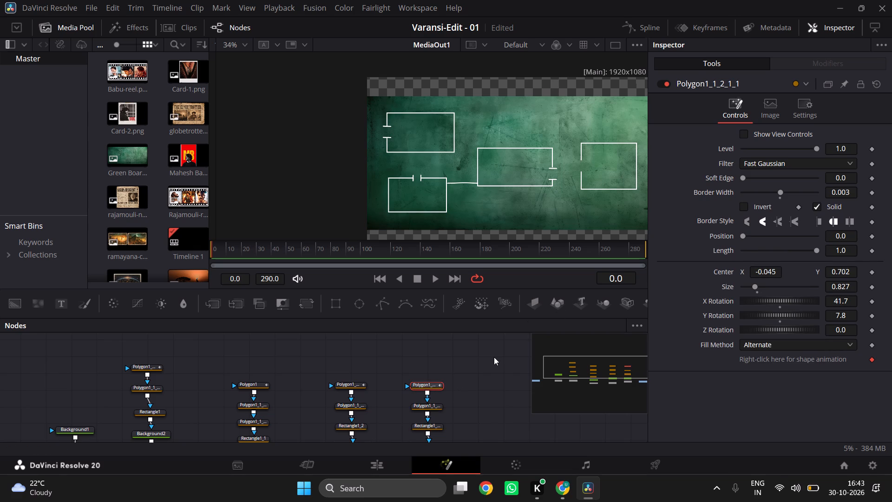
key(Delete)
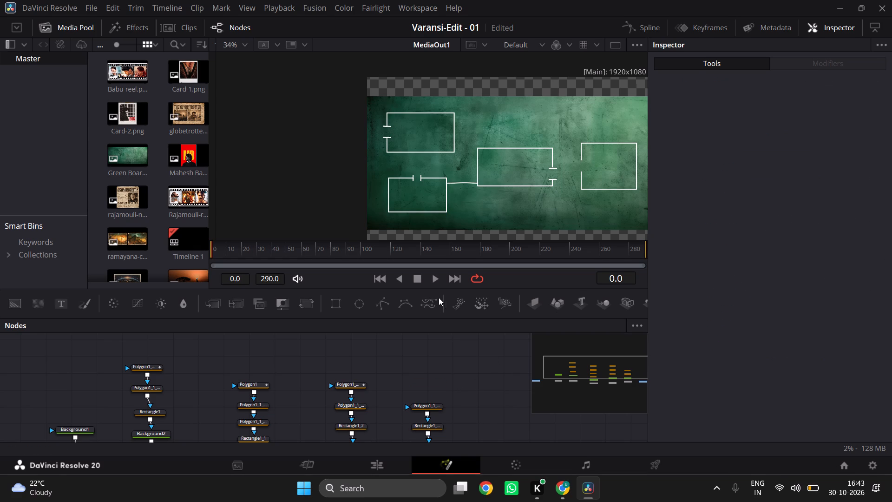
drag(380, 299, 422, 383)
drag(439, 386, 415, 407)
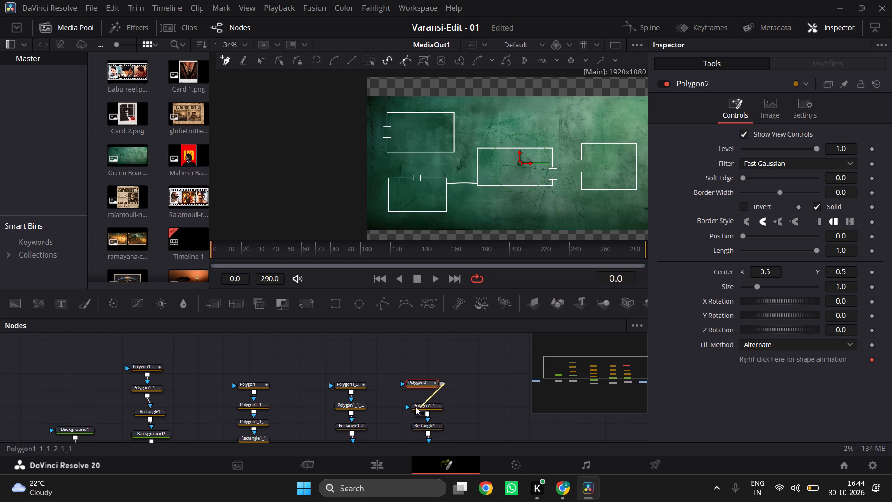
drag(415, 407, 405, 406)
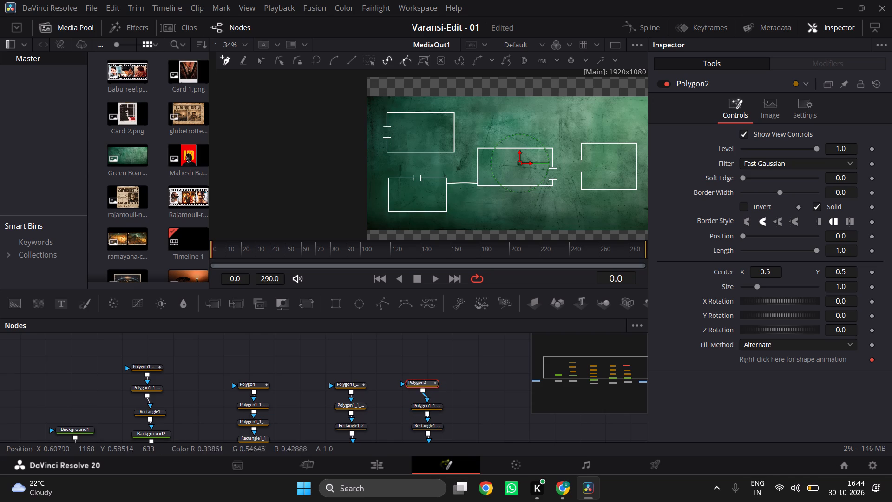
Draw a straight connector on Polygon2 from the middle rectangle's upper-right corner to the upper end of the right rectangle's left-edge gap.
drag(552, 147, 581, 162)
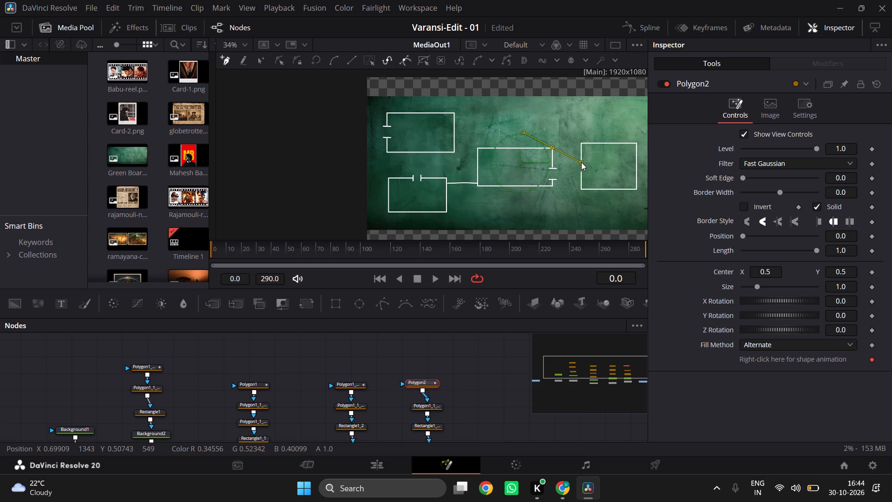
drag(581, 162, 581, 160)
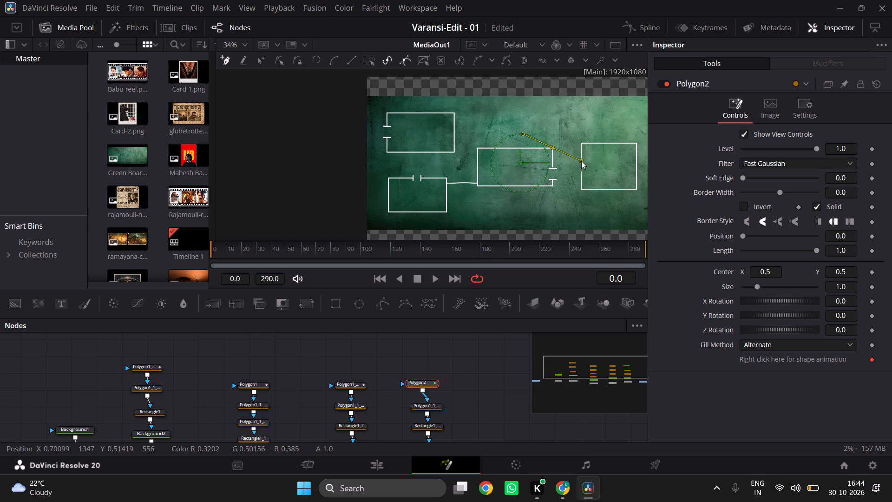
drag(581, 160, 581, 159)
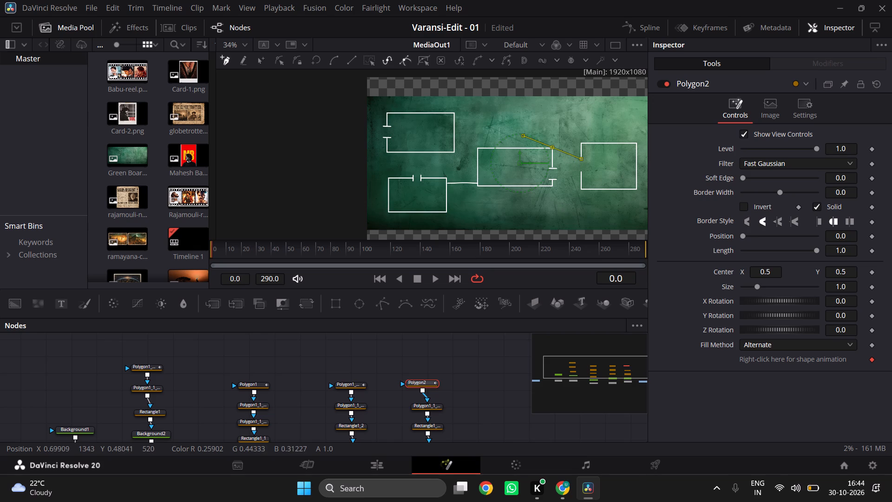
ctrl+scroll(581, 166, up, 6)
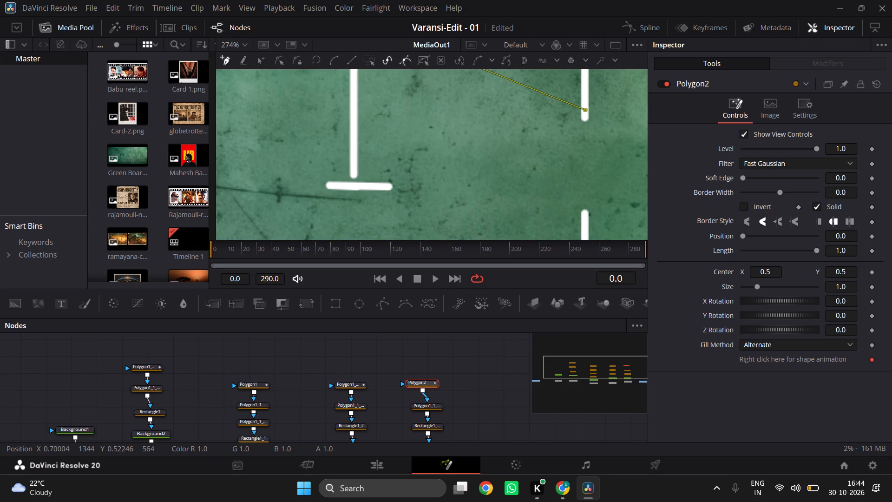
click(584, 114)
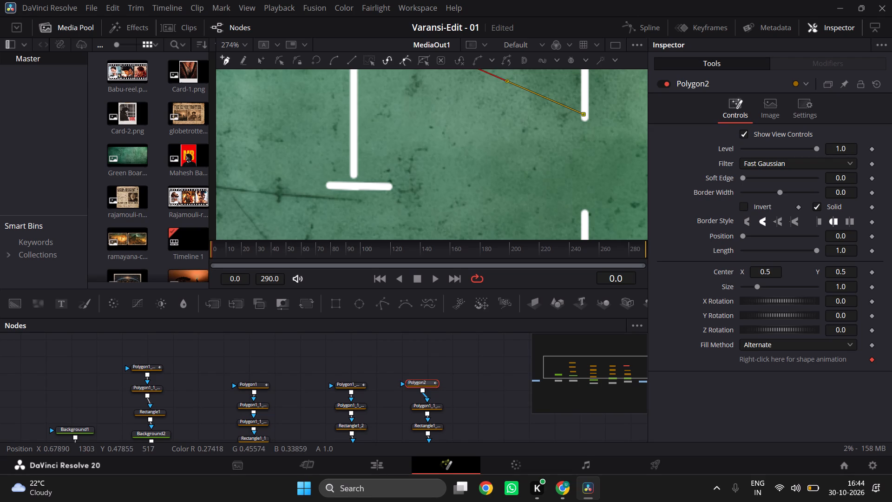
Set Polygon2's Border Width to 0.003 so the connector matches the frame lines.
scroll(531, 172, up, 2)
scroll(513, 172, left, 1)
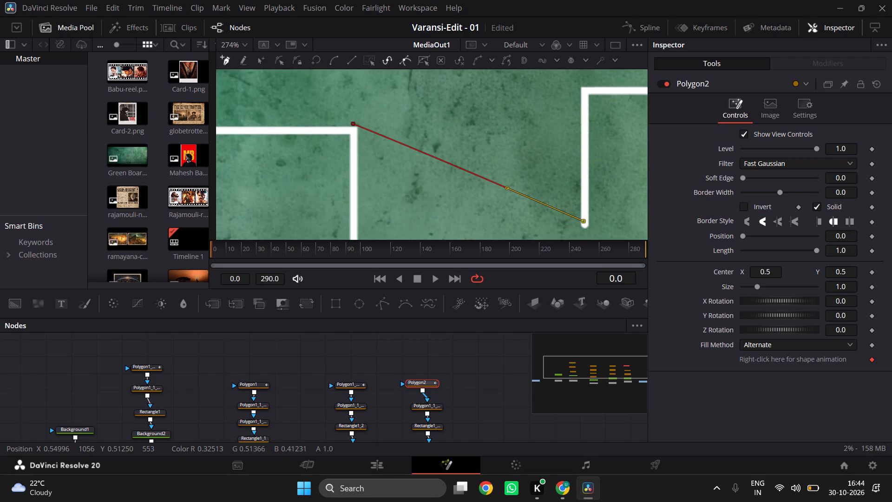
scroll(513, 172, left, 1)
click(773, 168)
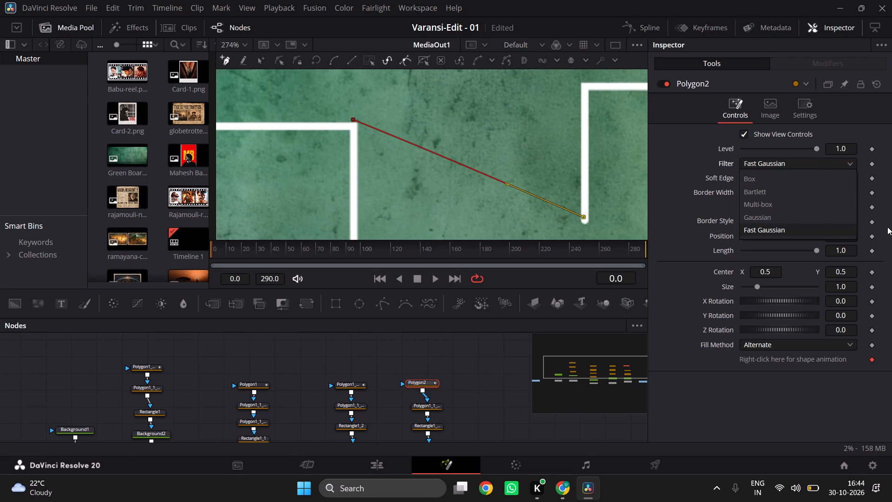
click(887, 227)
click(847, 196)
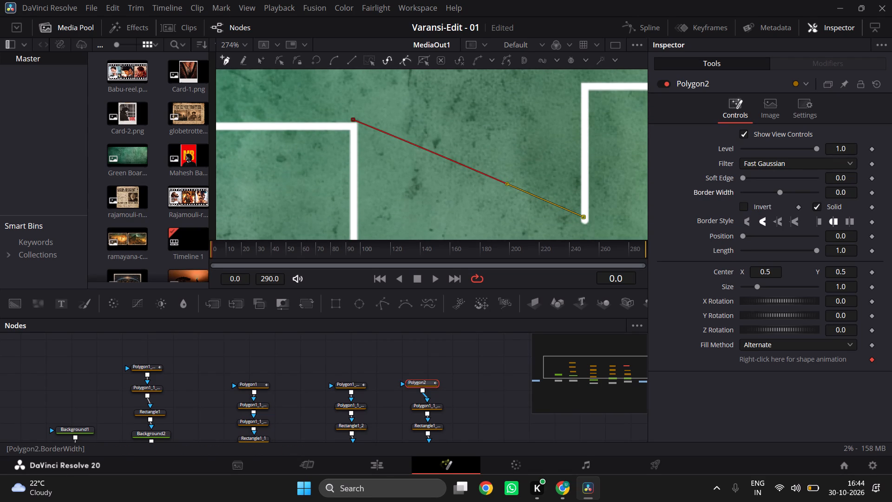
text(03)
key(Return)
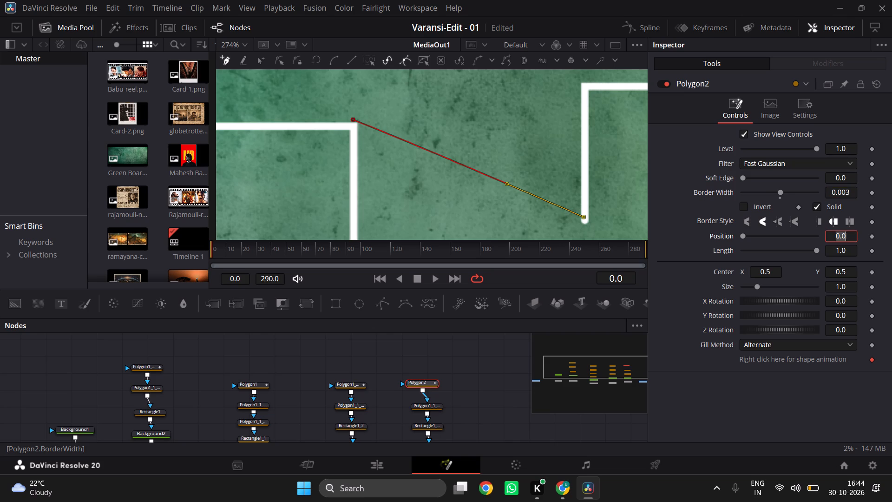
Hide Polygon2's view controls and align the connector with both rectangles by setting its Center to X 0.501, Y 0.493.
scroll(625, 173, left, 1)
ctrl+scroll(625, 173, down, 2)
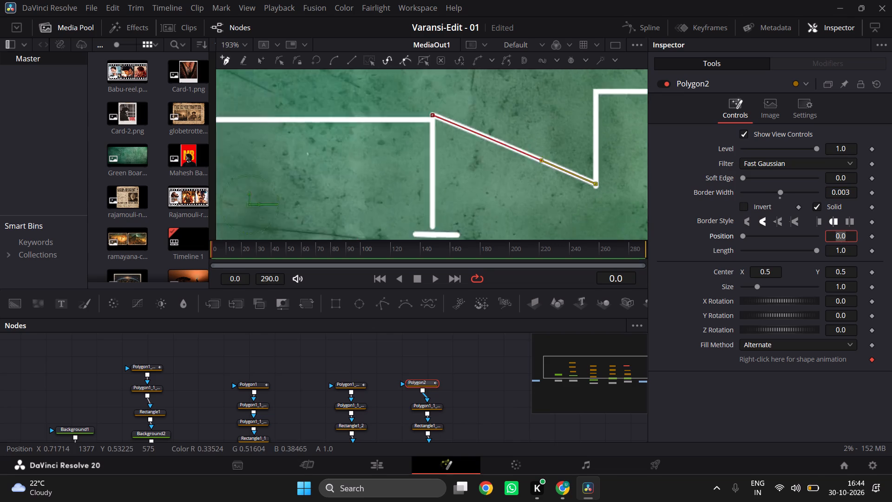
ctrl+scroll(625, 173, down, 3)
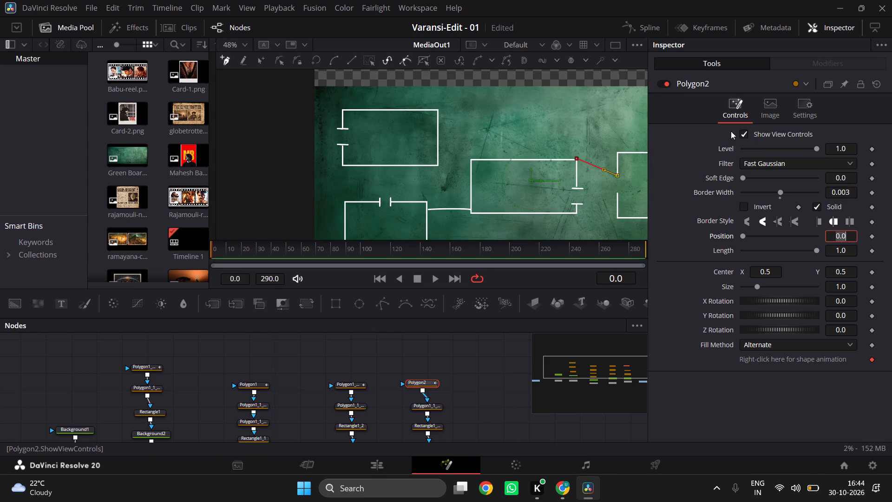
click(742, 133)
scroll(663, 145, left, 1)
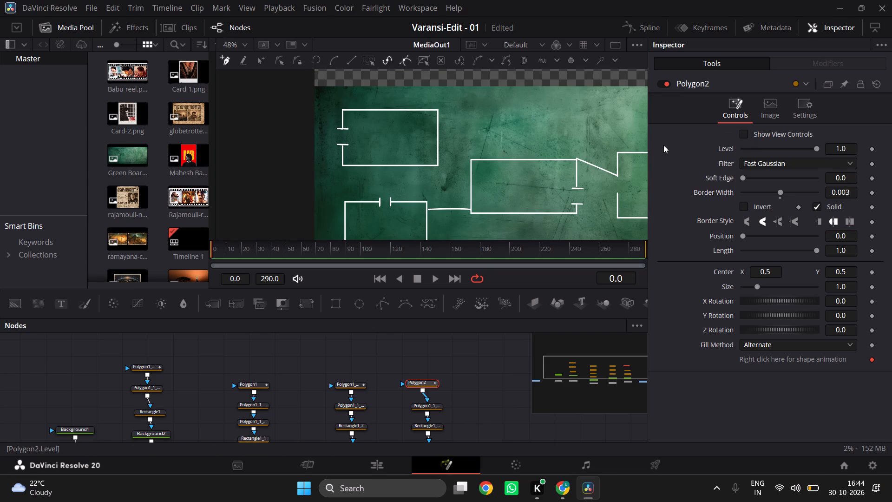
scroll(582, 166, left, 1)
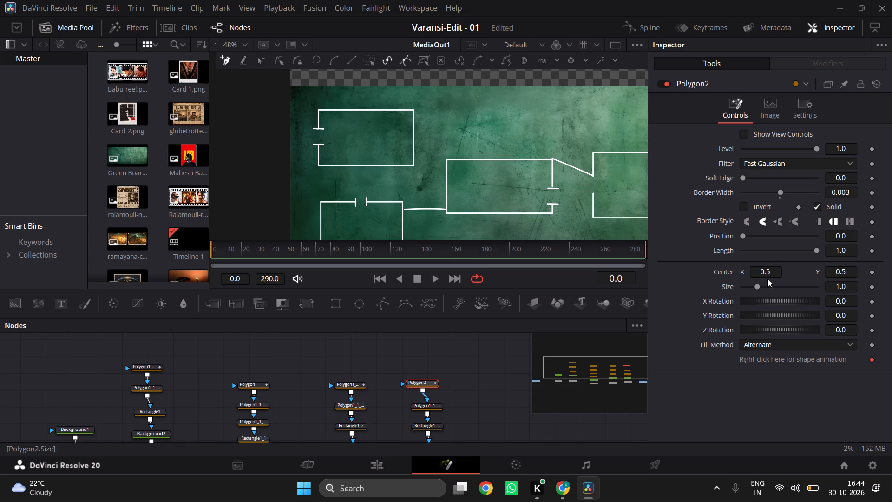
drag(766, 271, 768, 274)
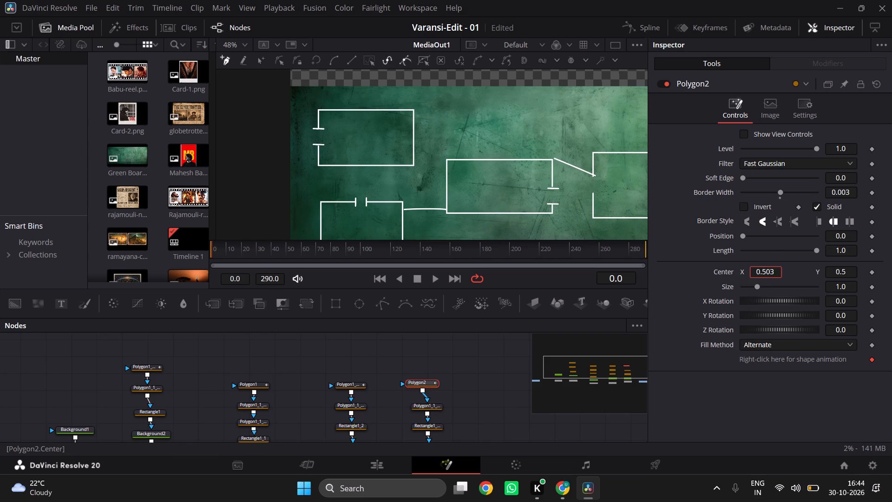
drag(768, 274, 768, 275)
drag(840, 271, 837, 275)
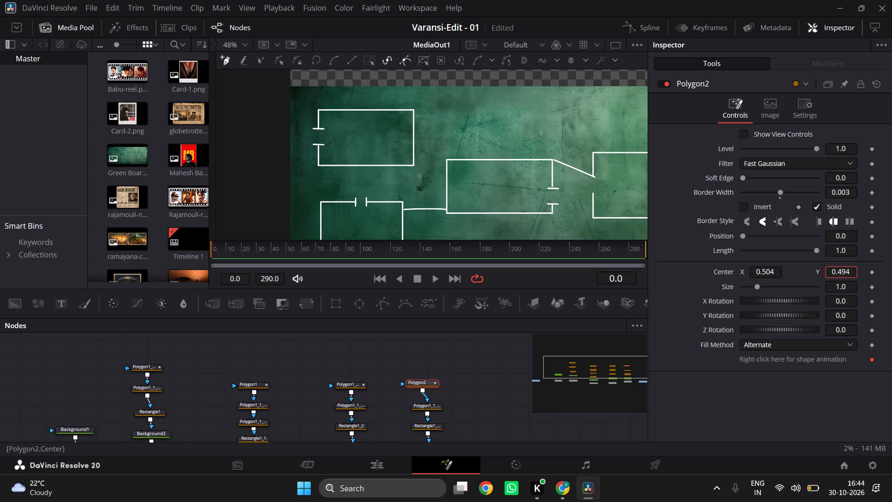
drag(837, 275, 836, 277)
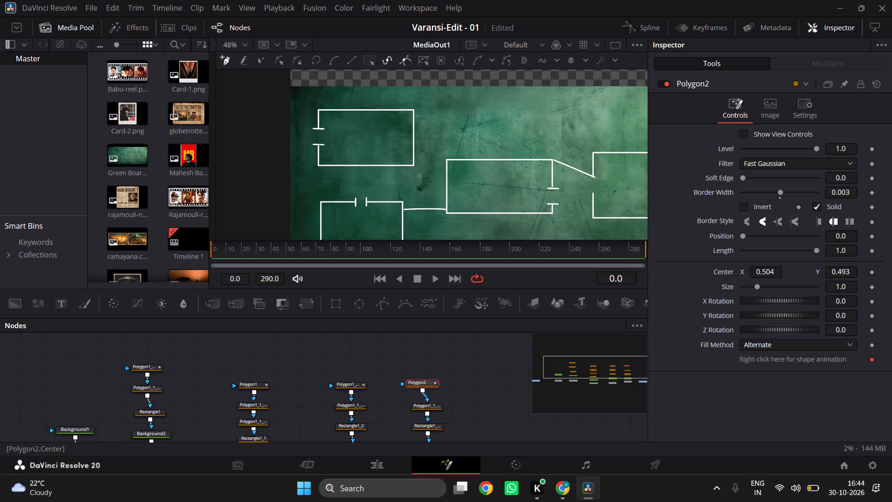
click(776, 269)
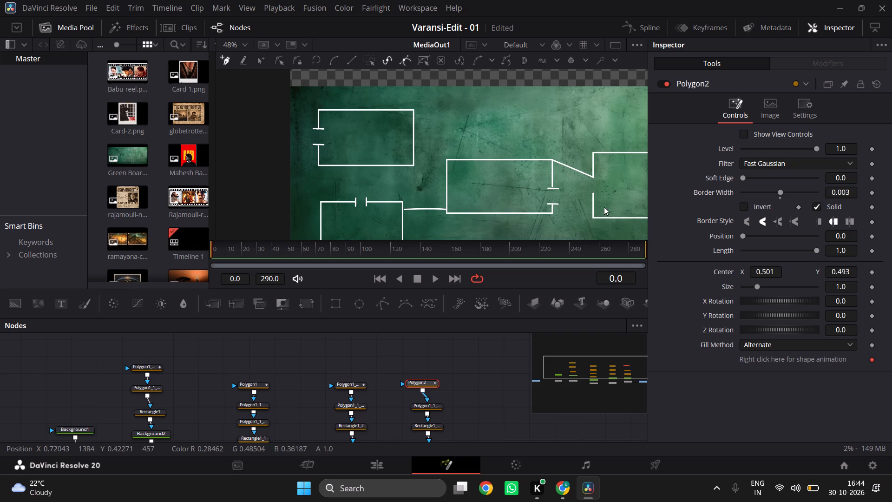
Shift gap mark Polygon1_1_1_2_1_1 across to the right rectangle's left edge by setting its Center X to 0.591.
scroll(409, 415, down, 1)
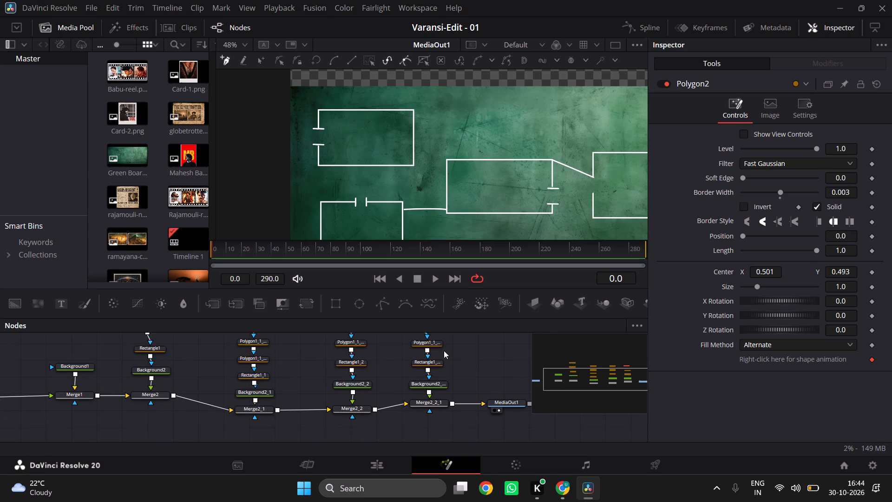
click(435, 343)
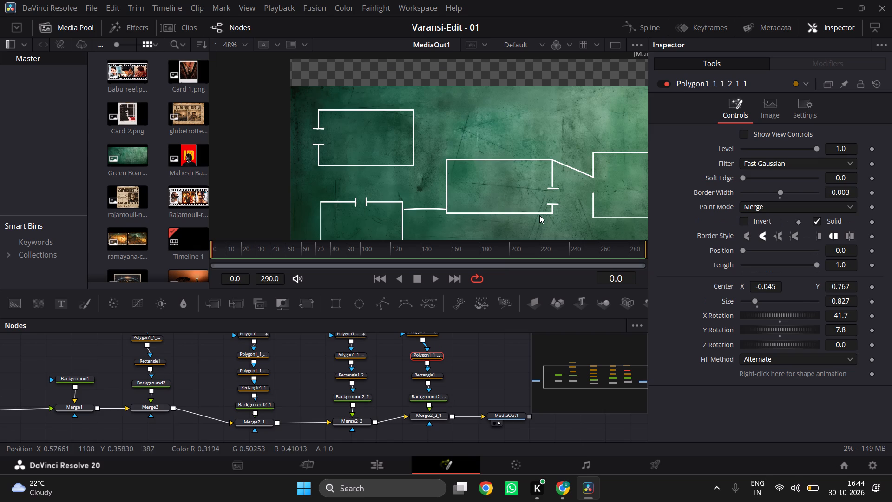
scroll(539, 215, left, 1)
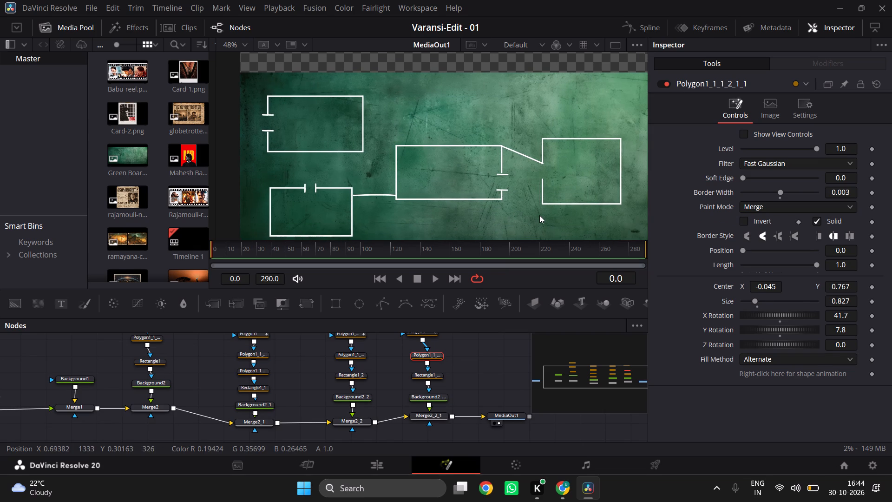
drag(766, 288, 818, 293)
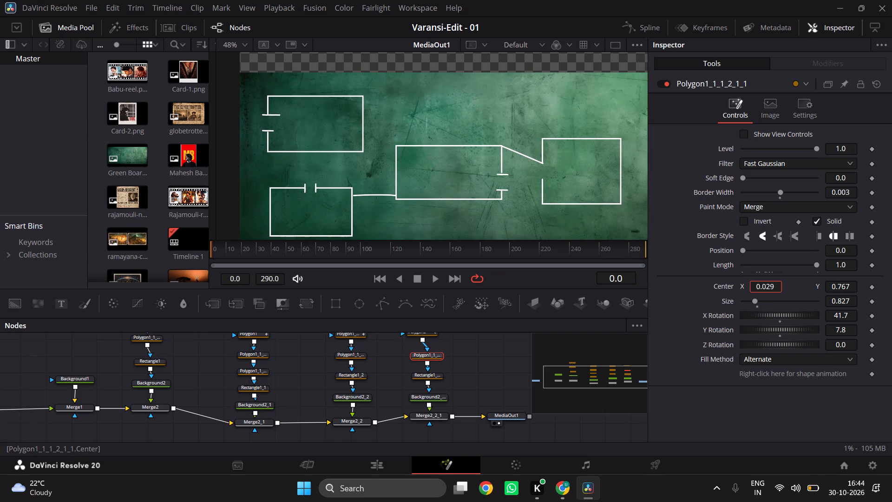
drag(818, 293, 874, 298)
drag(764, 289, 883, 291)
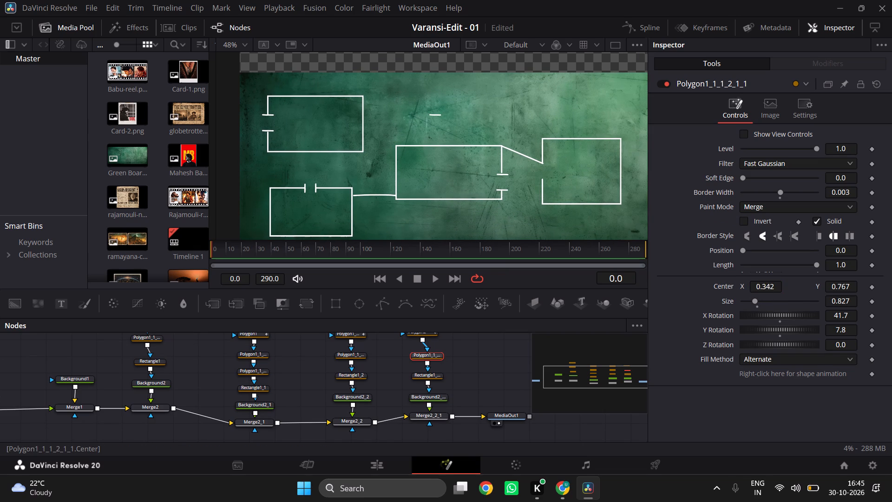
drag(760, 289, 828, 295)
drag(761, 288, 817, 298)
drag(755, 286, 770, 289)
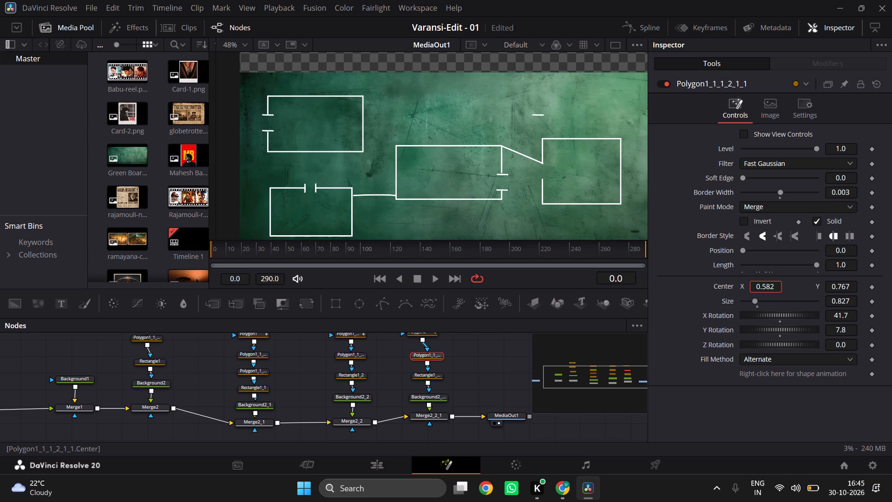
drag(770, 289, 775, 289)
Lower the gap mark onto the upper end of the right rectangle's left-edge gap by setting its Center Y to 0.562.
drag(834, 289, 752, 316)
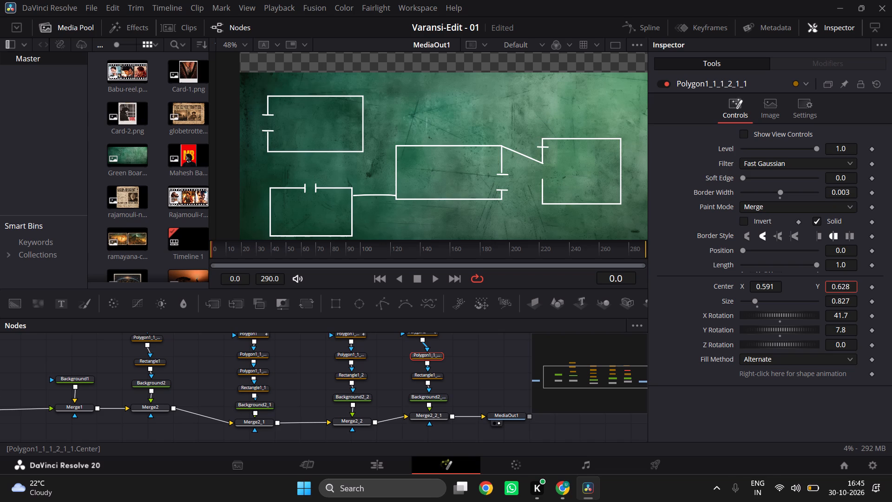
drag(752, 316, 724, 322)
drag(724, 322, 718, 324)
drag(718, 324, 715, 324)
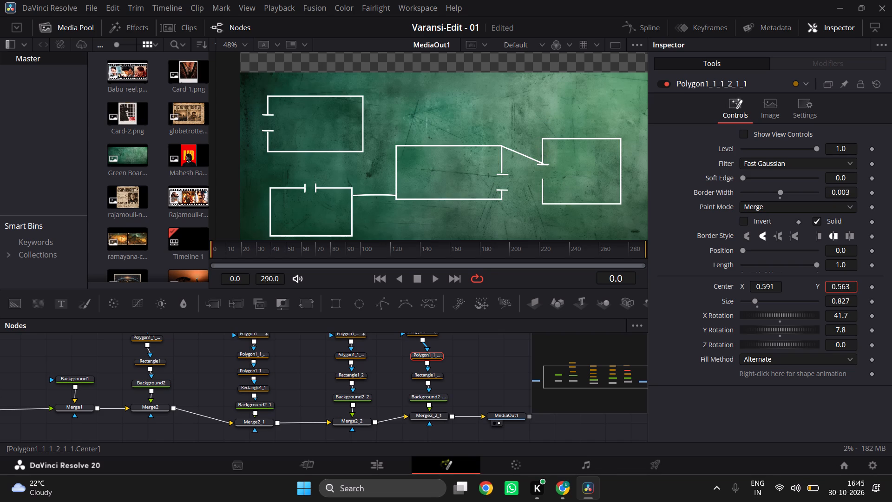
drag(715, 324, 717, 322)
drag(717, 322, 715, 322)
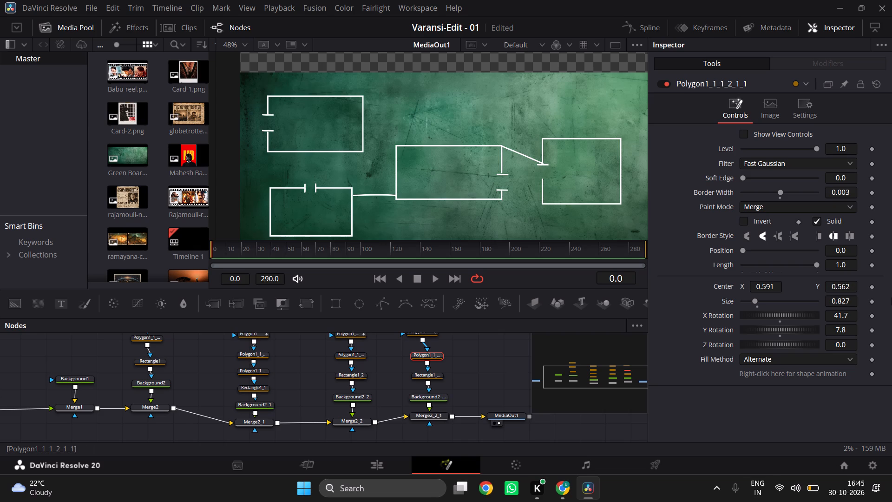
ctrl+scroll(570, 162, up, 3)
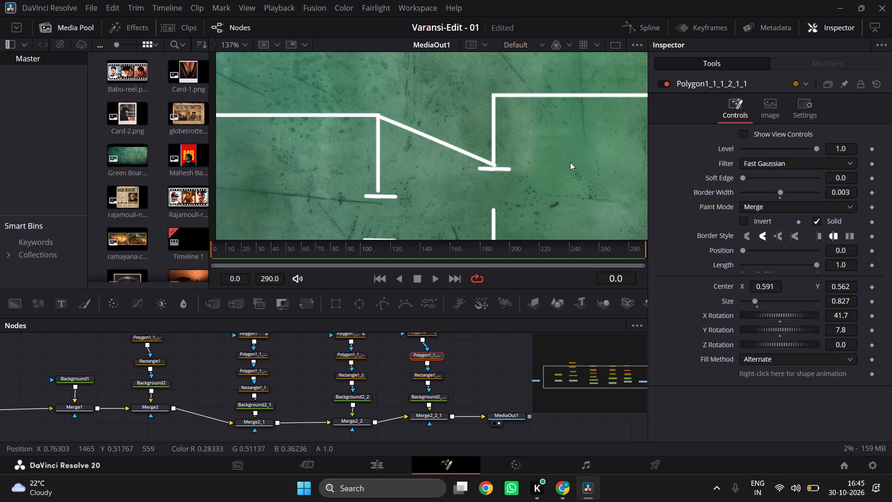
ctrl+scroll(529, 161, down, 4)
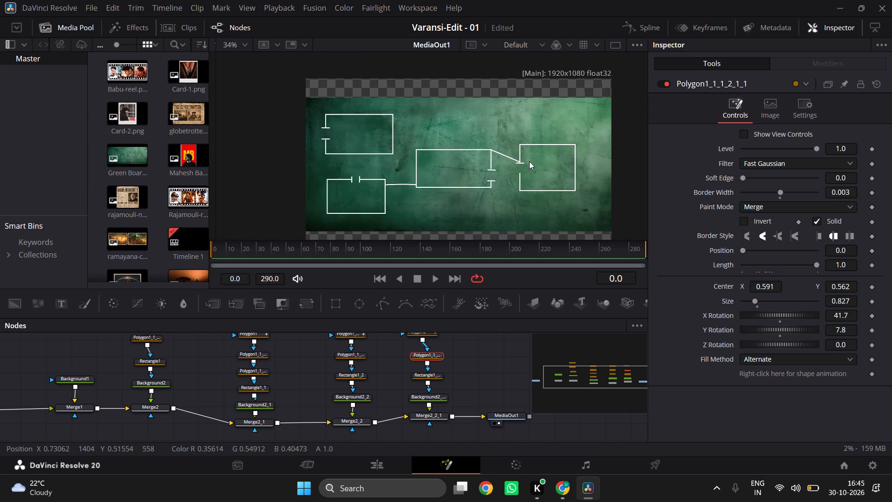
ctrl+scroll(529, 161, up, 2)
scroll(529, 161, down, 1)
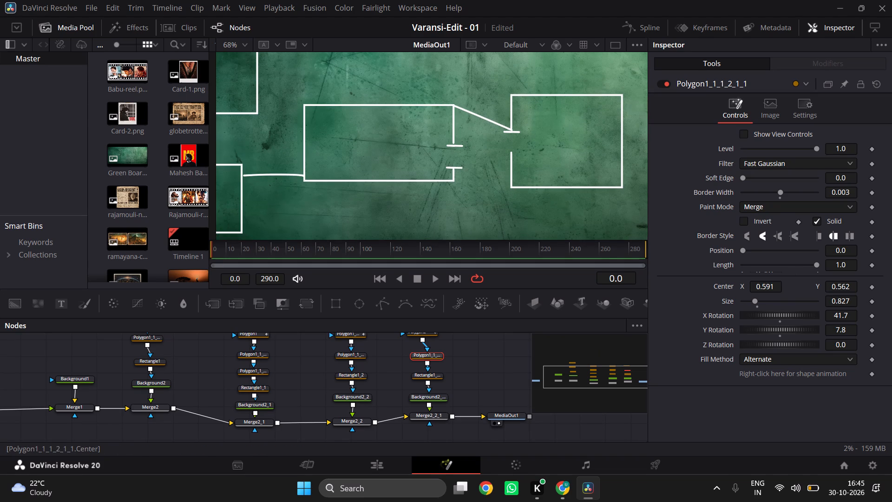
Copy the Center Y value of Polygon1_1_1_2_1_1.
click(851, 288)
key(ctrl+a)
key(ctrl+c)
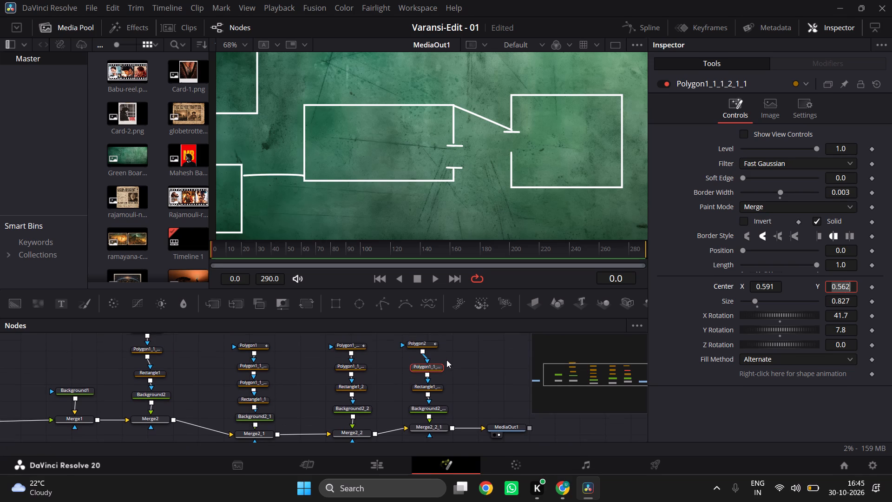
Line up the Polygon2 node directly above Polygon1_1_1_2_1_1 in the fourth rectangle's branch.
click(419, 346)
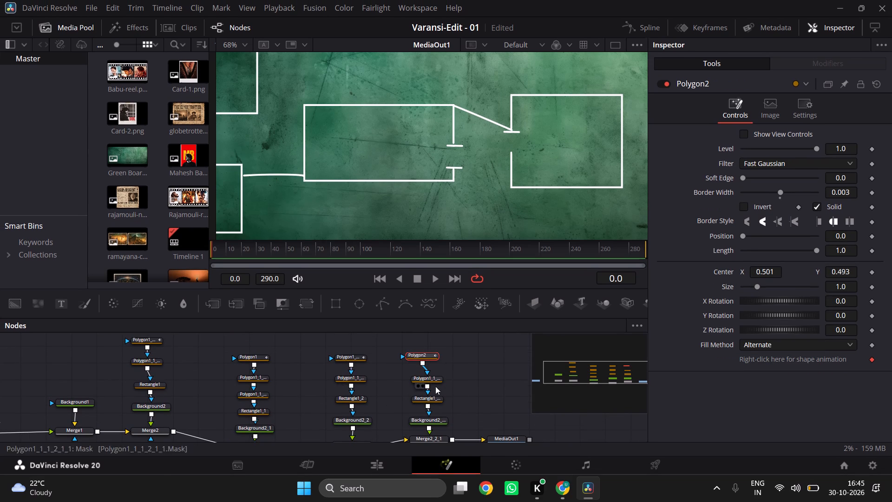
drag(421, 352, 428, 354)
drag(419, 356, 425, 356)
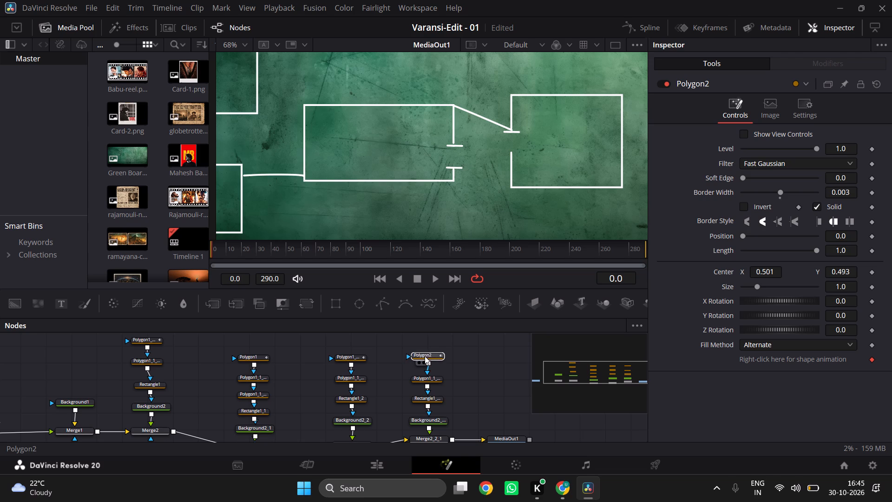
drag(425, 356, 423, 356)
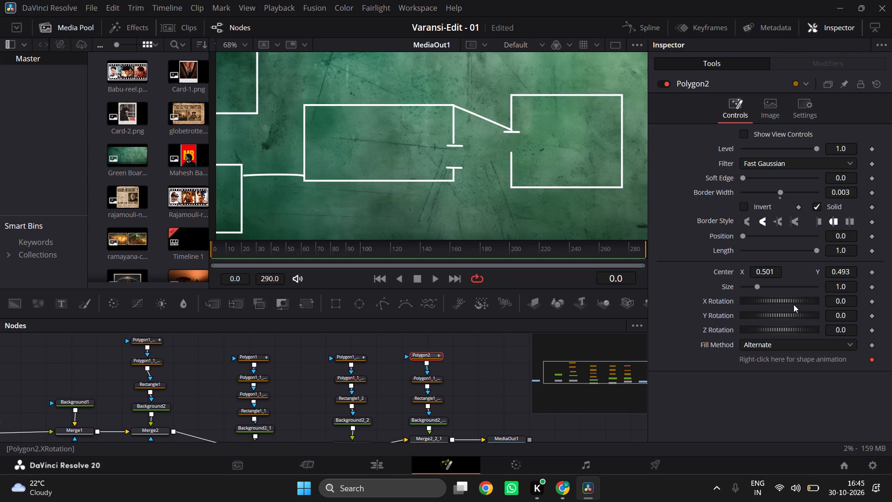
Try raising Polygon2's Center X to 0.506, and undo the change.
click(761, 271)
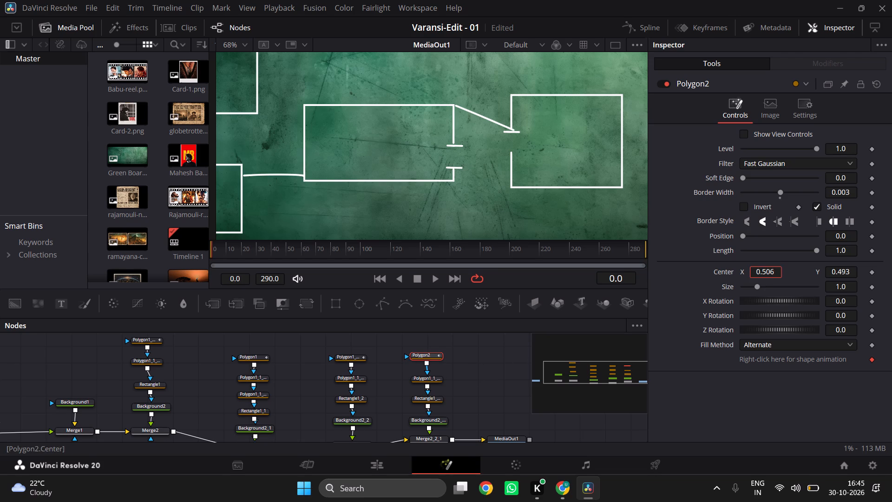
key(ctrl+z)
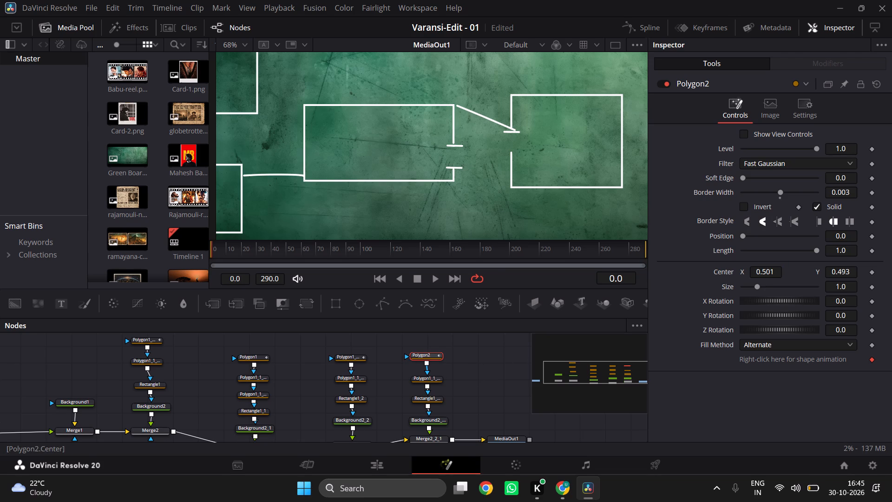
Copy gap mark node Polygon1_1_1_1 from the Rectangle1_1 branch and paste it between Polygon2 and Polygon1_1_1_2_1_1.
click(440, 377)
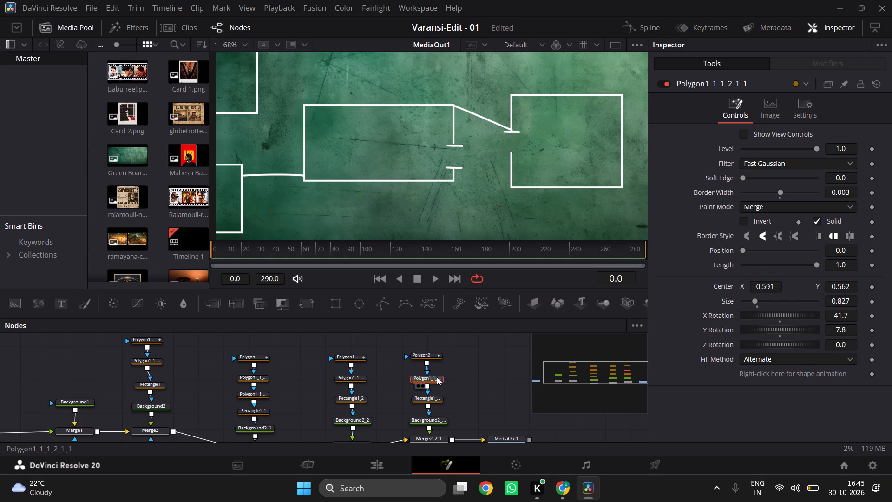
click(260, 378)
key(ctrl+c)
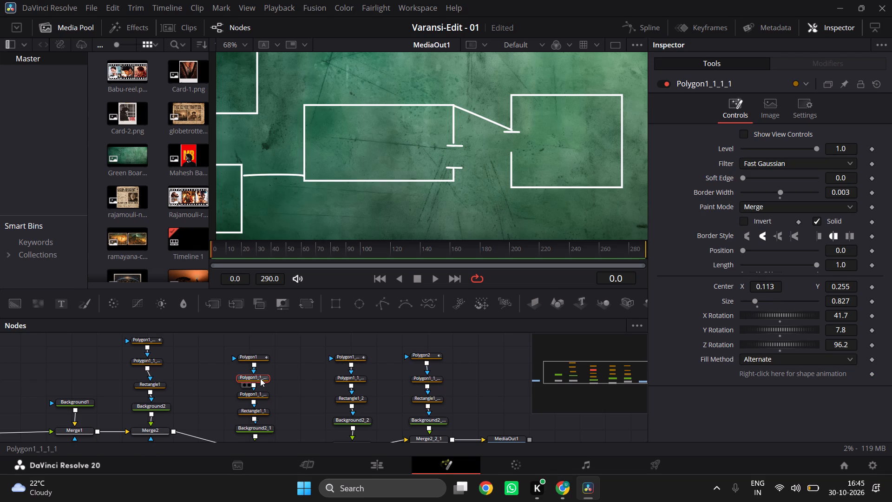
click(462, 376)
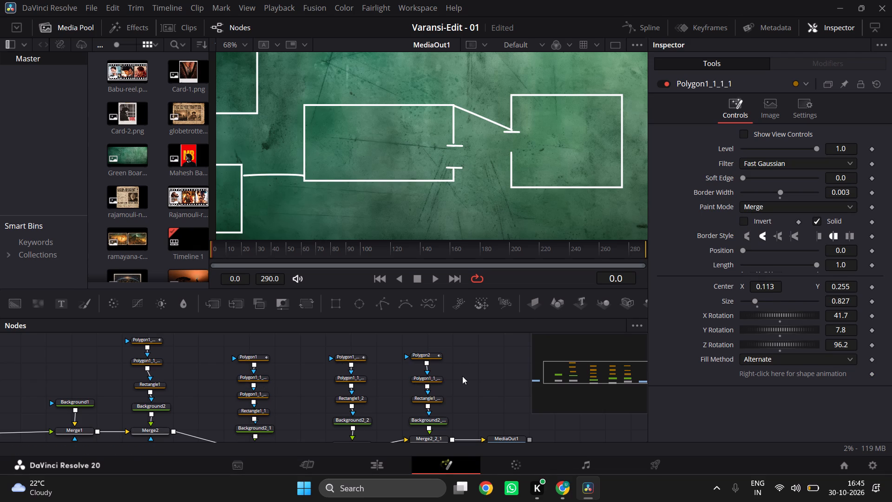
key(v)
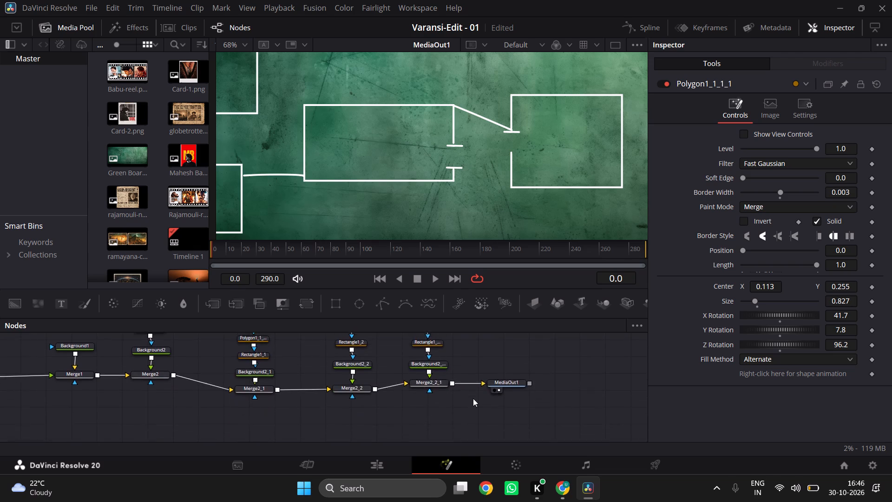
scroll(473, 398, up, 1)
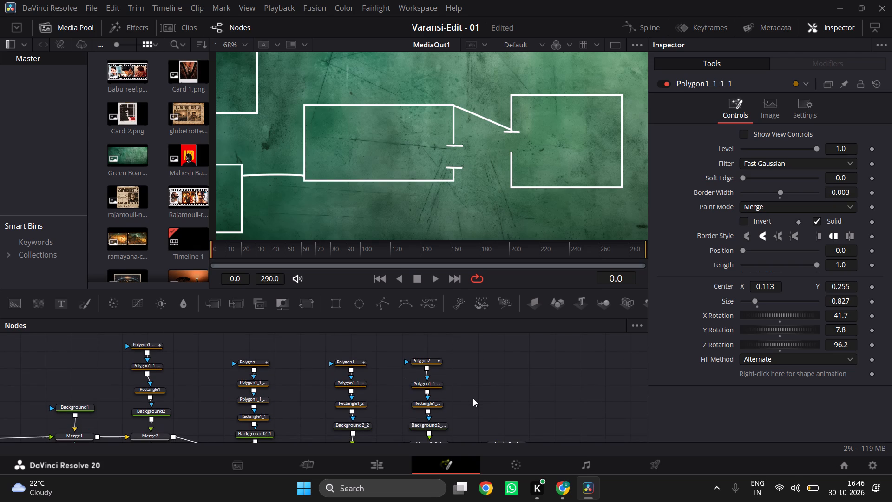
key(ctrl+v)
drag(463, 375, 459, 374)
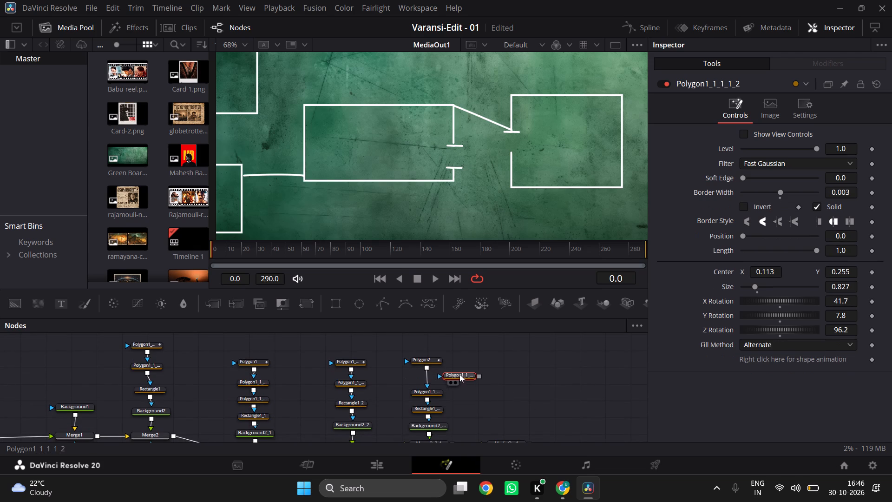
drag(459, 374, 431, 375)
Rewire the fourth rectangle's branch so Polygon2 feeds Polygon1_1_1_1_2, which in turn feeds the Polygon1_1_1_2_1_1 effect mask.
drag(426, 370, 409, 376)
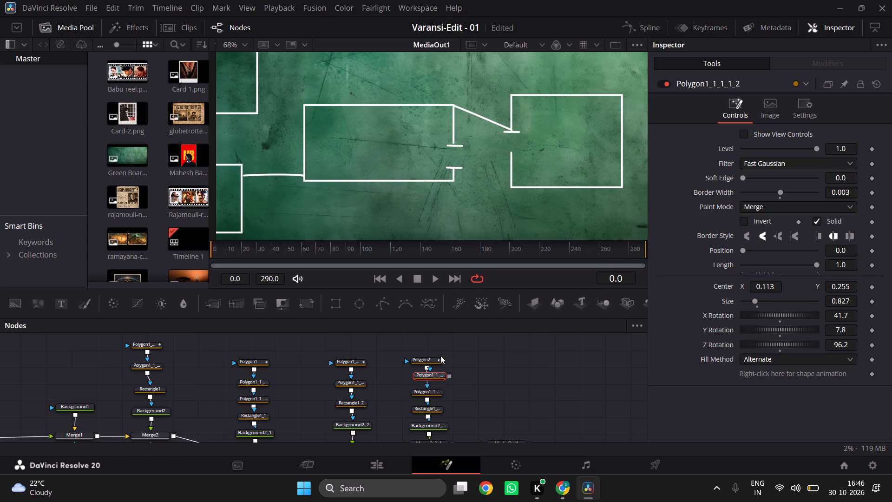
drag(436, 361, 434, 348)
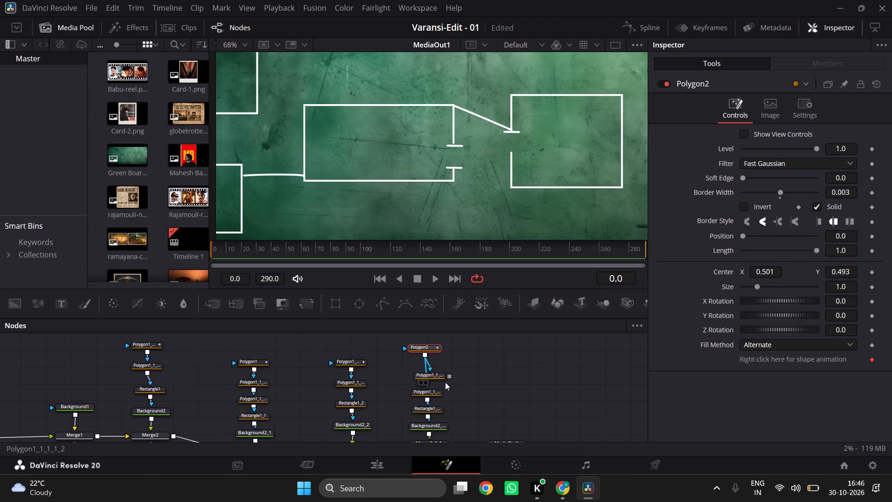
drag(434, 376, 454, 372)
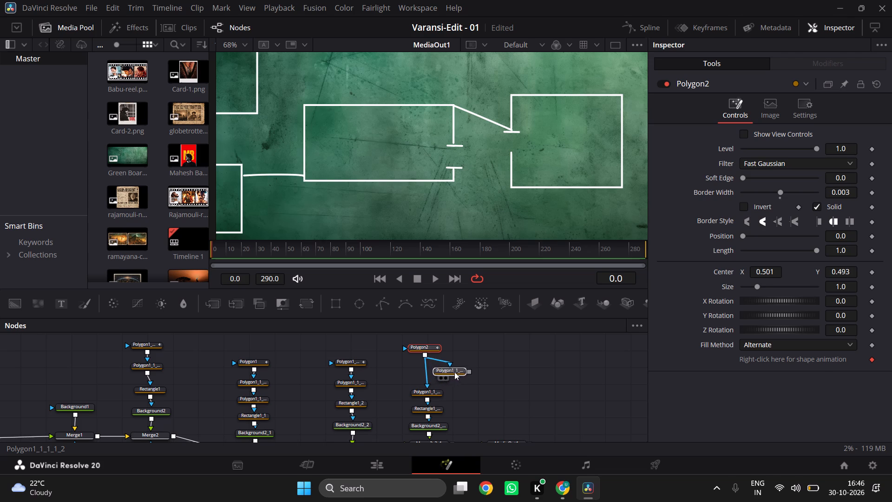
click(426, 376)
drag(459, 369, 459, 370)
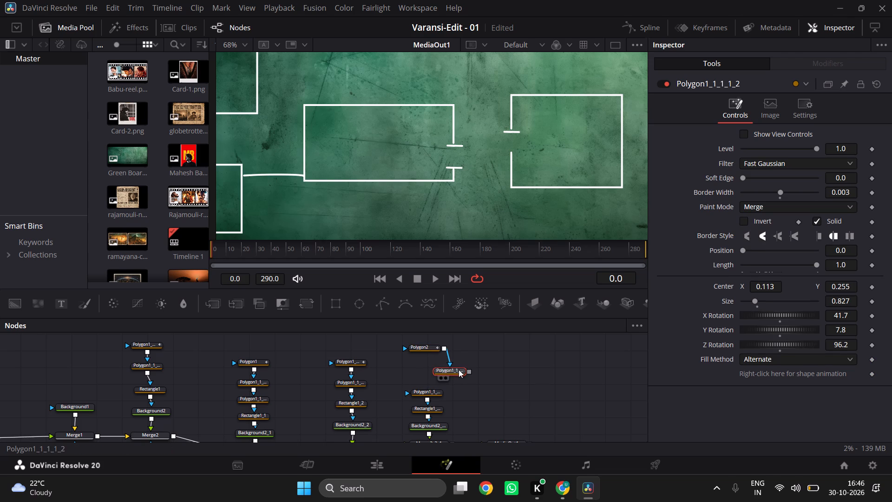
drag(459, 370, 435, 373)
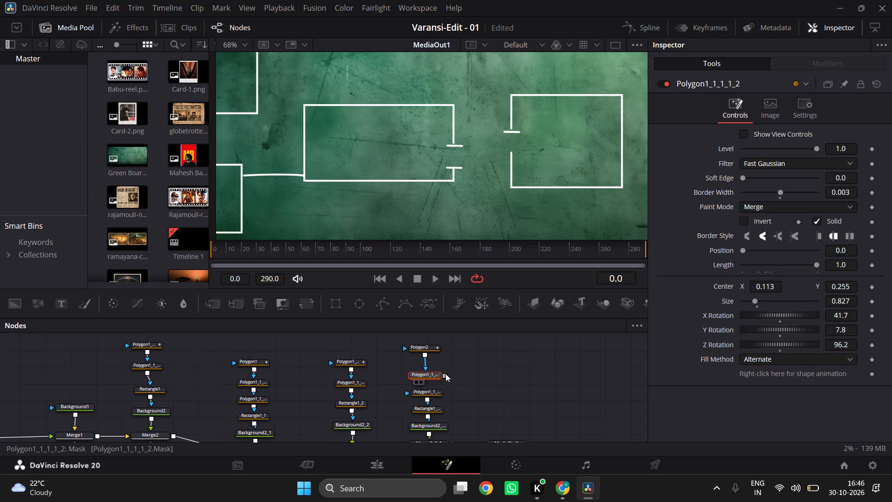
drag(446, 374, 409, 394)
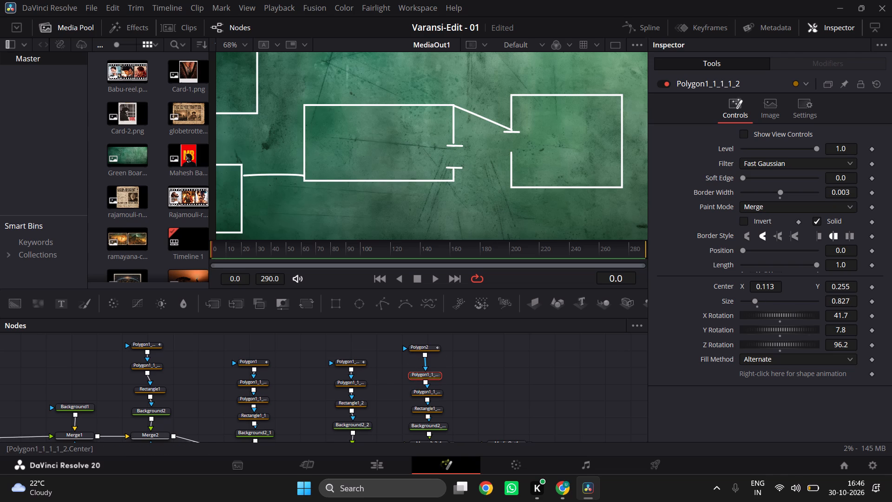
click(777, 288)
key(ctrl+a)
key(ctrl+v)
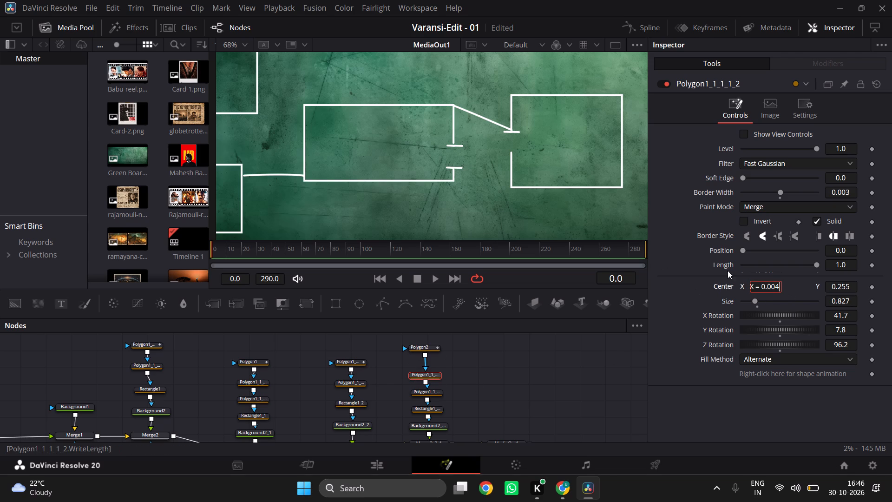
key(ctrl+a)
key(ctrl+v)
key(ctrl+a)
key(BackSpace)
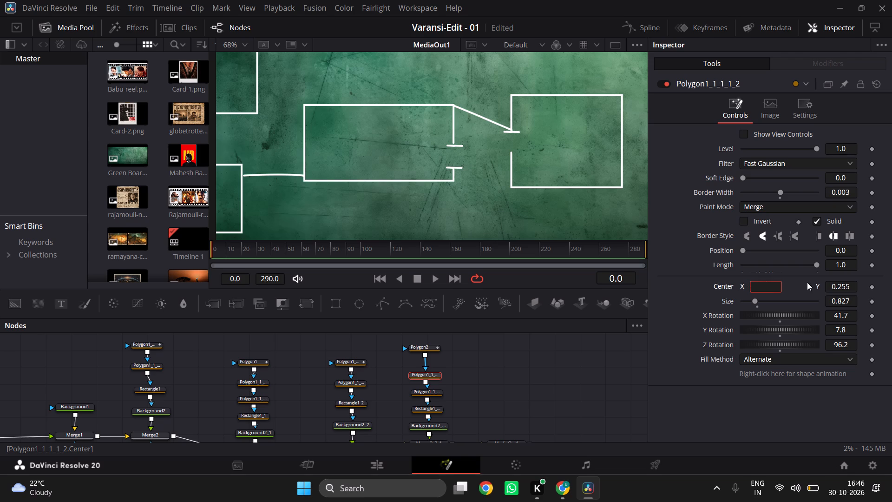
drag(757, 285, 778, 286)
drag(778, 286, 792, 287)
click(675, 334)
Move the Polygon1_1_1_1_2 gap mark across the board into the fourth rectangle, with Center X at 0.705.
drag(760, 287, 810, 286)
ctrl+scroll(540, 184, down, 1)
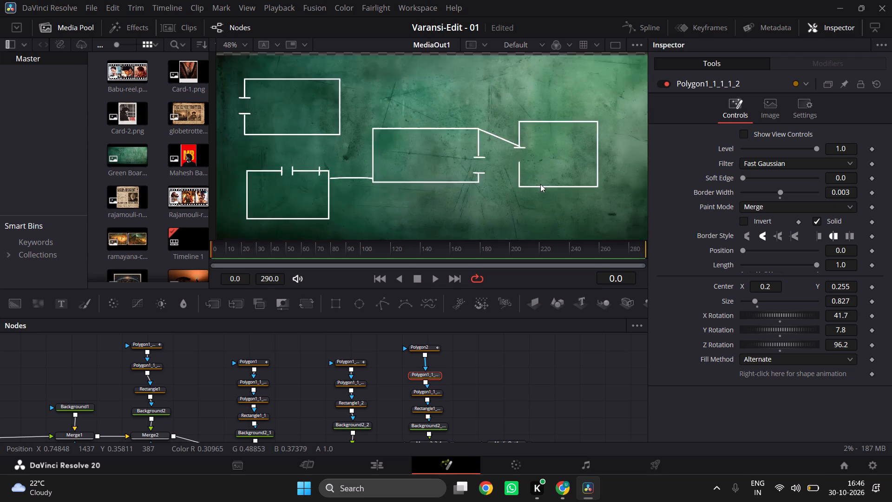
ctrl+scroll(540, 184, down, 1)
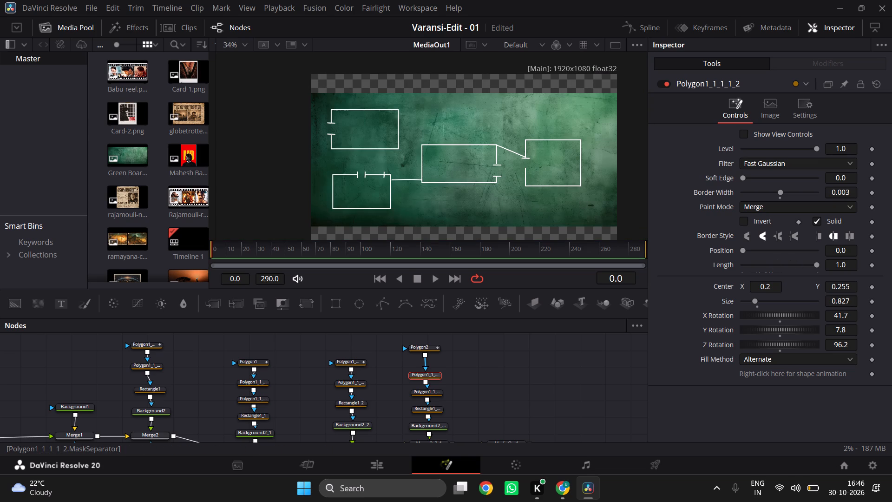
drag(759, 290, 736, 295)
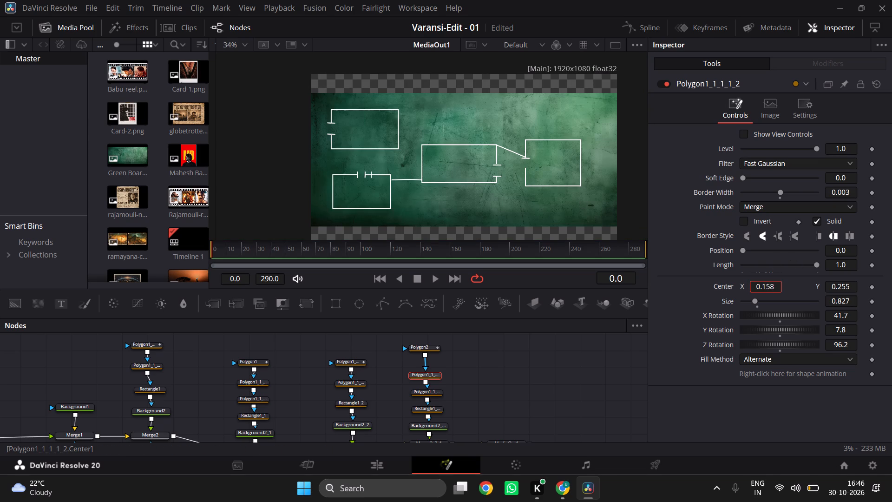
drag(736, 295, 451, 287)
drag(759, 288, 788, 293)
drag(788, 293, 827, 292)
drag(765, 287, 805, 289)
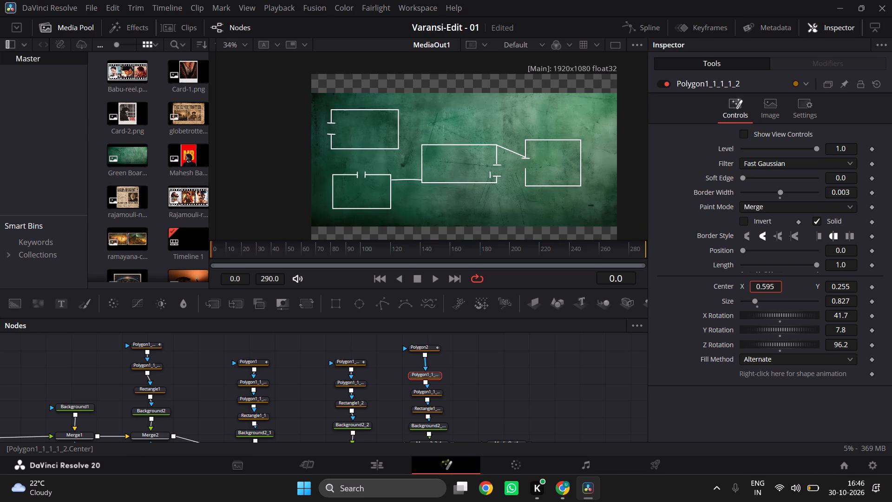
drag(805, 289, 863, 289)
Make the Polygon1_1_1_1_2 gap mark horizontal by setting its Z Rotation to 0.
drag(850, 348, 839, 347)
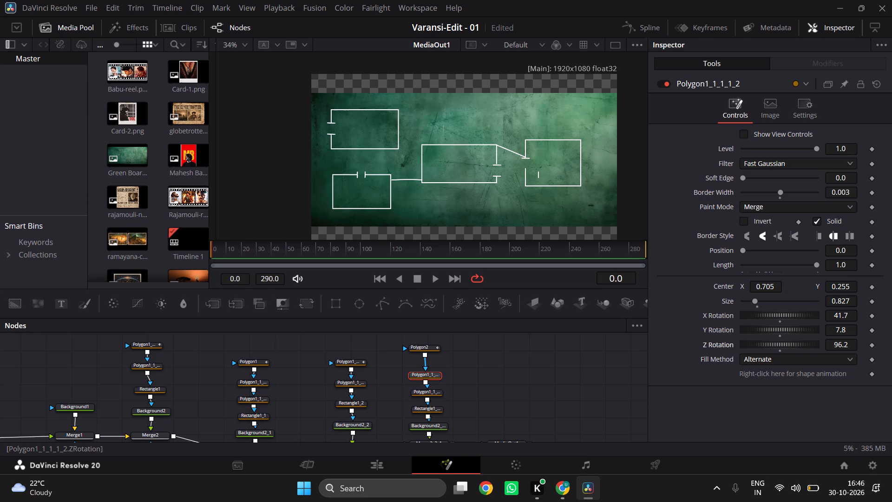
drag(839, 347, 825, 343)
drag(850, 348, 749, 336)
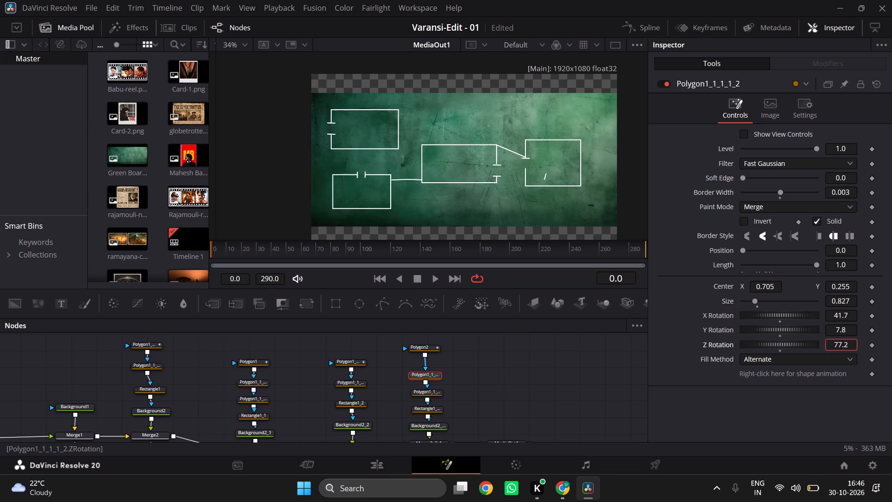
drag(749, 336, 561, 309)
drag(561, 309, 525, 314)
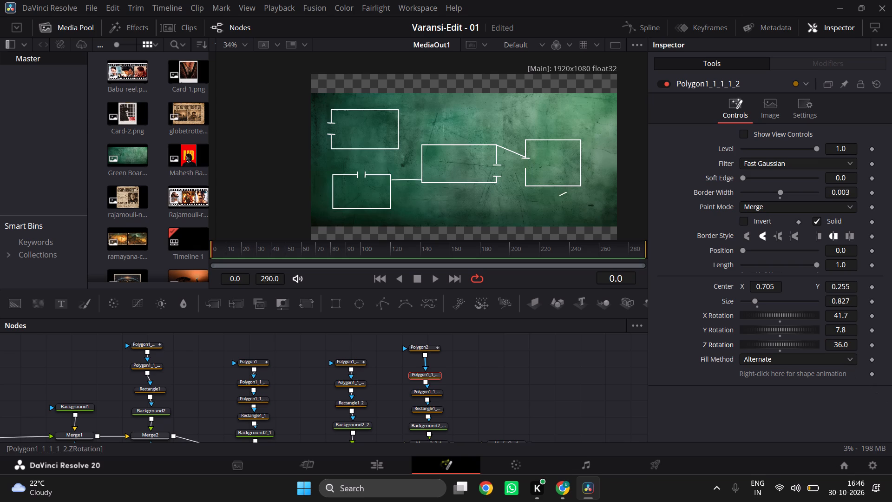
click(843, 345)
key(ctrl+a)
key(BackSpace)
key(0)
key(Return)
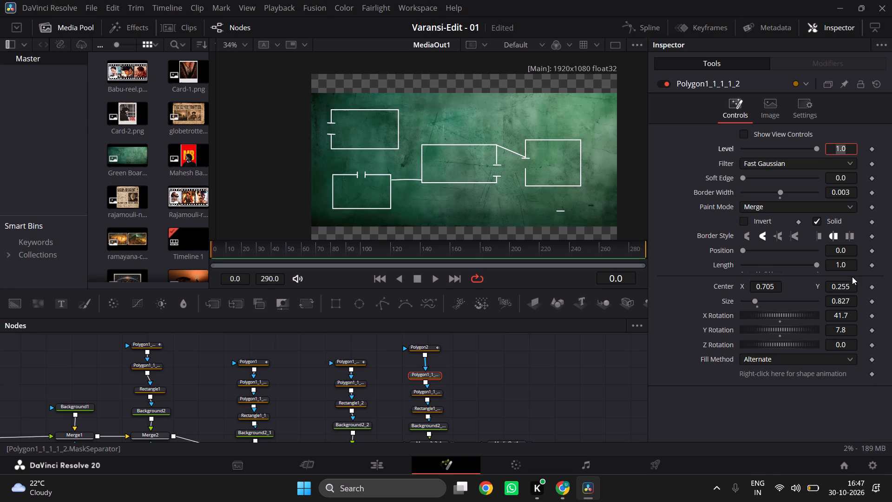
Position the gap mark at the lower end of the gap in the fourth rectangle's near side, with Center X 0.591 and Y 0.507.
drag(846, 287, 863, 289)
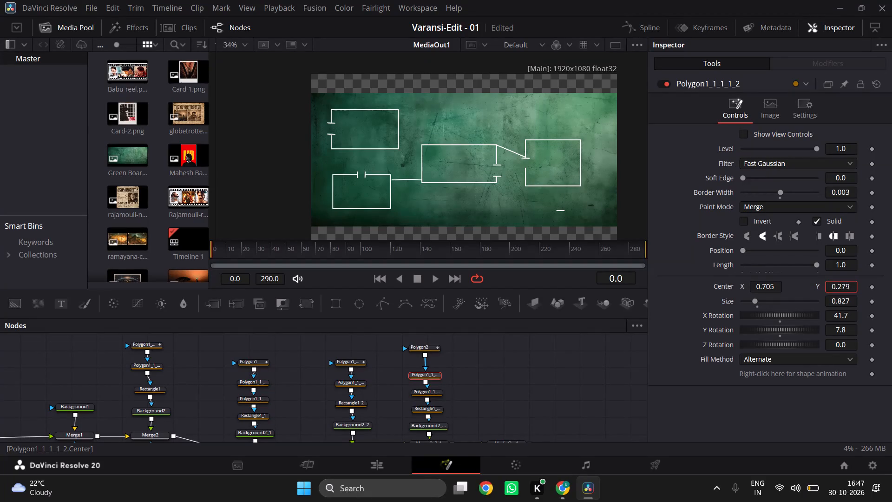
drag(863, 289, 495, 306)
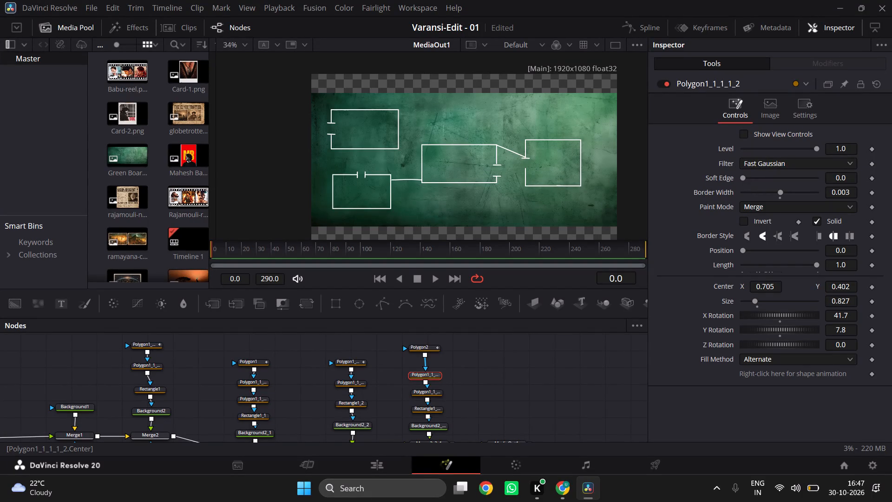
drag(771, 289, 730, 277)
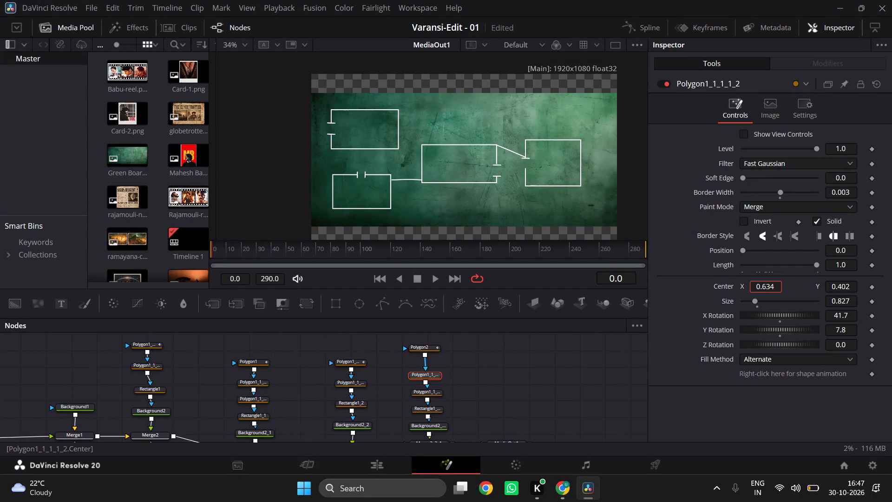
drag(730, 277, 731, 278)
drag(844, 287, 828, 287)
drag(828, 287, 453, 291)
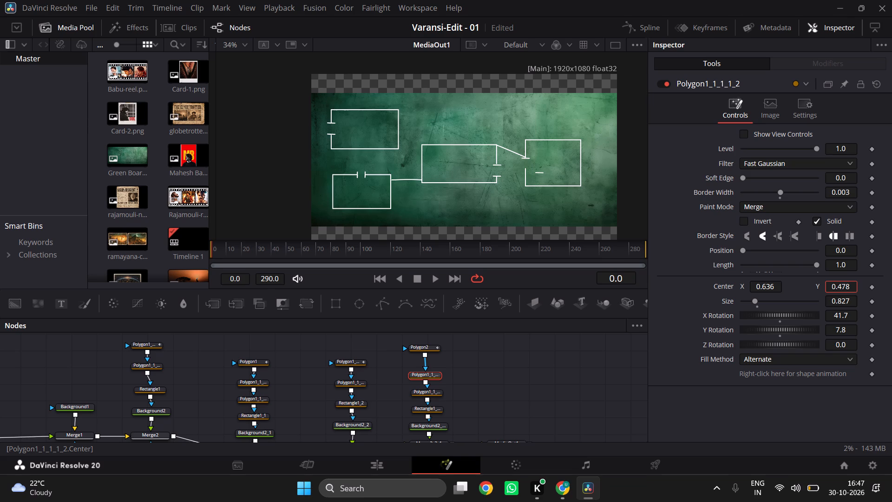
drag(453, 291, 464, 292)
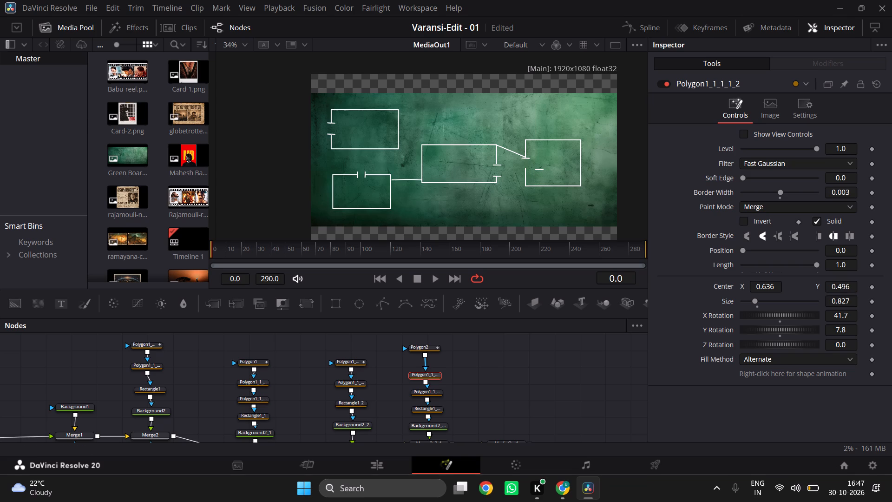
drag(767, 284, 748, 282)
drag(748, 282, 741, 282)
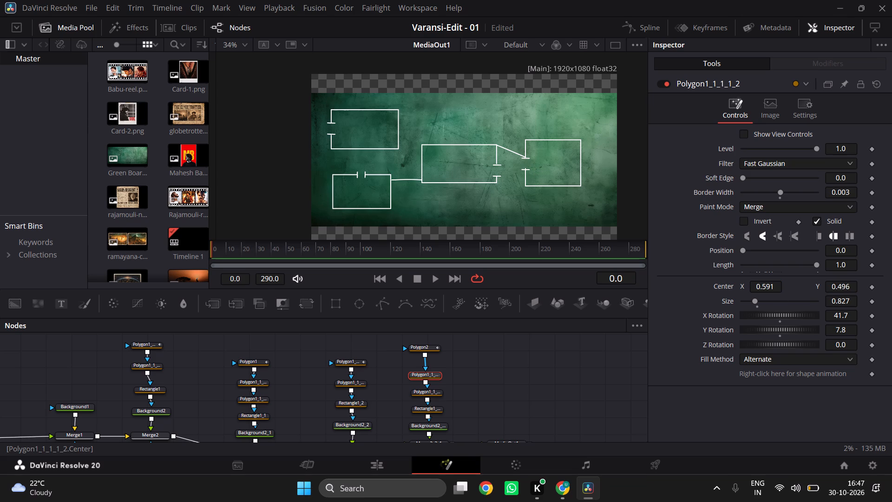
drag(831, 287, 838, 289)
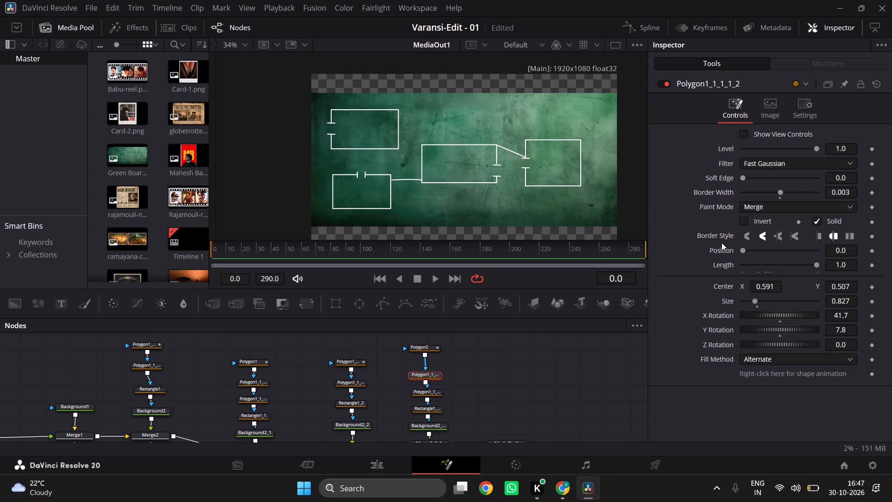
scroll(721, 243, up, 2)
scroll(754, 188, up, 3)
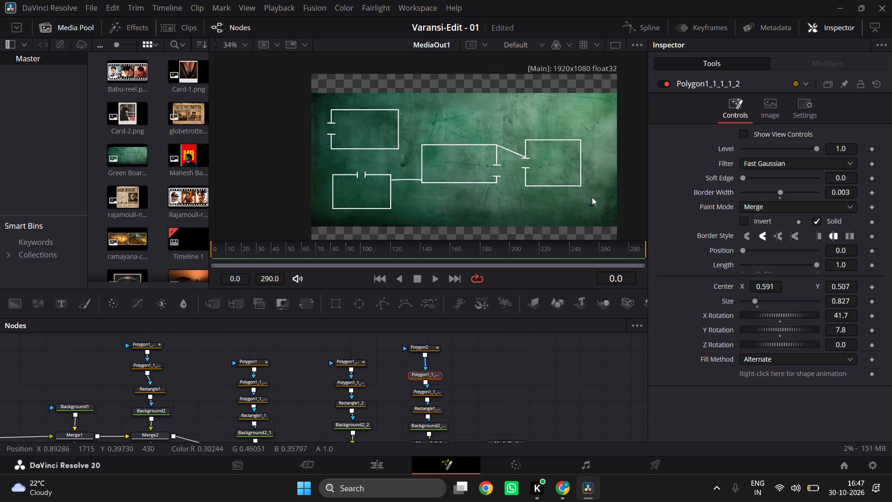
click(544, 370)
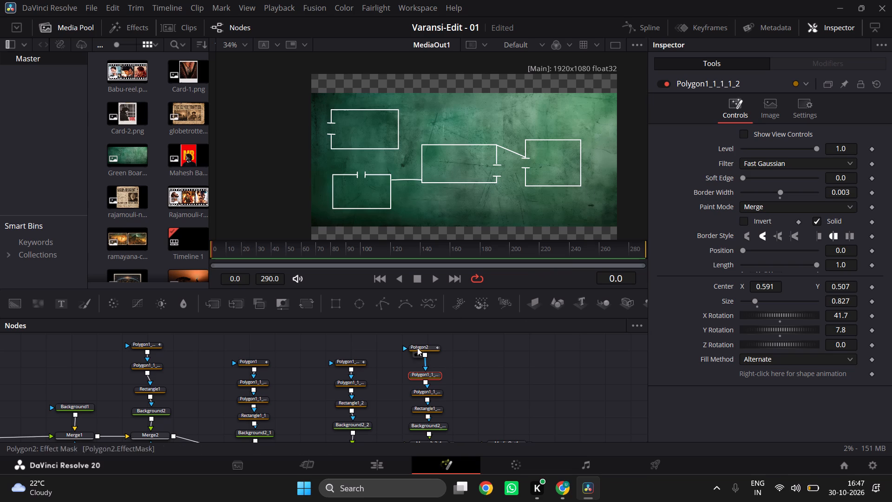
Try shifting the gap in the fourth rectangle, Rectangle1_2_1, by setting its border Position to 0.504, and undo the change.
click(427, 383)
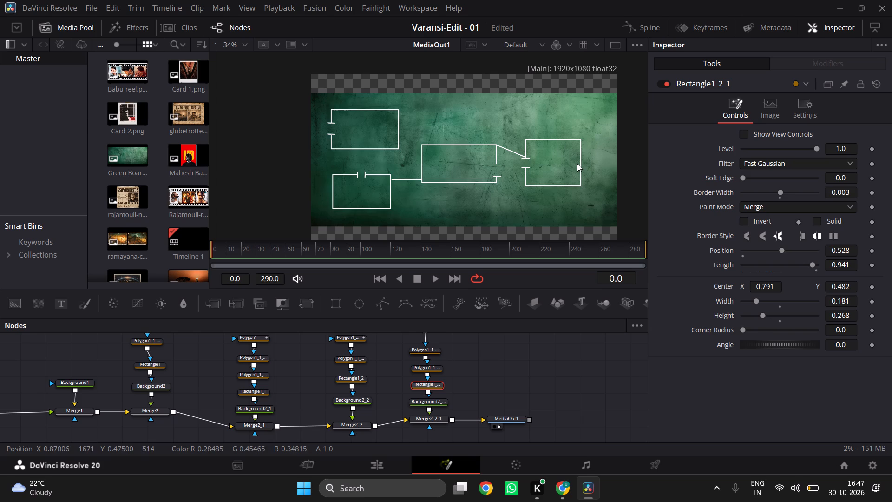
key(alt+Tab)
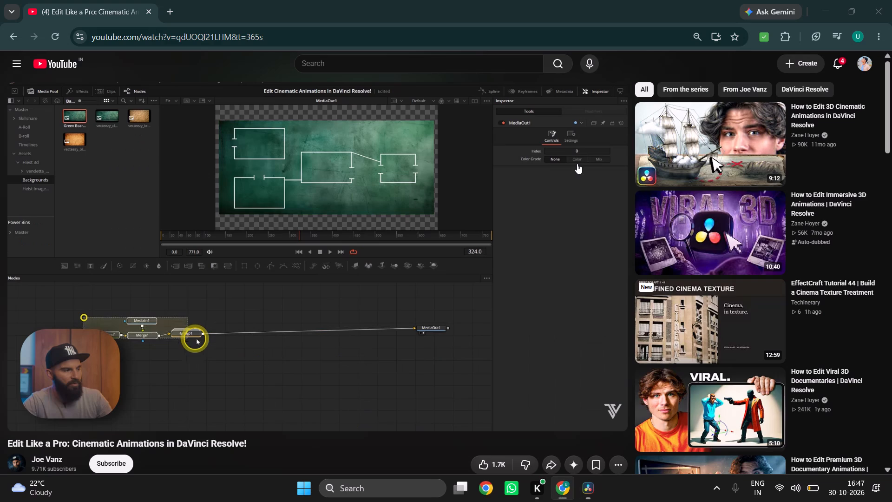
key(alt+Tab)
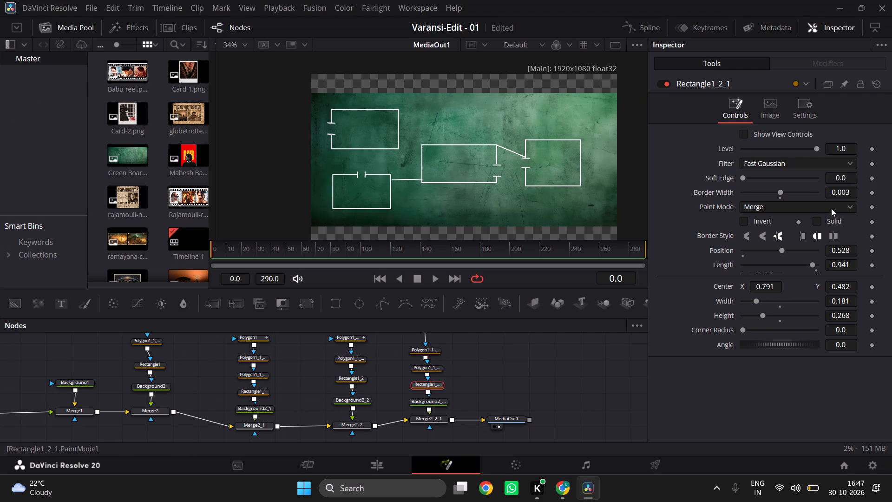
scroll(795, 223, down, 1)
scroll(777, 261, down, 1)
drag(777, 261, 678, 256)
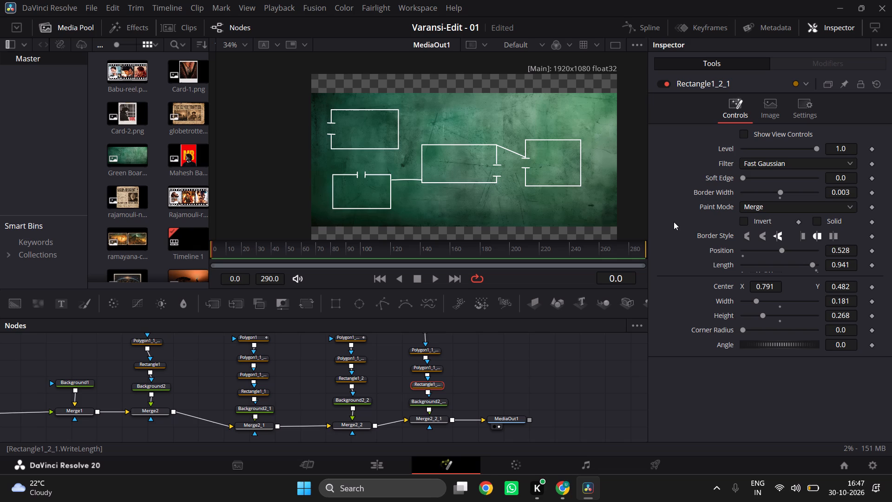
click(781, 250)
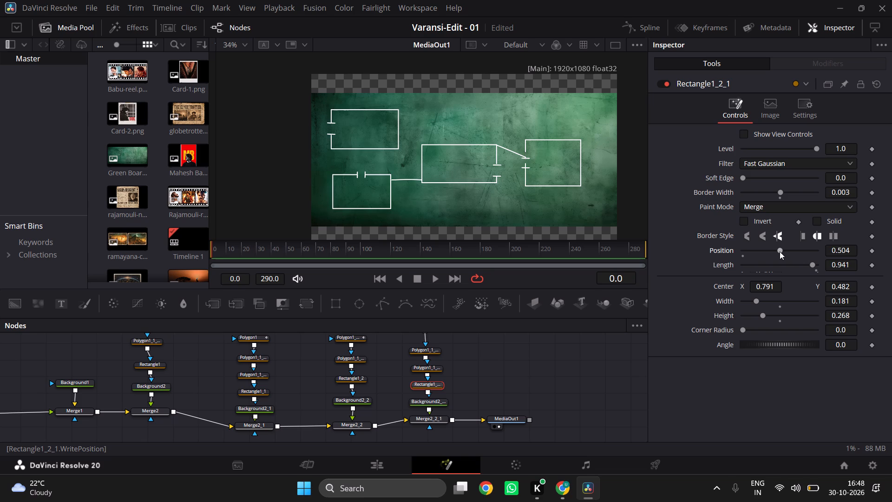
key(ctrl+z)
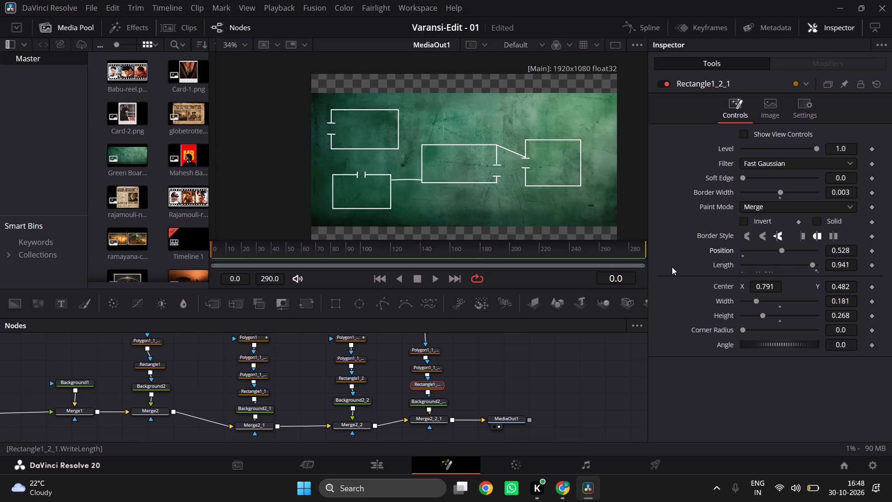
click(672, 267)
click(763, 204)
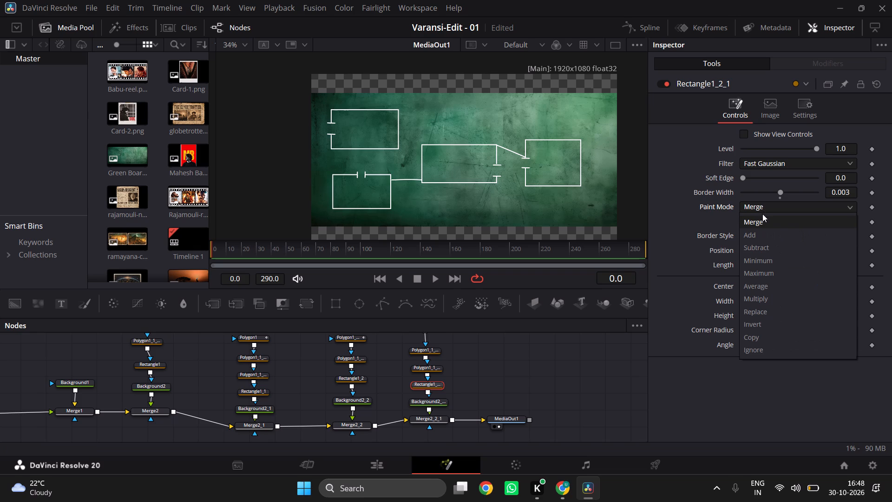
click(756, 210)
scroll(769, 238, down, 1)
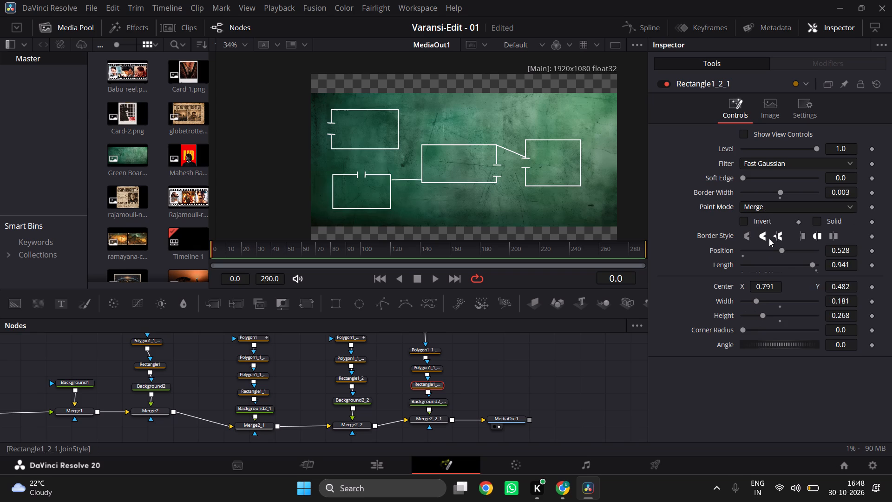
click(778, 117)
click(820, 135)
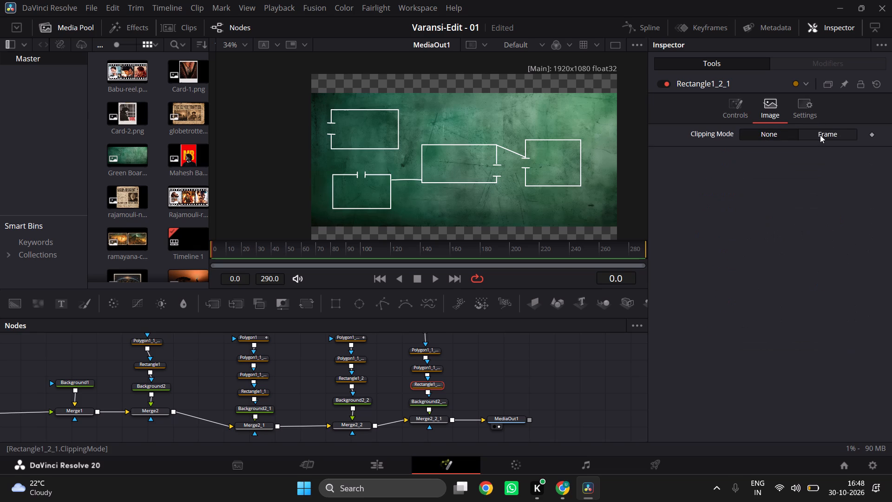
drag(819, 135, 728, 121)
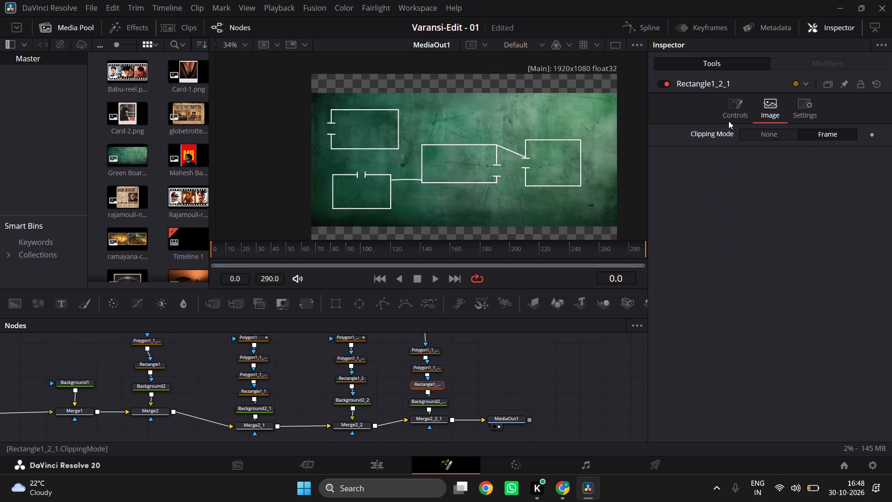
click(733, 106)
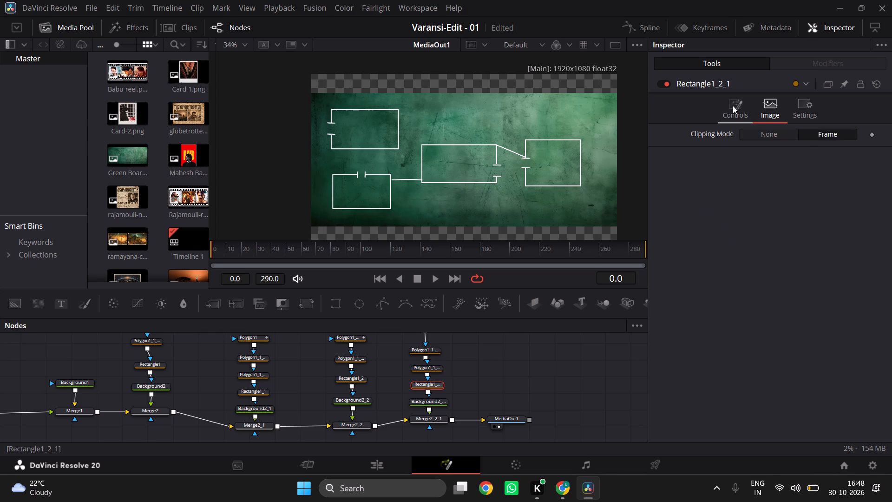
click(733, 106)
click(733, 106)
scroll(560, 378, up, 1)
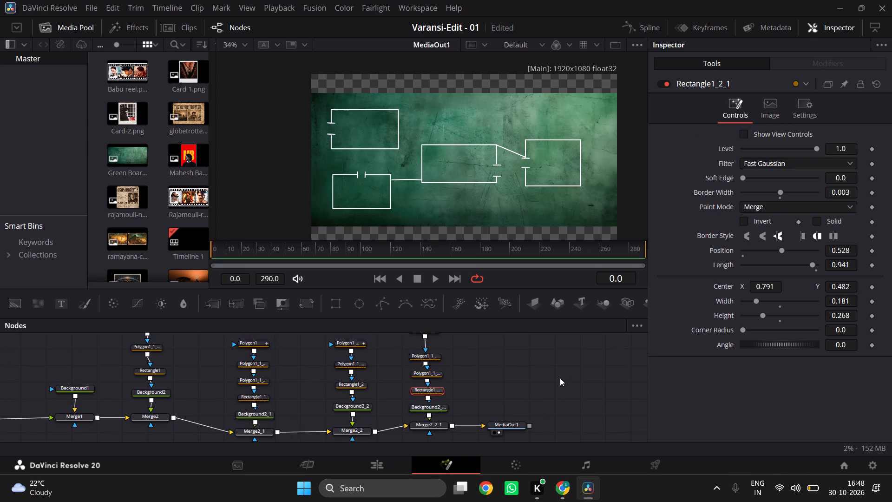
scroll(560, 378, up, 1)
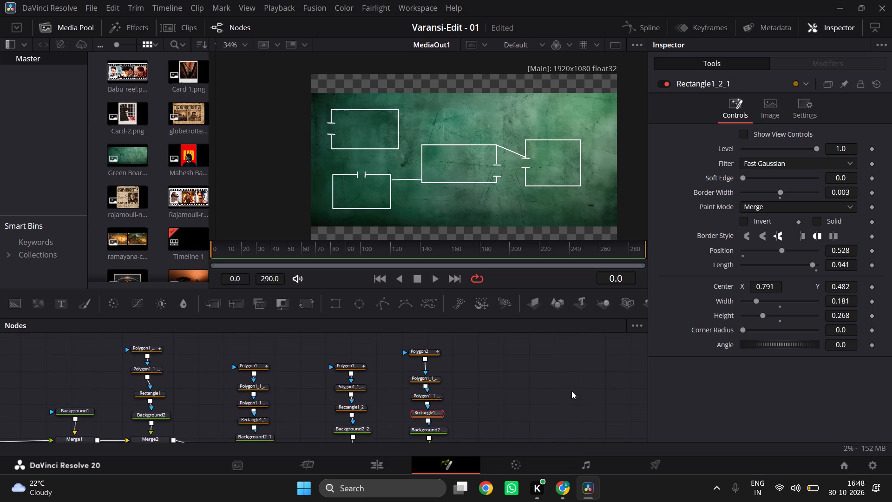
Replay the tutorial section around 2:04 to 2:10 in the browser to study how the rectangle branches are grouped.
key(alt+Tab)
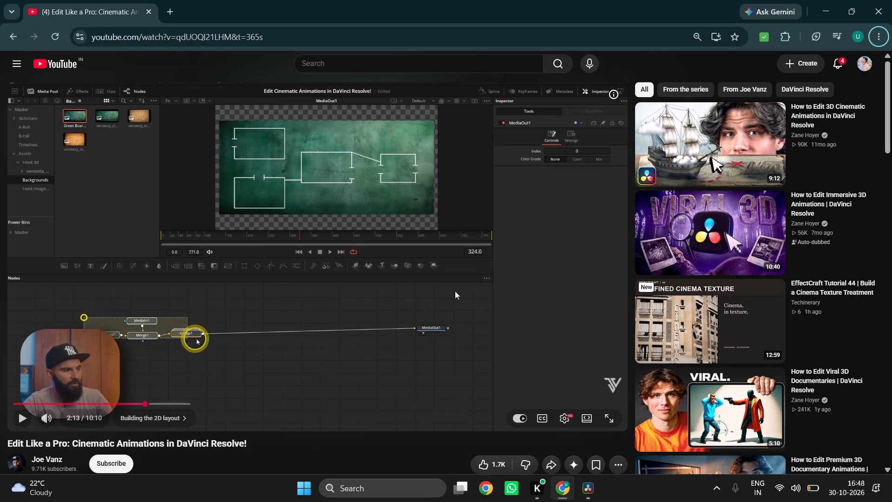
key(space)
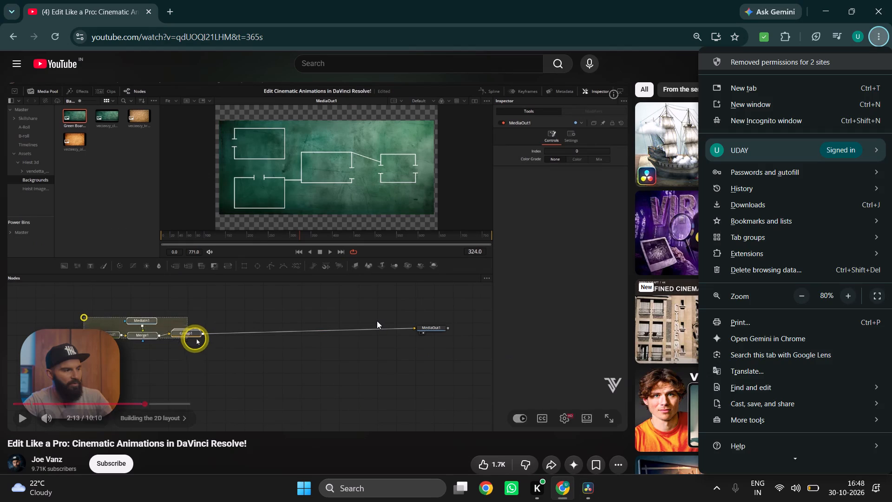
click(355, 271)
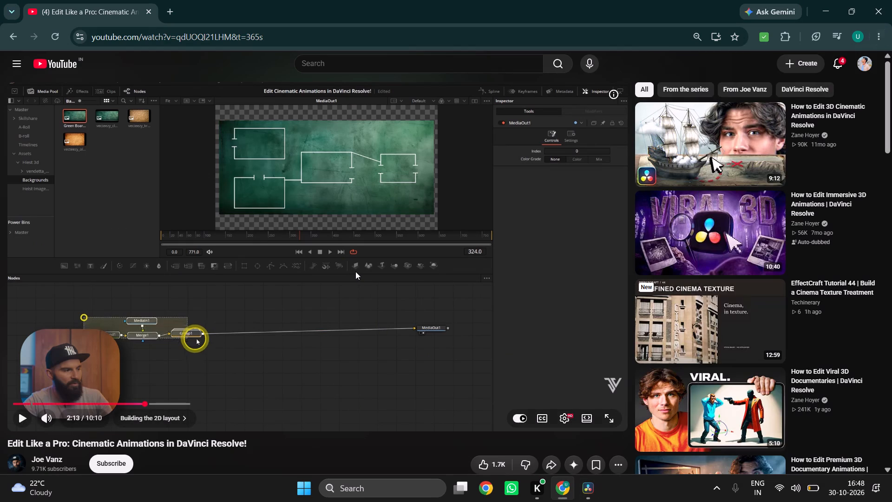
key(Left)
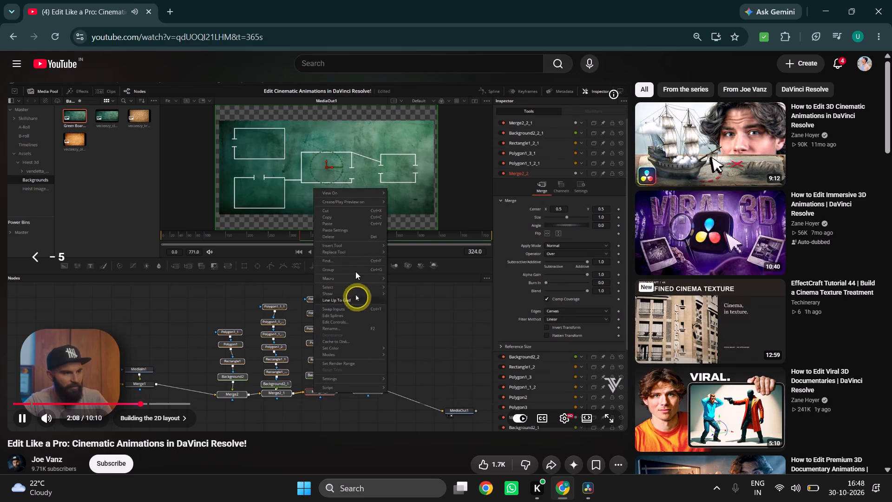
key(space)
key(Left)
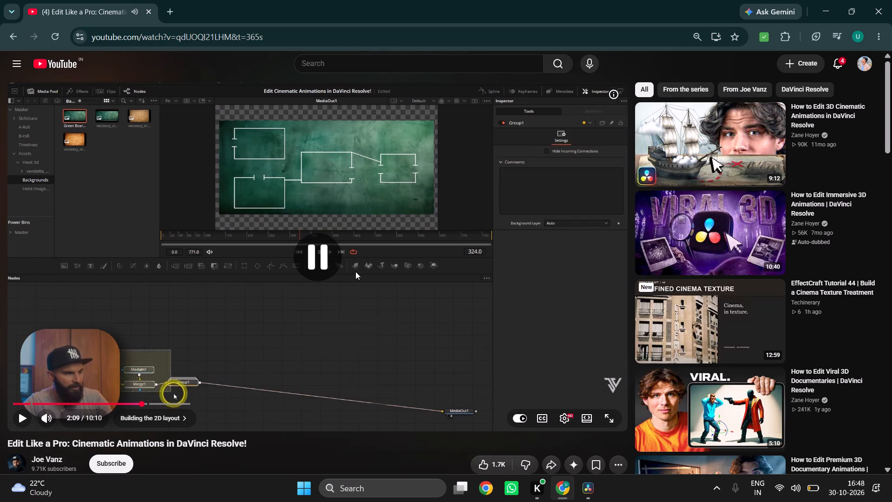
key(space)
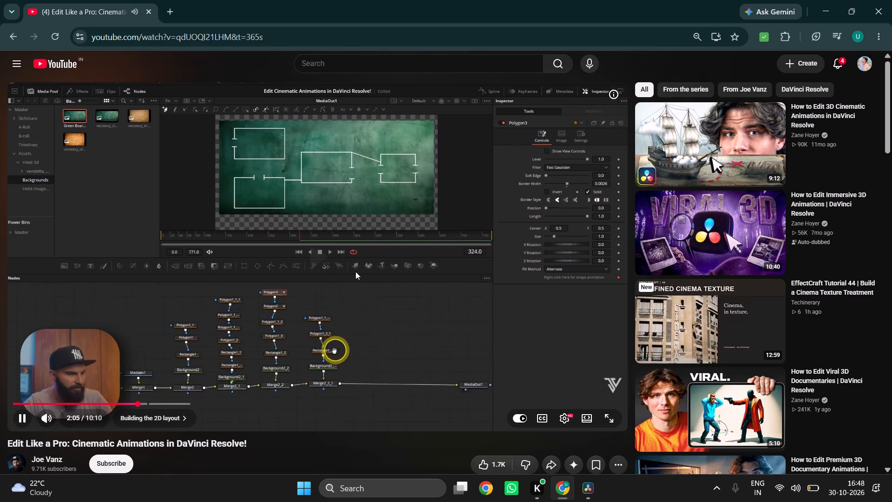
key(space)
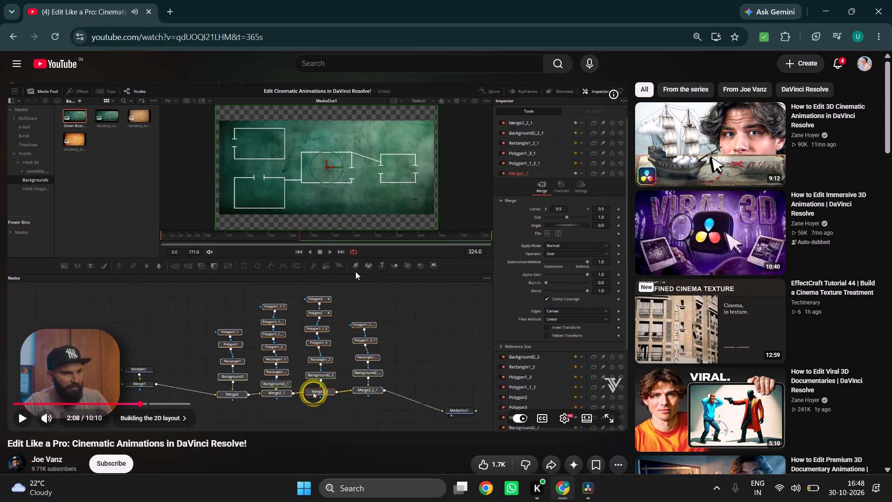
key(Left)
key(space)
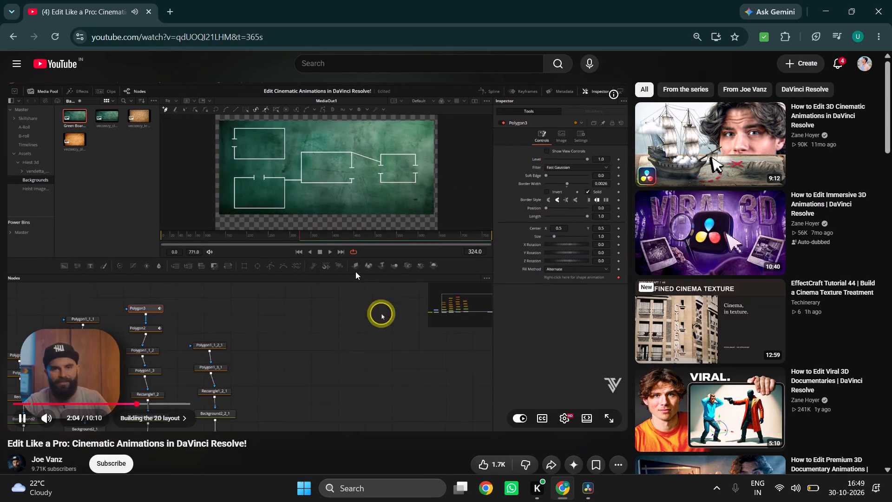
key(Left)
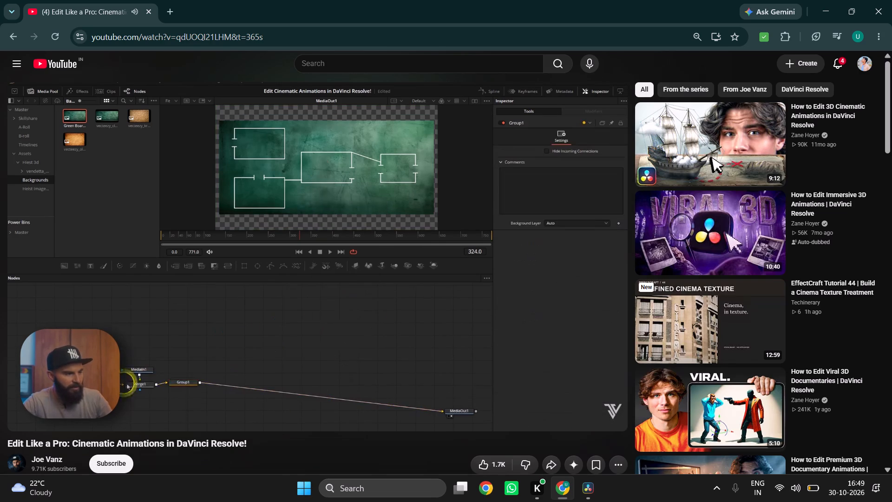
key(Left)
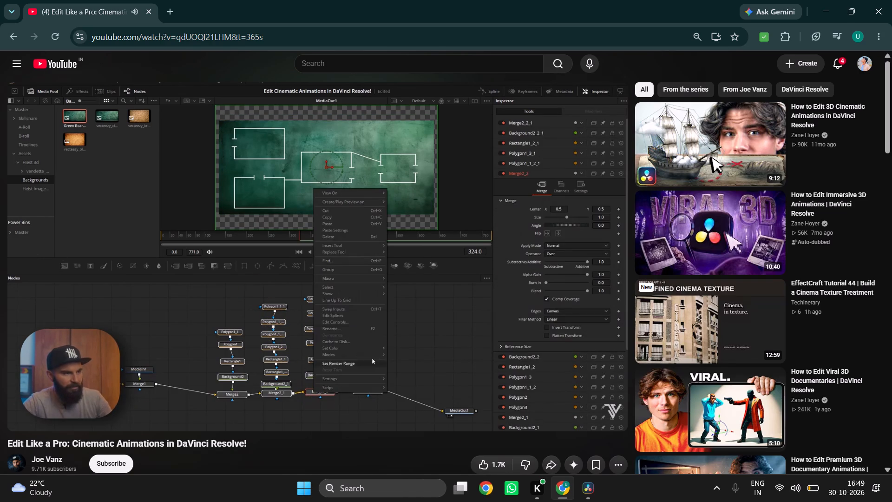
key(space)
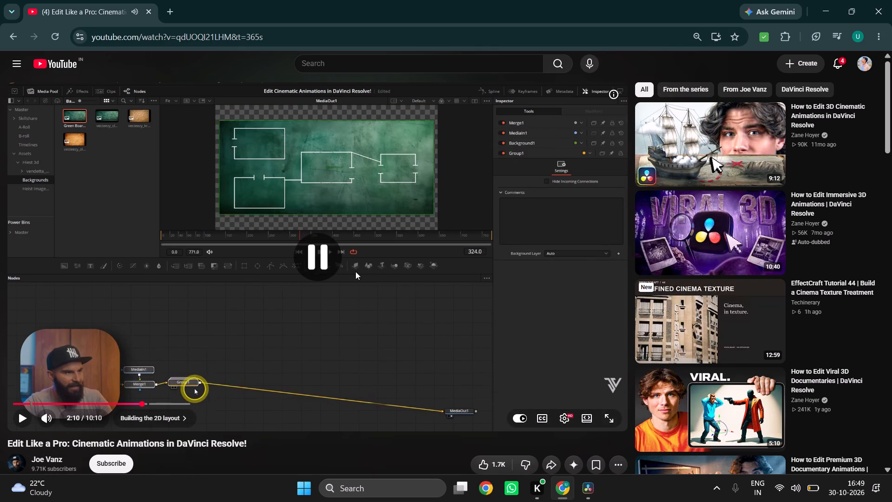
key(alt+Tab)
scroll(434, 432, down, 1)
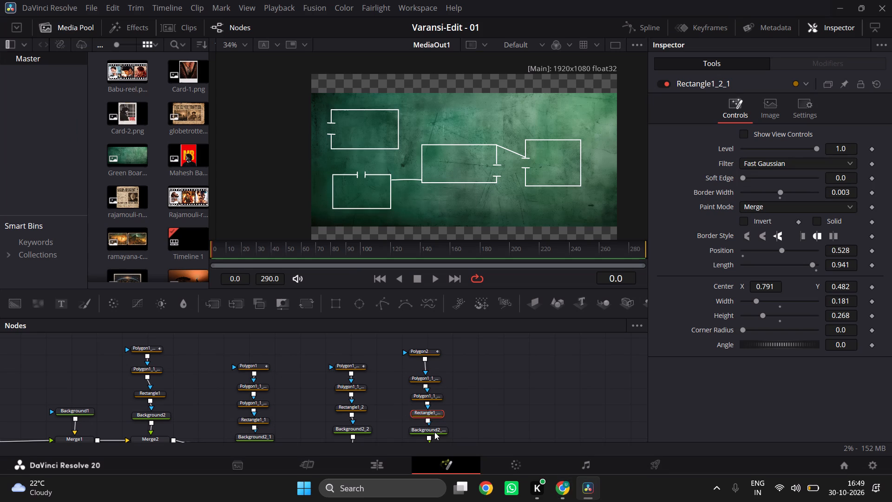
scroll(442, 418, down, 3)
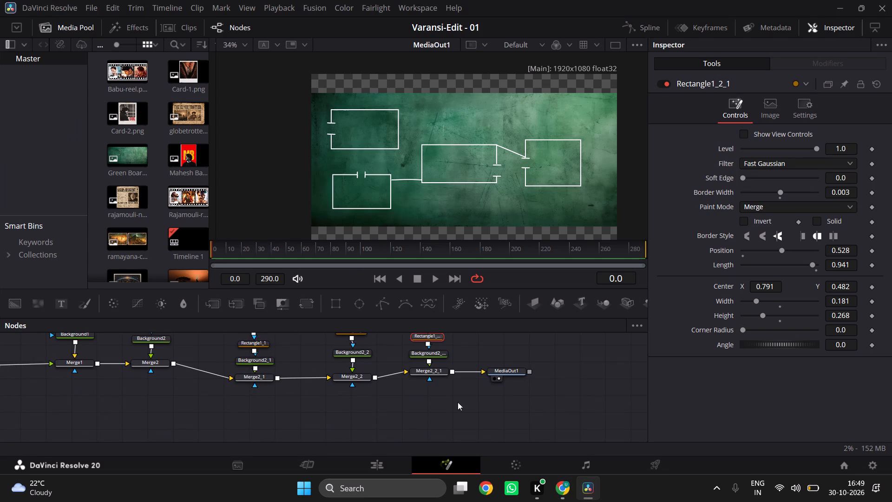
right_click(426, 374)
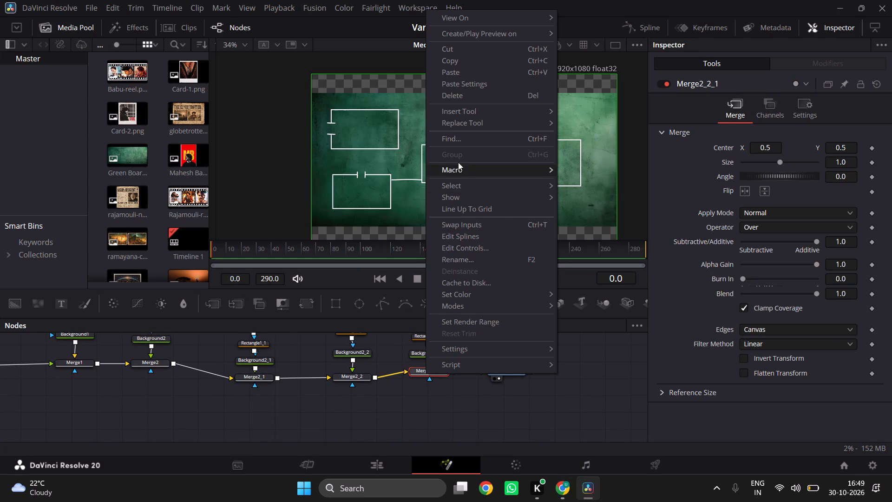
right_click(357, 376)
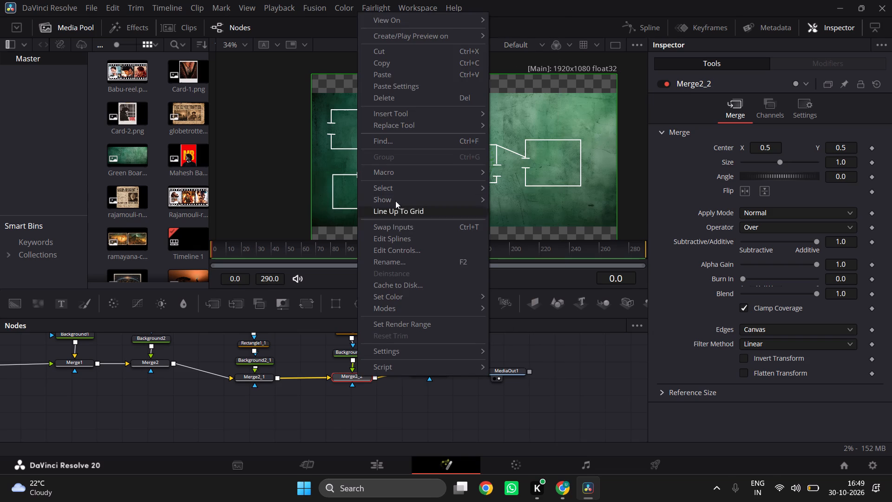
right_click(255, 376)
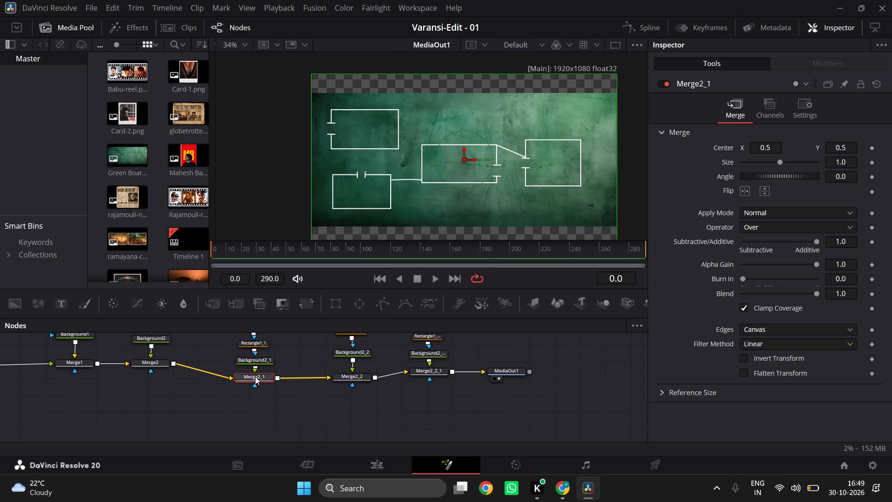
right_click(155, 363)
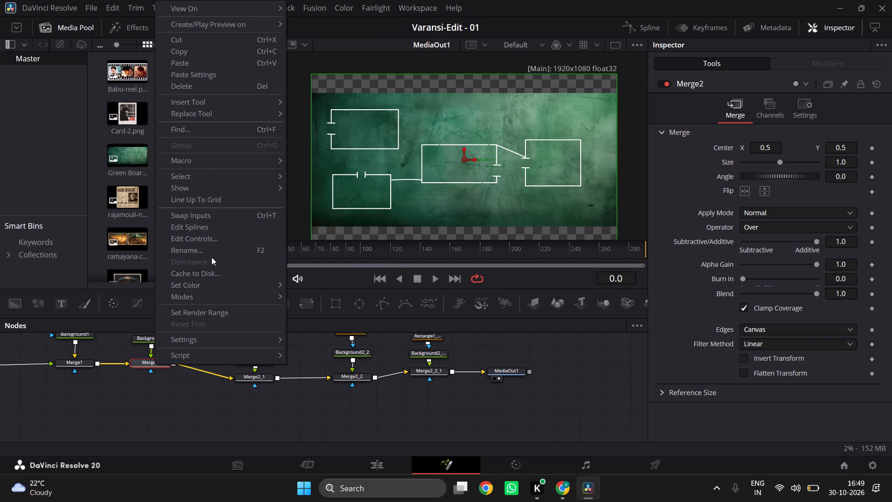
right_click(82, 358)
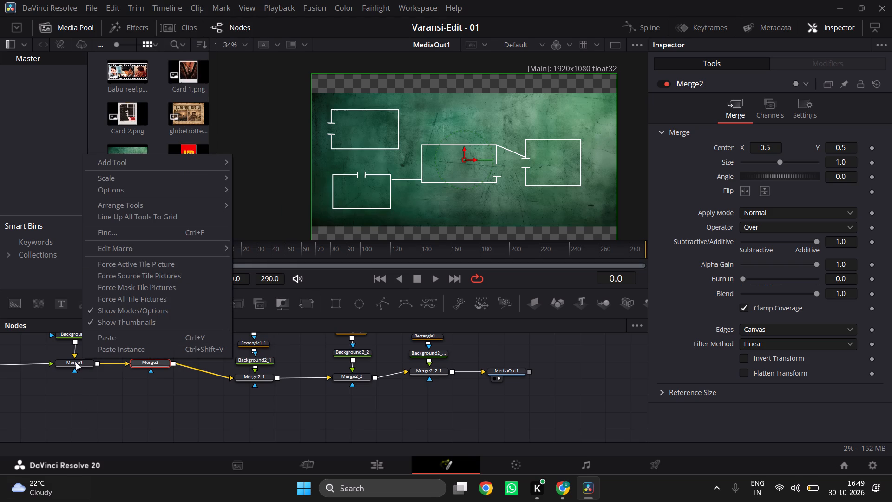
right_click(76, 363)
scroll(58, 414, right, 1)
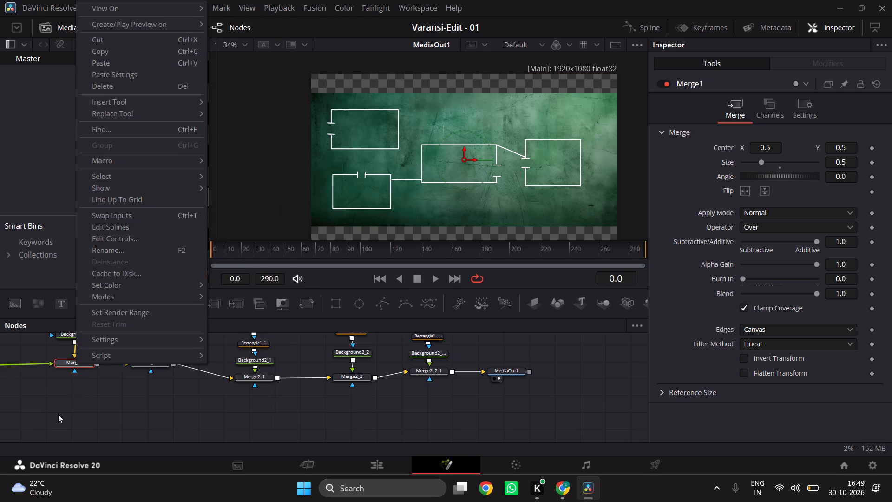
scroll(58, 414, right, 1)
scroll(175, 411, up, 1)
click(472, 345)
Group all the nodes between MediaIn1 and MediaOut1, including every rectangle branch and its merge, into a single group.
scroll(472, 345, up, 1)
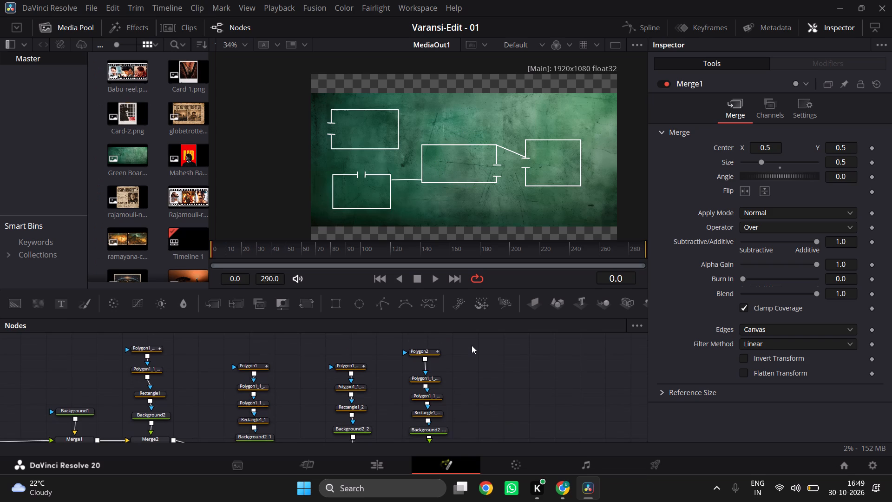
ctrl+scroll(472, 345, down, 1)
drag(457, 431, 382, 404)
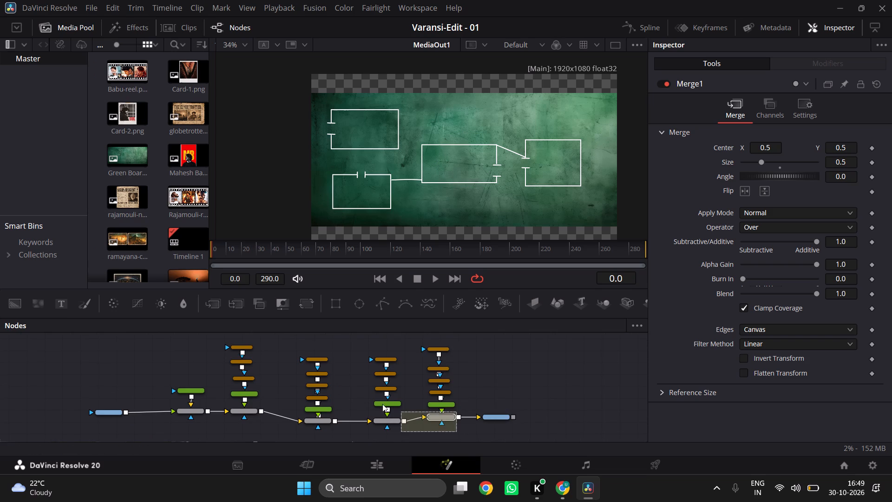
drag(382, 404, 152, 345)
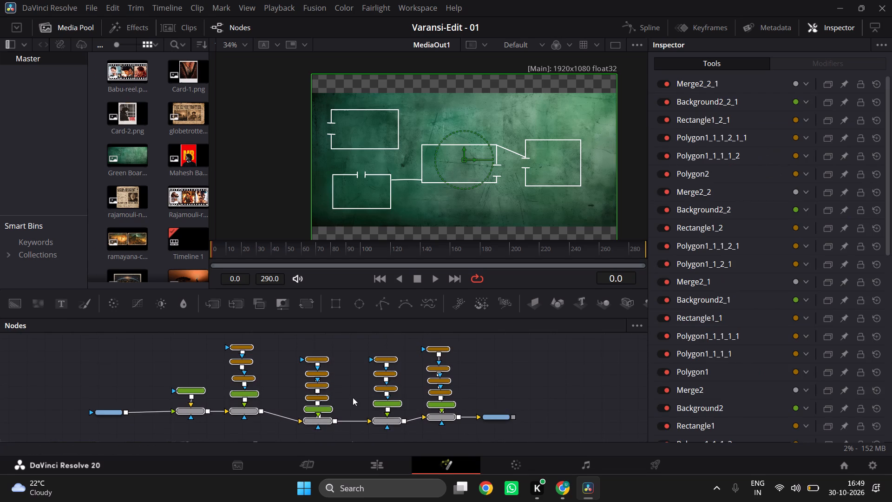
right_click(404, 396)
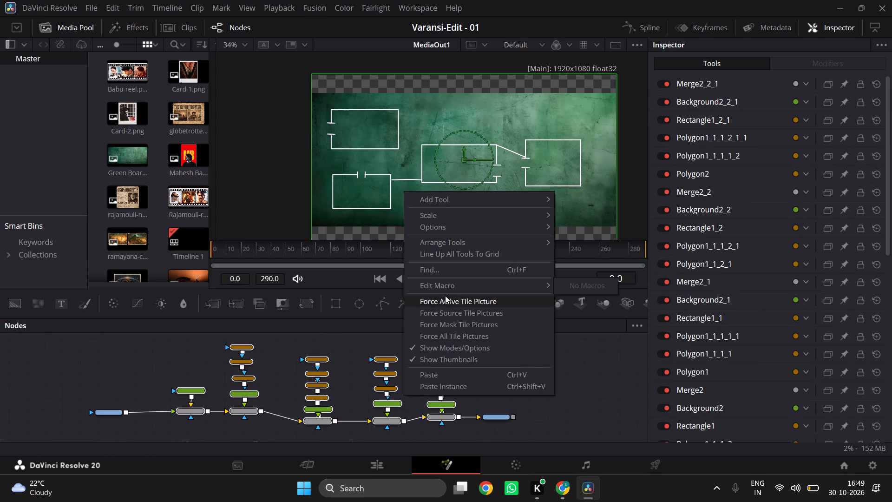
right_click(433, 416)
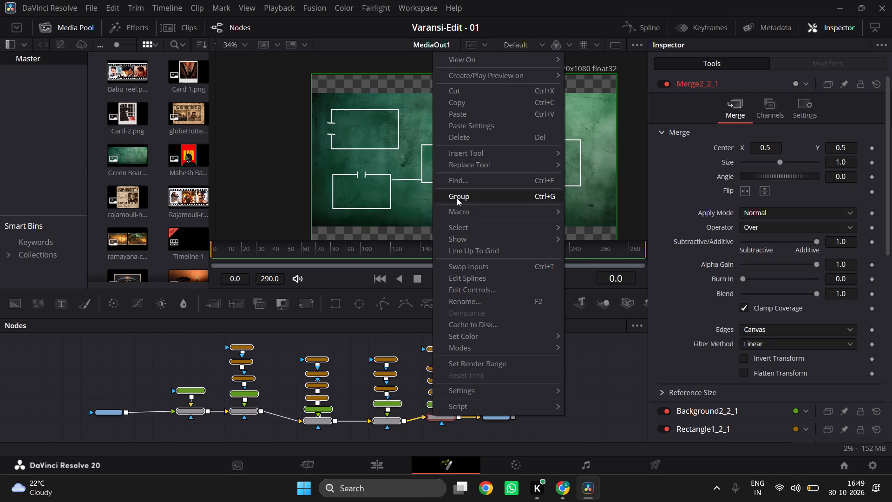
click(457, 198)
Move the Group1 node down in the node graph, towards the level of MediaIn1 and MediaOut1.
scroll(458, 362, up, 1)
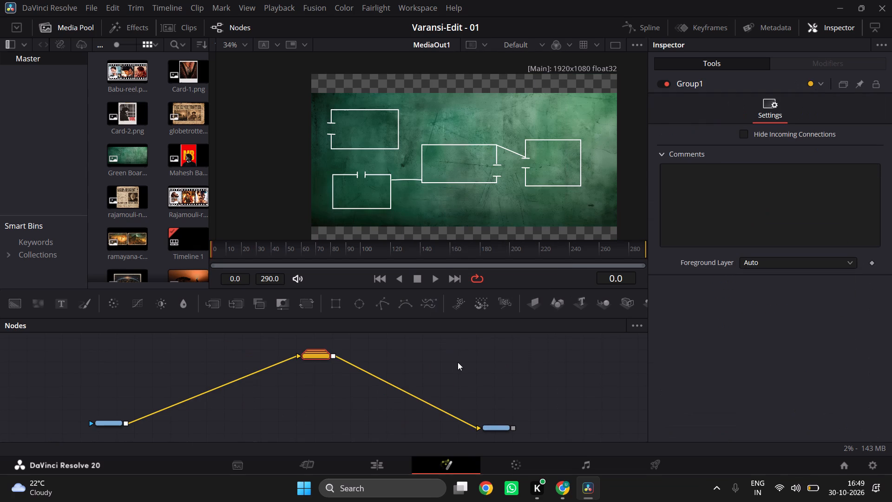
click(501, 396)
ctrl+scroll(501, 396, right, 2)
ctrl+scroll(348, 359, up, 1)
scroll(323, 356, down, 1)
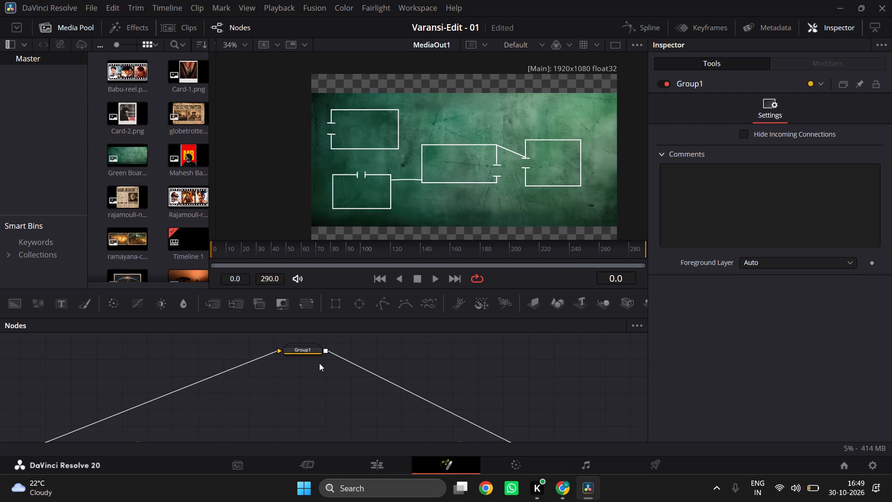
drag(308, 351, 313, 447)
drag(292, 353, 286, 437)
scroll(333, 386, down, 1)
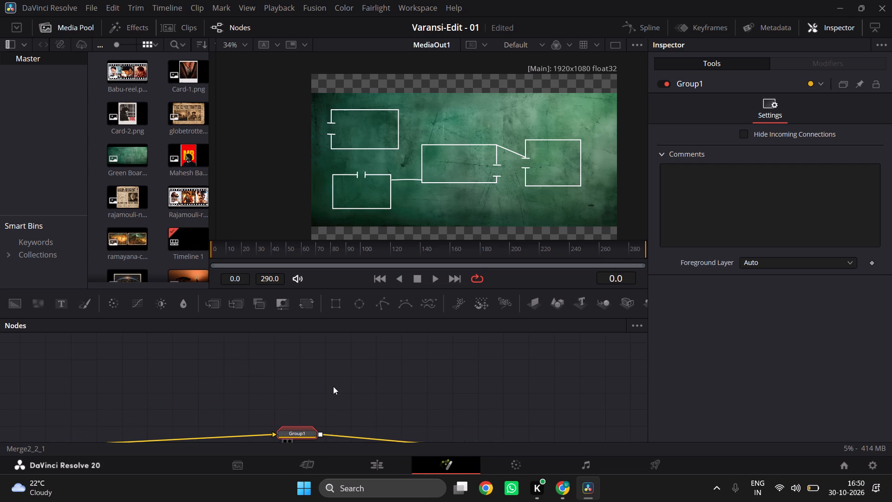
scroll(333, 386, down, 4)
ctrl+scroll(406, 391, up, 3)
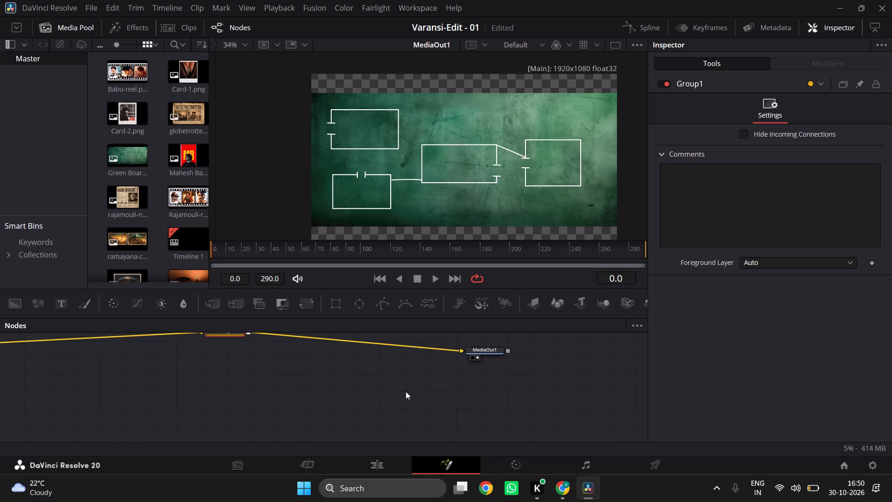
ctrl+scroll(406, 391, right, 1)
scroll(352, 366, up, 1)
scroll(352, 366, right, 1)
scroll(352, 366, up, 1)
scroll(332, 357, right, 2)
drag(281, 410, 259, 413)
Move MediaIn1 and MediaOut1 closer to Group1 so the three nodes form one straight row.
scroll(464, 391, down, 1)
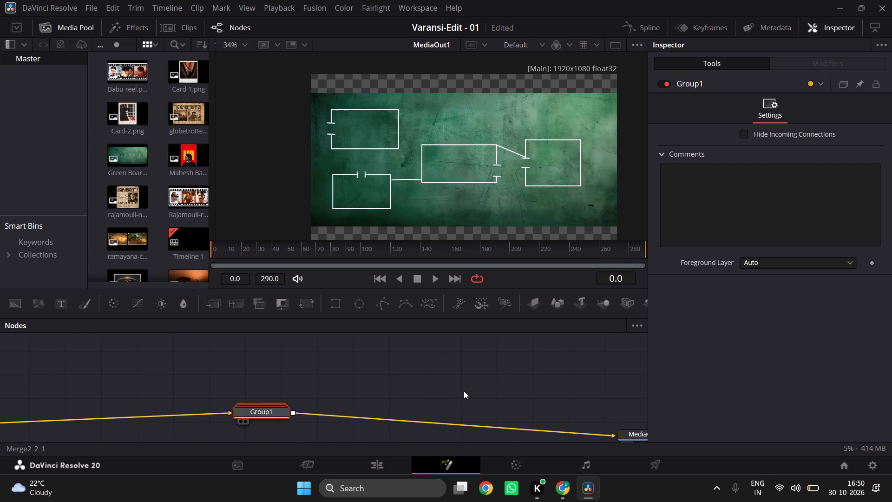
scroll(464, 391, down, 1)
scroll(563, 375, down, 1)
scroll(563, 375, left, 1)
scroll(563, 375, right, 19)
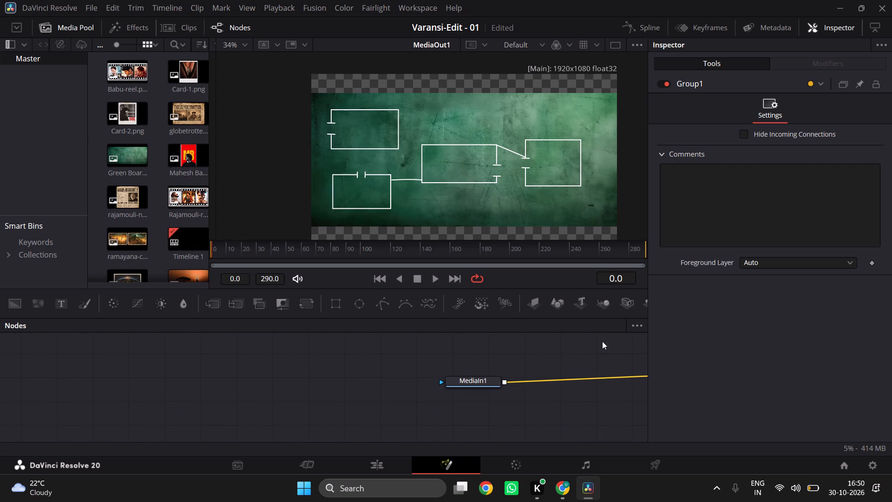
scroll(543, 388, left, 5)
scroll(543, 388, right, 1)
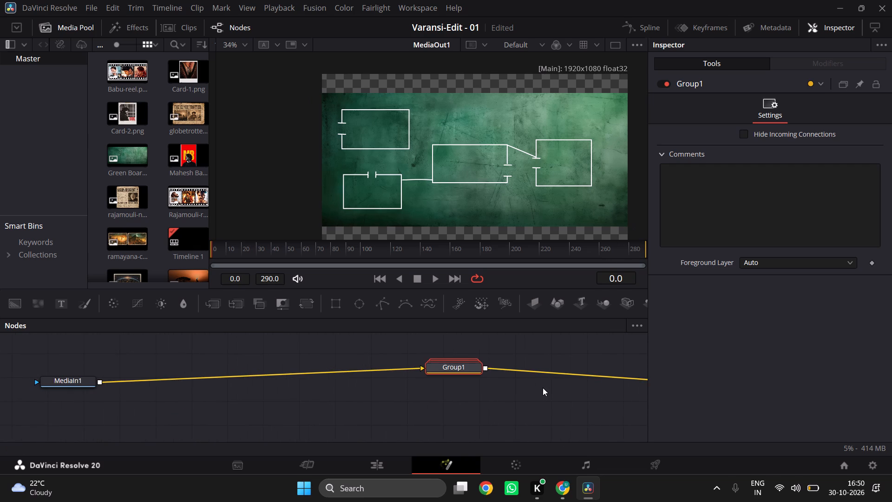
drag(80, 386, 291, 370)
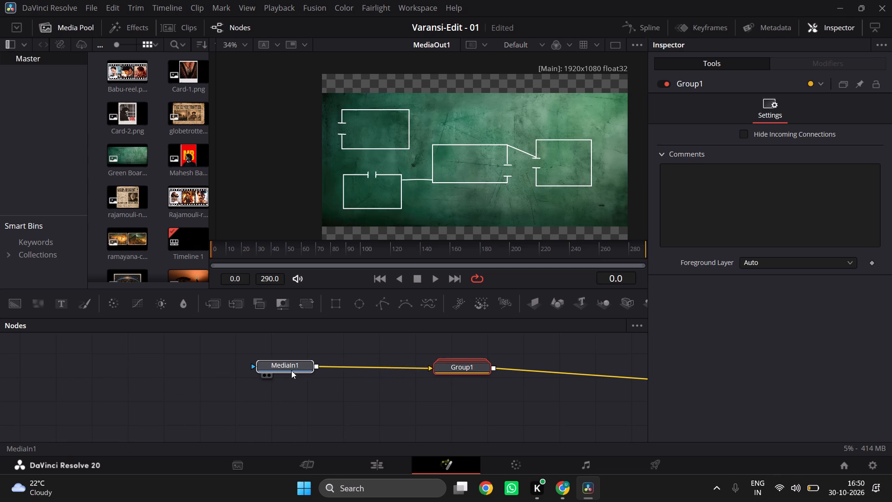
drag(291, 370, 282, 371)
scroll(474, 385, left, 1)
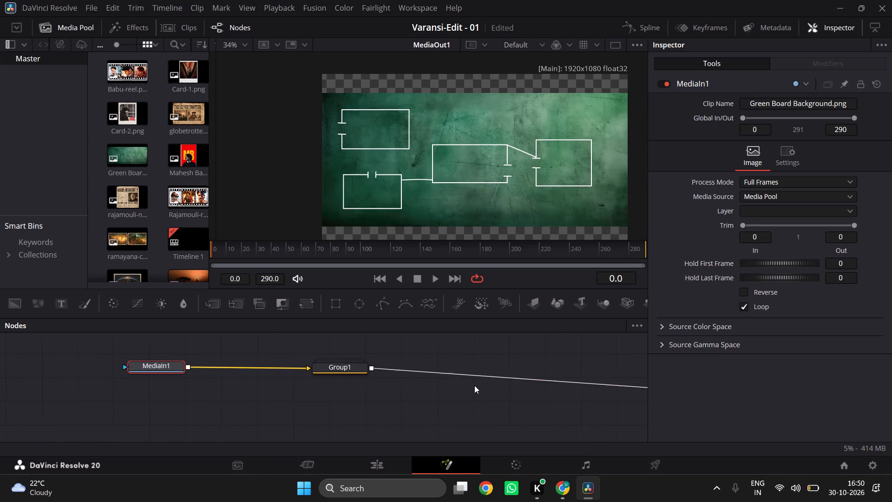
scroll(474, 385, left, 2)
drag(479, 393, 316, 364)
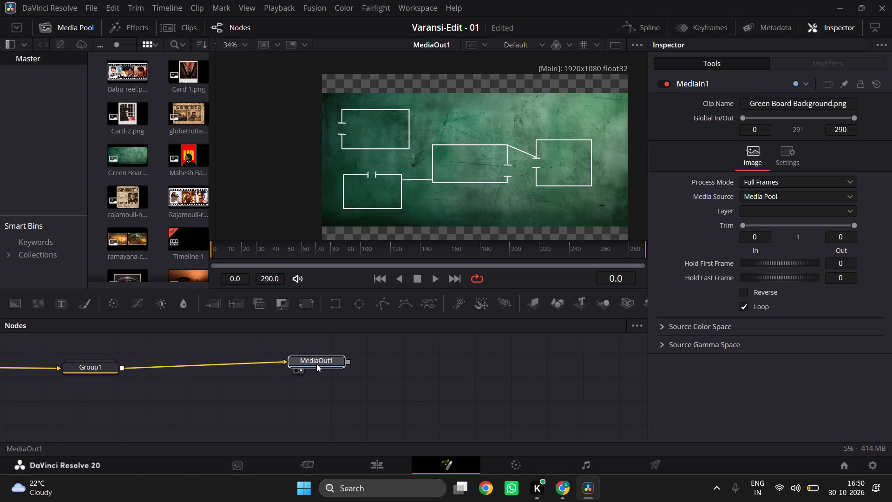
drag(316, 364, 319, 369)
Switch to the browser and play the tutorial from 2:10 to about 2:19 to see what follows the grouping.
key(alt+Tab)
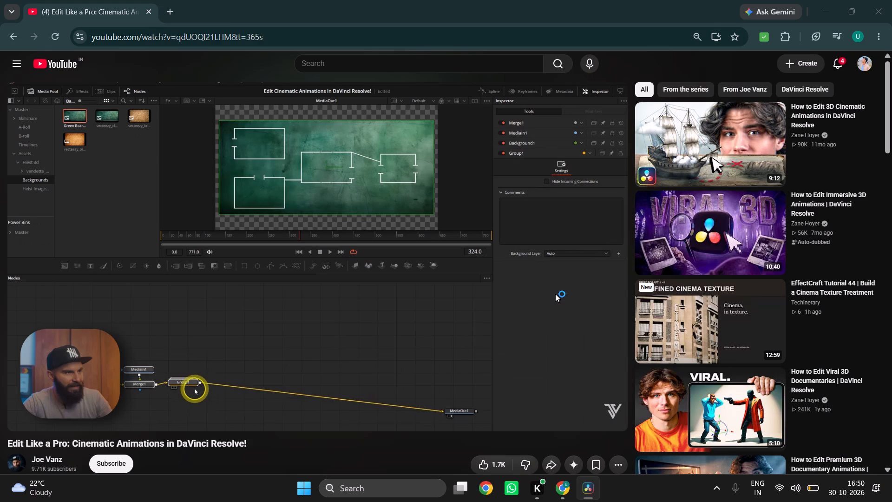
key(space)
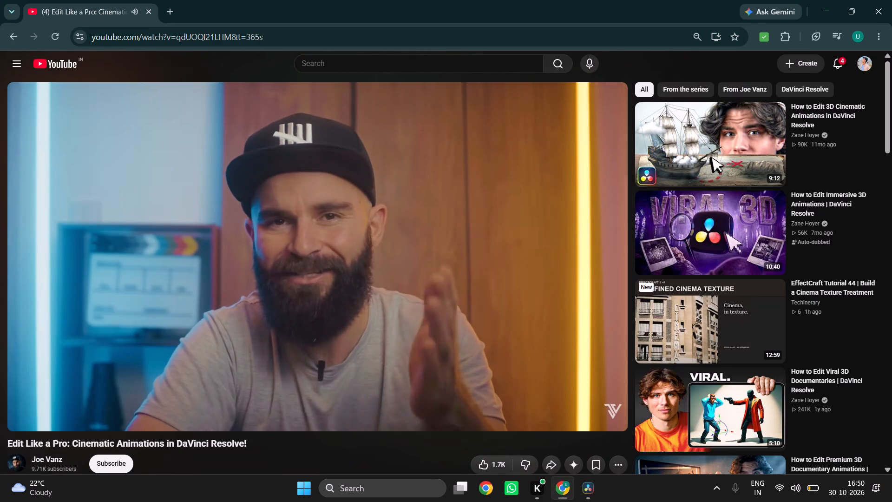
key(alt+Tab)
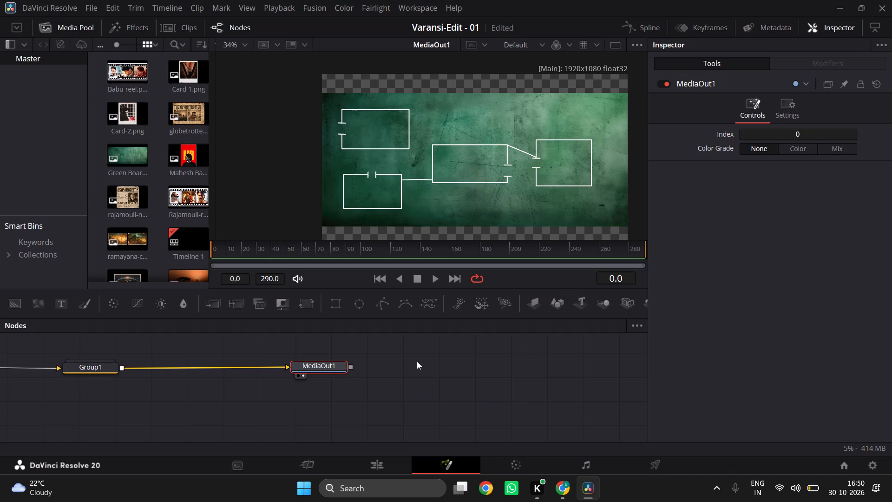
scroll(417, 361, right, 3)
key(alt+Tab)
key(space)
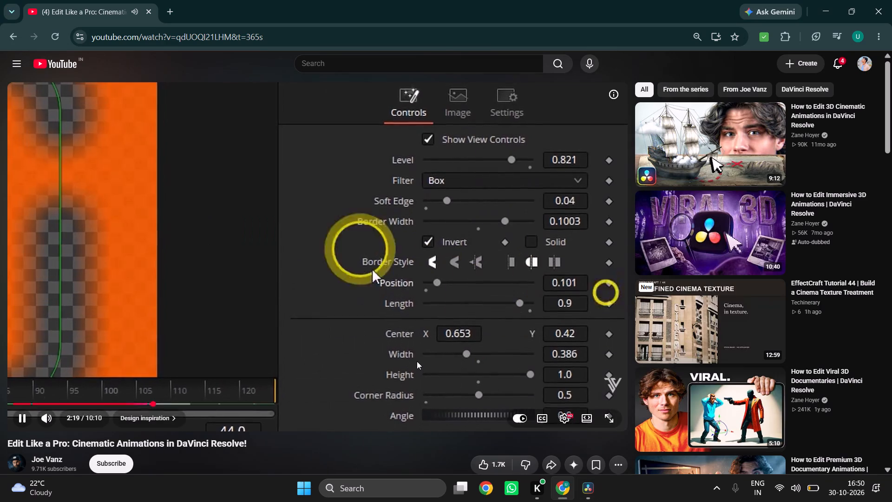
Switch to DaVinci Resolve and undo the node moves and the Group1 grouping, back to the separate rectangle branches.
key(alt+Tab)
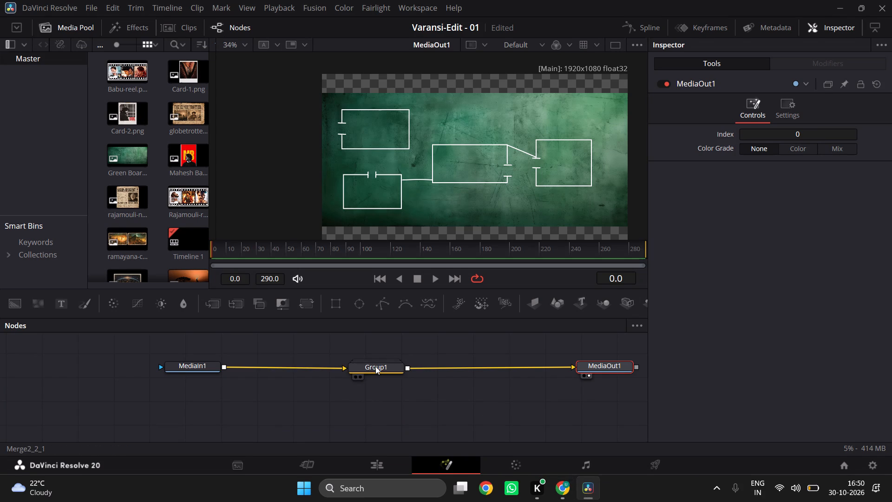
click(375, 366)
key(ctrl+z)
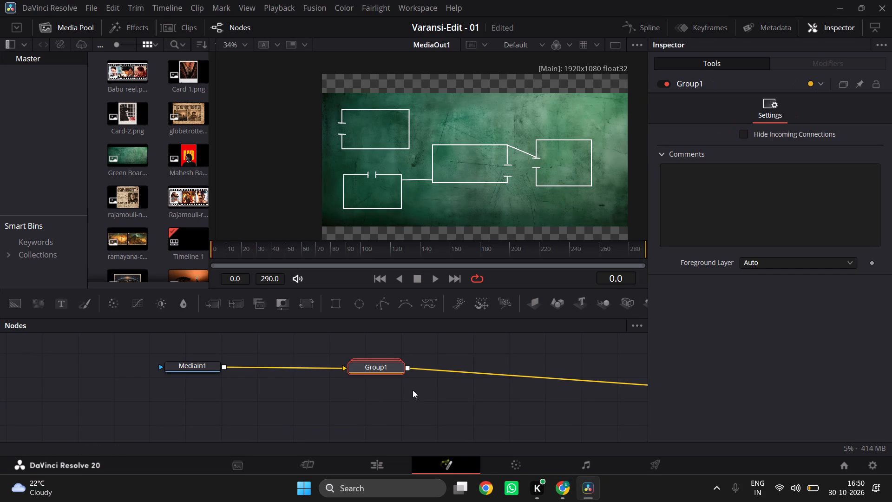
key(ctrl+z)
key(ctrl+z)
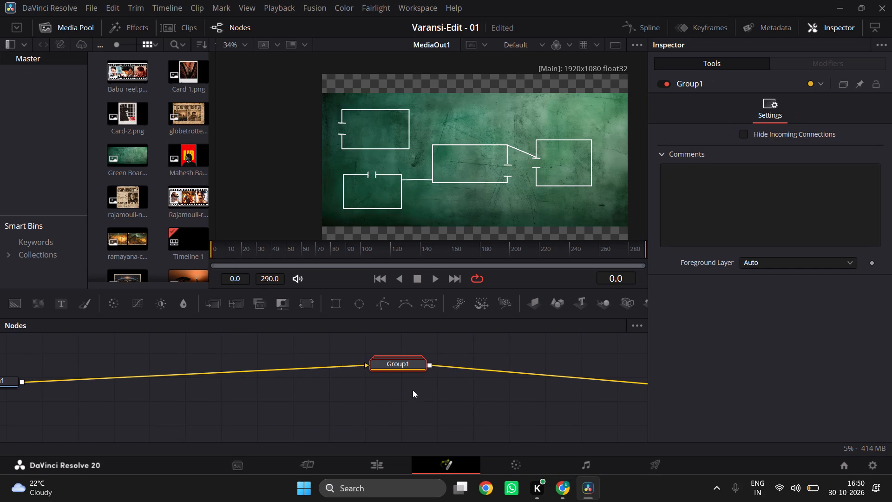
key(ctrl+z)
ctrl+scroll(413, 390, down, 3)
key(ctrl+z)
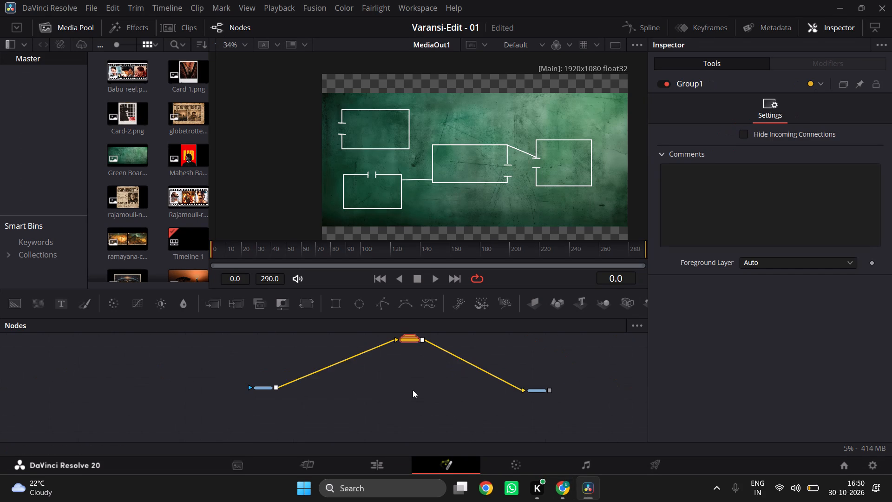
click(350, 403)
Group only the four rectangle branches with their merges, from Merge2 to Merge2_2_1, leaving MediaIn1, Background1, Merge1 and MediaOut1 outside.
ctrl+scroll(350, 403, up, 3)
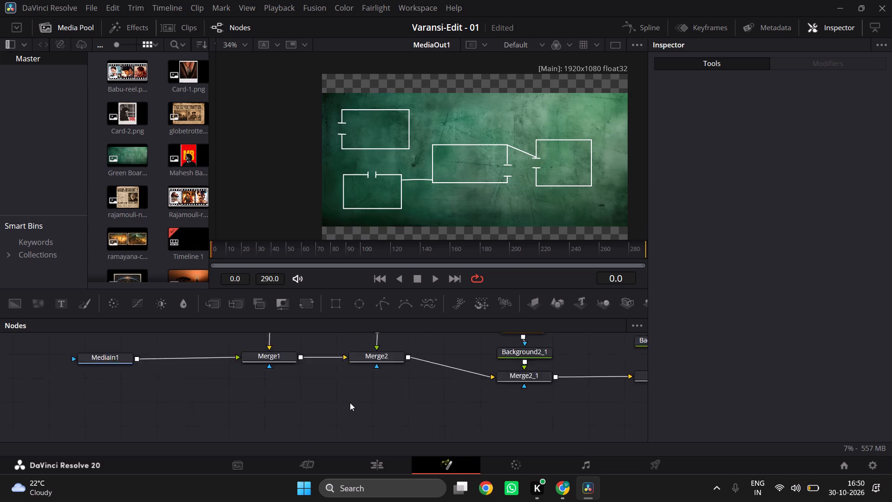
ctrl+scroll(350, 403, up, 1)
scroll(350, 403, up, 1)
ctrl+scroll(350, 403, down, 1)
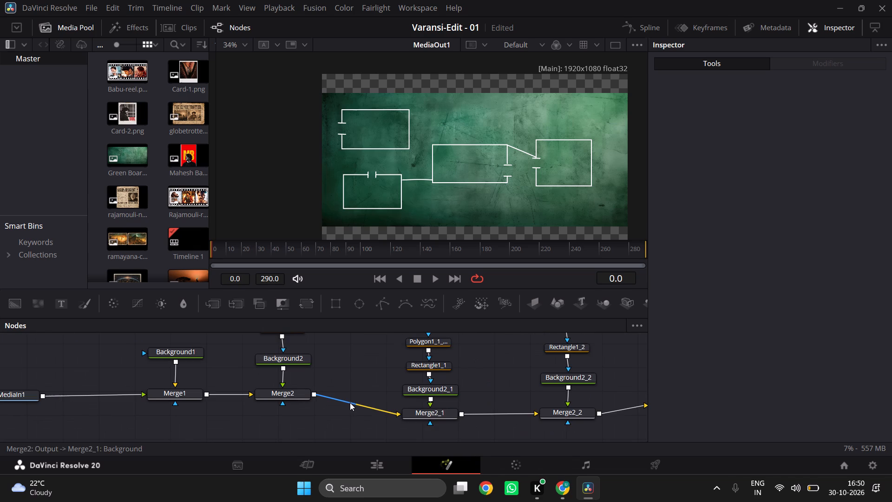
ctrl+scroll(350, 403, down, 2)
scroll(305, 353, left, 1)
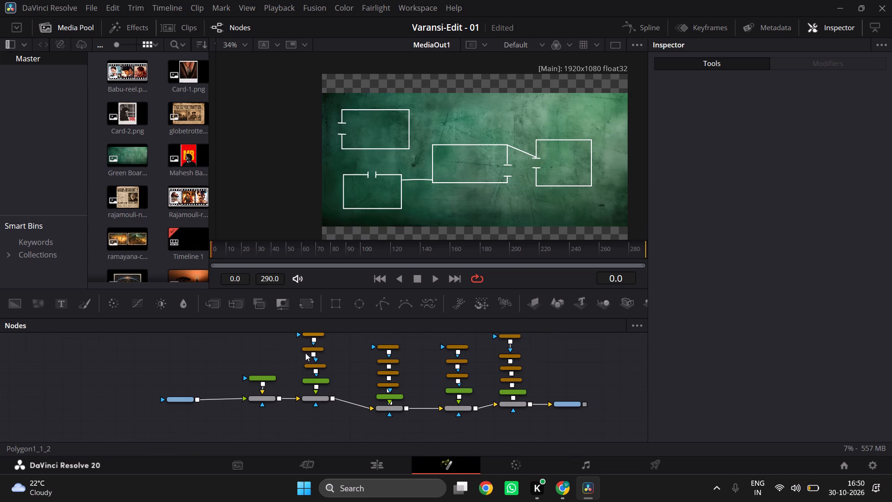
ctrl+scroll(305, 353, down, 2)
drag(296, 337, 367, 398)
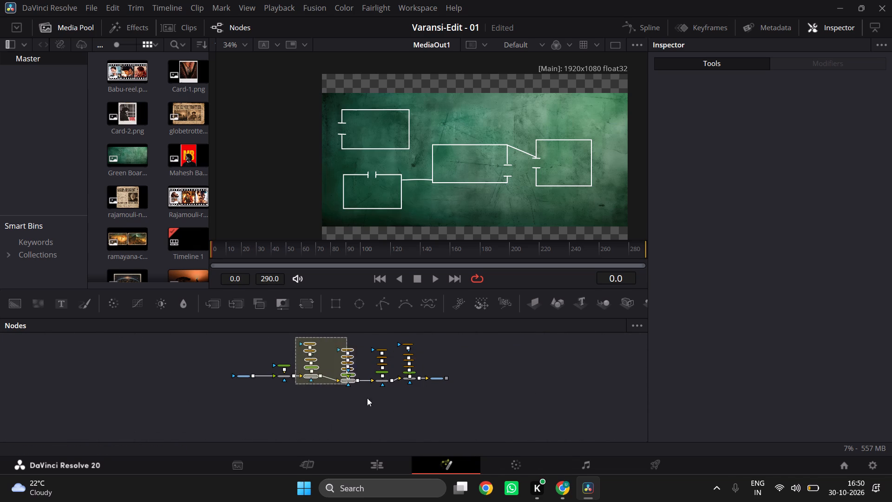
drag(367, 398, 419, 394)
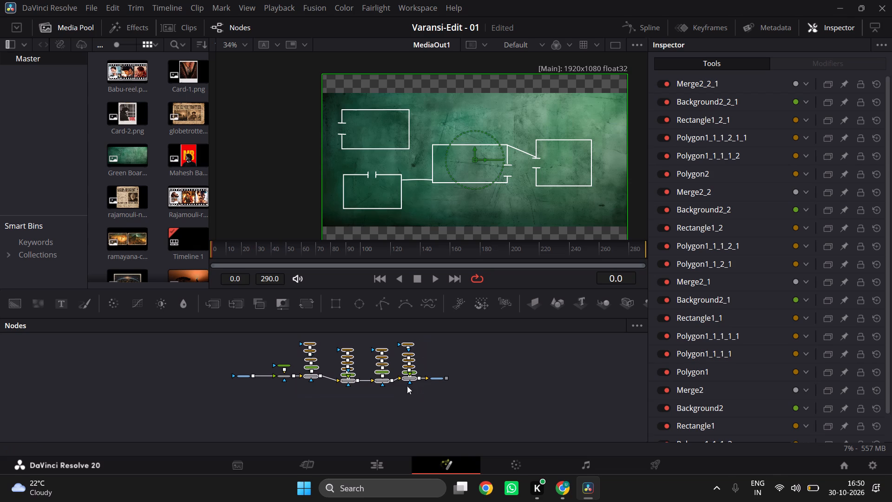
right_click(380, 375)
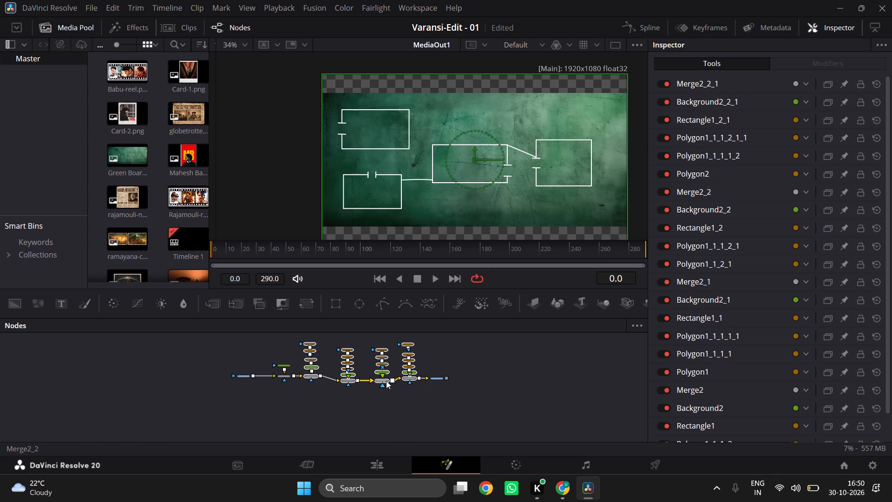
right_click(382, 381)
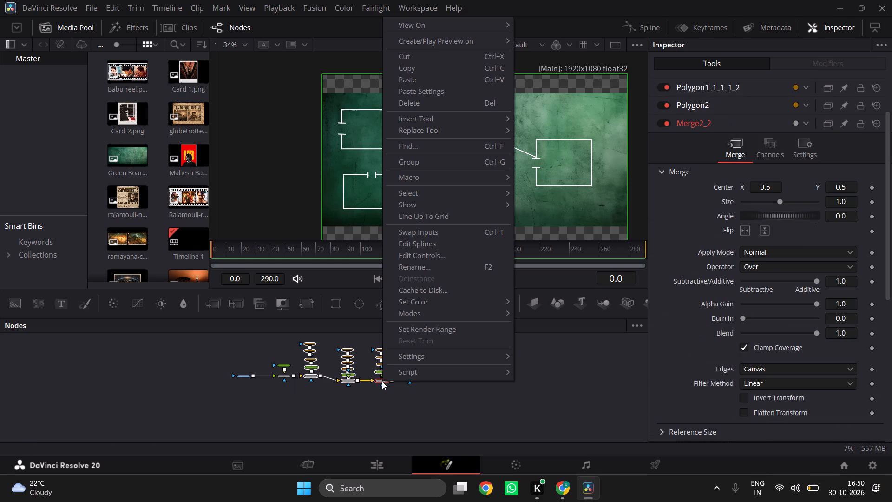
click(421, 165)
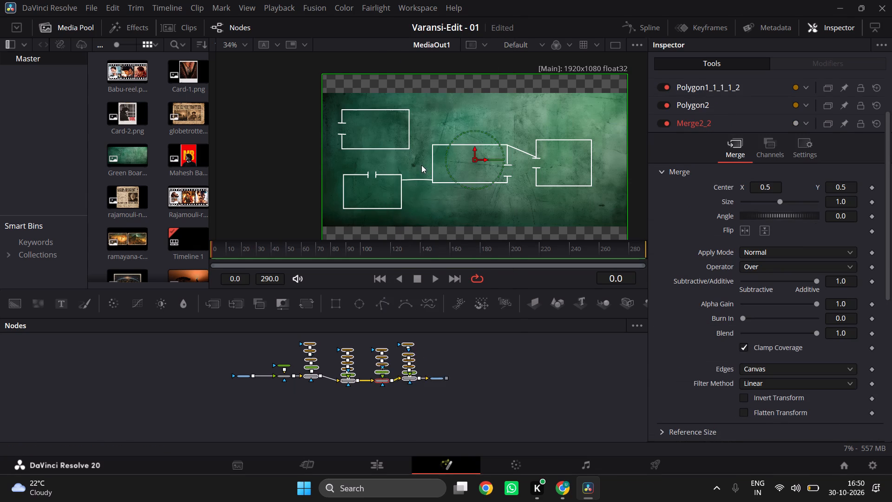
Move the Group1 node down in the node graph to the level of Merge1 and MediaOut1.
scroll(386, 362, up, 1)
ctrl+scroll(336, 391, up, 4)
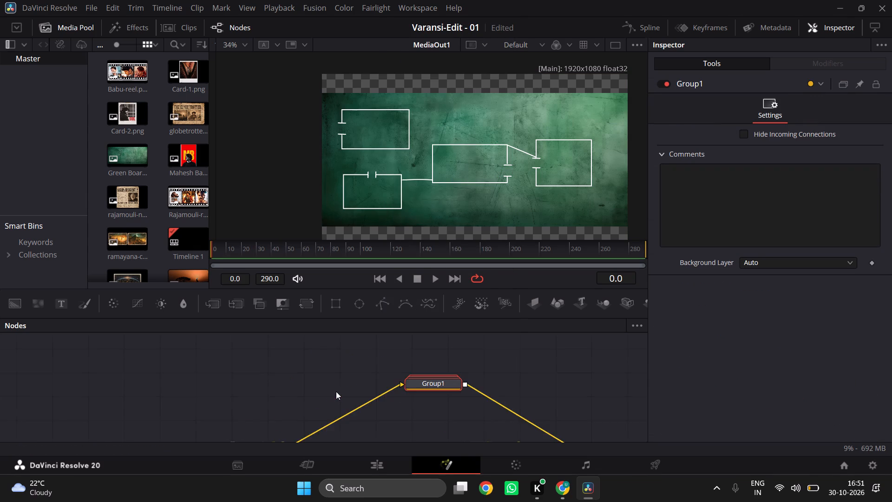
scroll(336, 391, down, 1)
scroll(366, 412, up, 1)
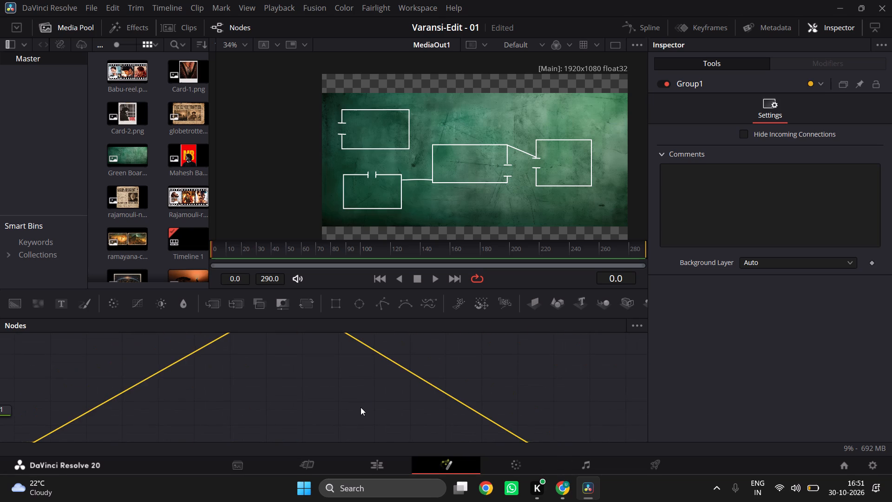
scroll(361, 407, up, 1)
drag(296, 396, 308, 448)
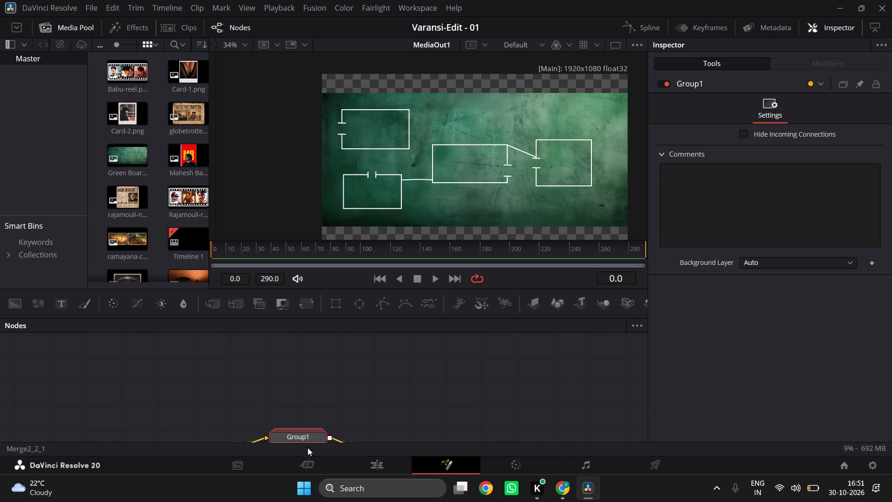
drag(308, 448, 308, 485)
scroll(392, 442, down, 1)
scroll(414, 383, down, 1)
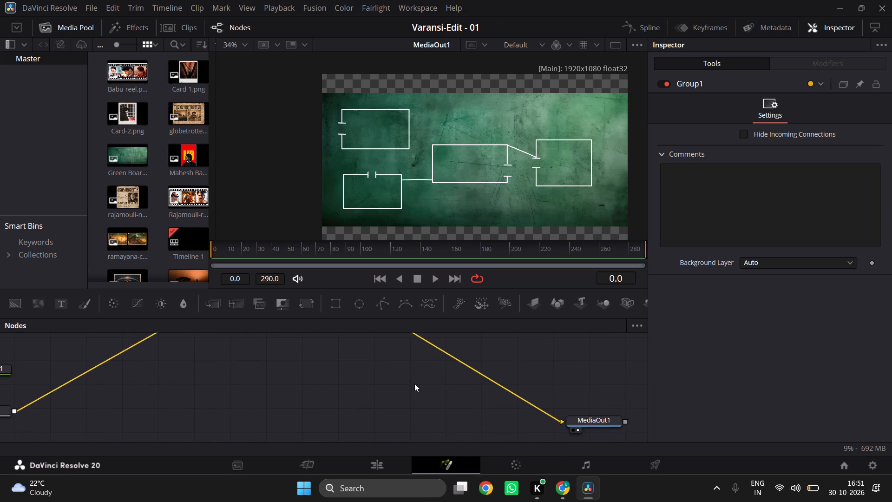
ctrl+scroll(414, 383, down, 1)
scroll(387, 415, right, 1)
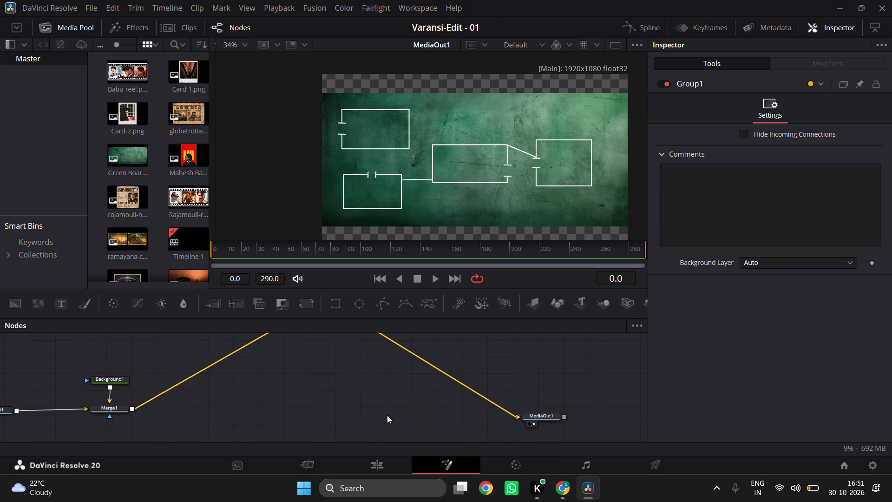
scroll(387, 415, up, 1)
drag(321, 335, 311, 425)
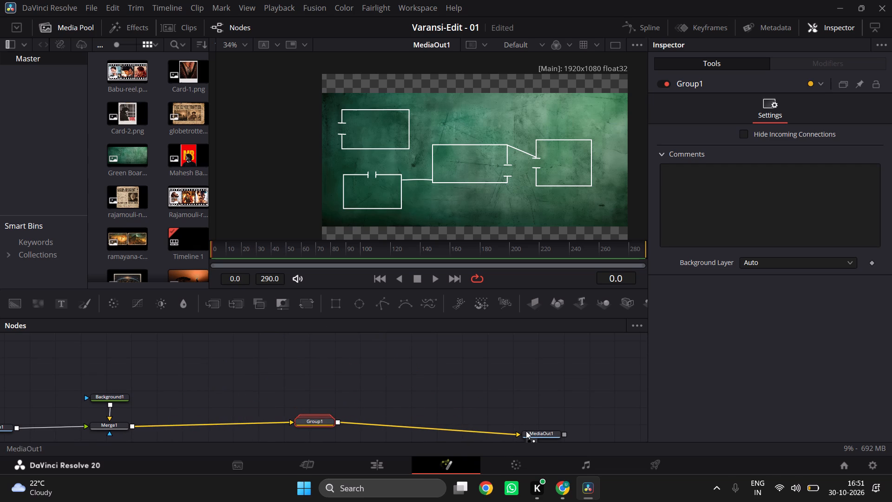
Bring Group1 and MediaOut1 closer to Merge1 and align them with MediaIn1 in one straight row.
drag(526, 431, 484, 421)
drag(321, 423, 289, 428)
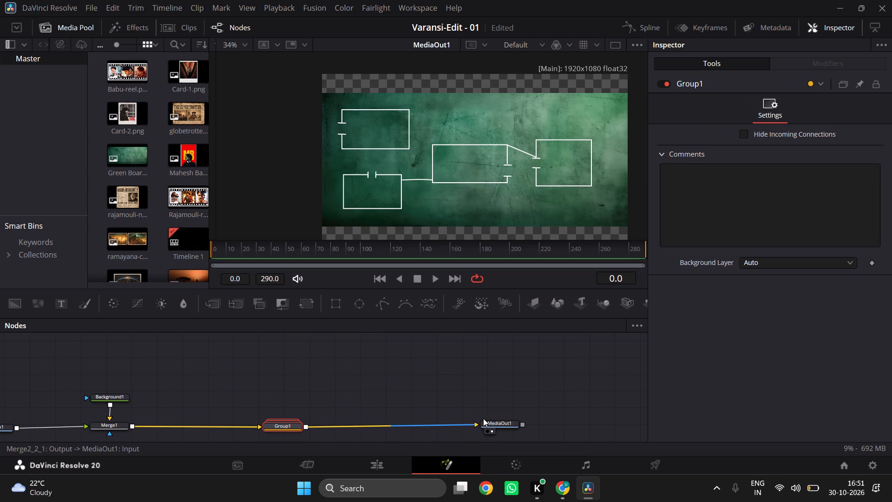
drag(497, 425, 453, 427)
scroll(448, 396, right, 1)
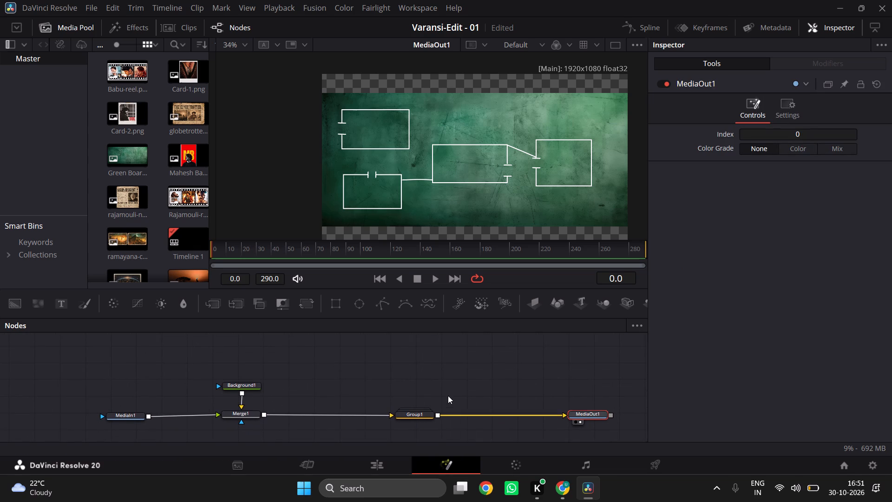
click(127, 415)
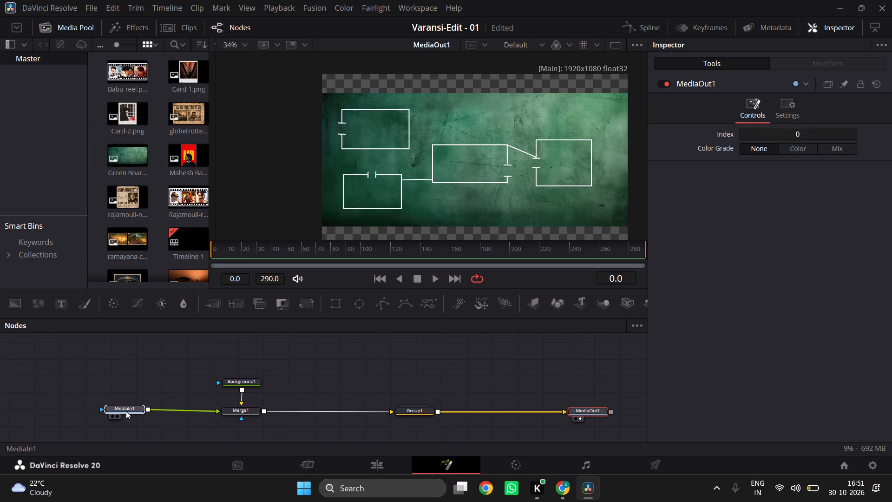
scroll(383, 379, left, 1)
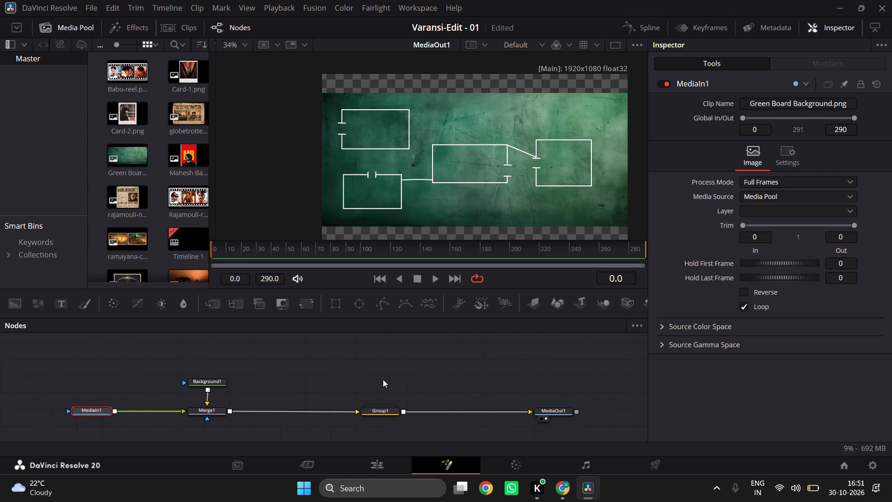
scroll(383, 379, left, 2)
click(472, 372)
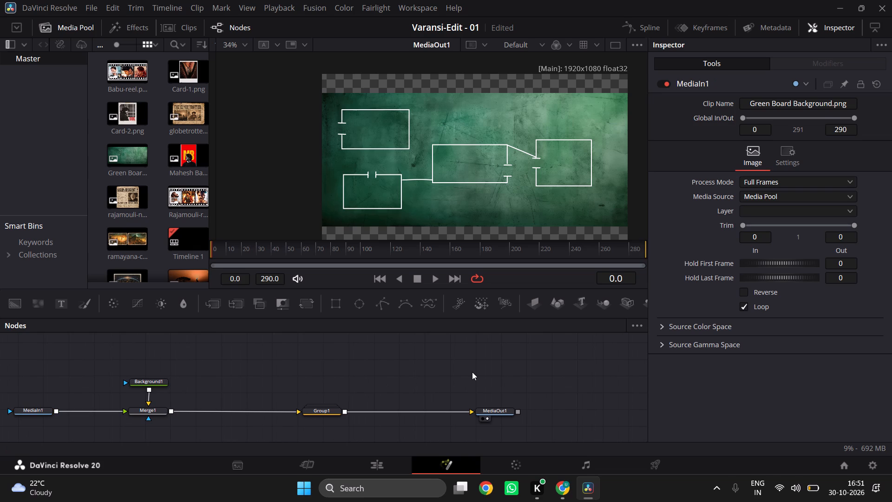
Switch to the browser, skip the tutorial ahead to the "Adding static imagery" chapter and watch how an image is connected after Group1, pausing at 3:33.
key(alt+Tab)
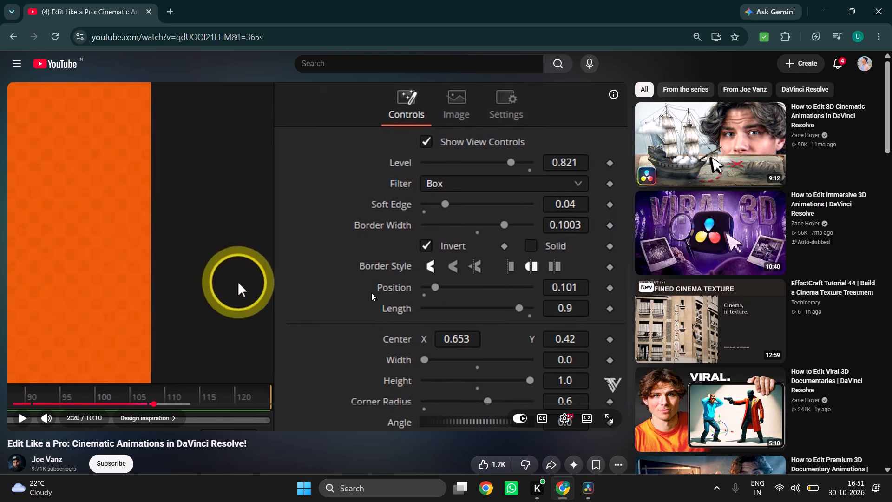
click(371, 293)
key(Right)
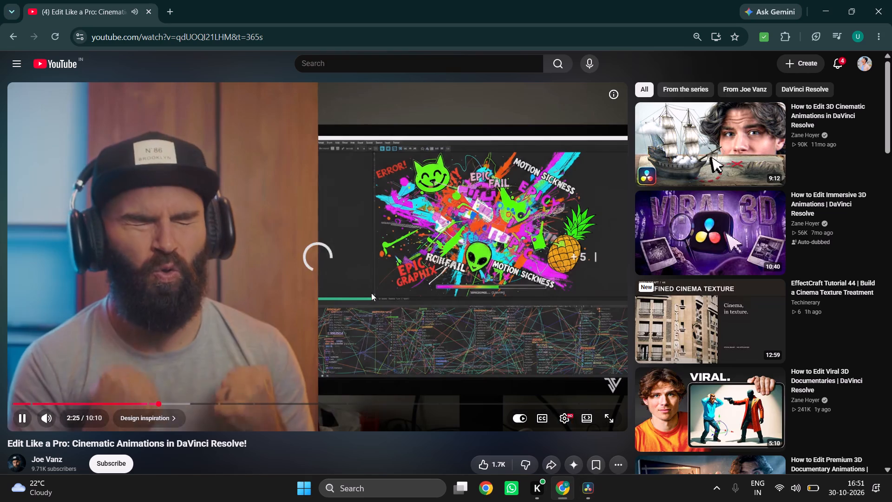
key(Right)
key(Right)
key(Right)
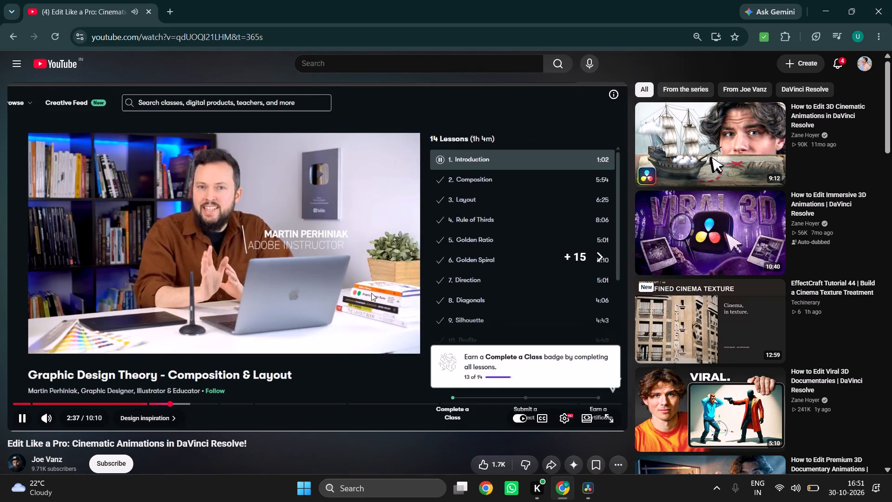
key(Right)
key(Right)
key(Right)
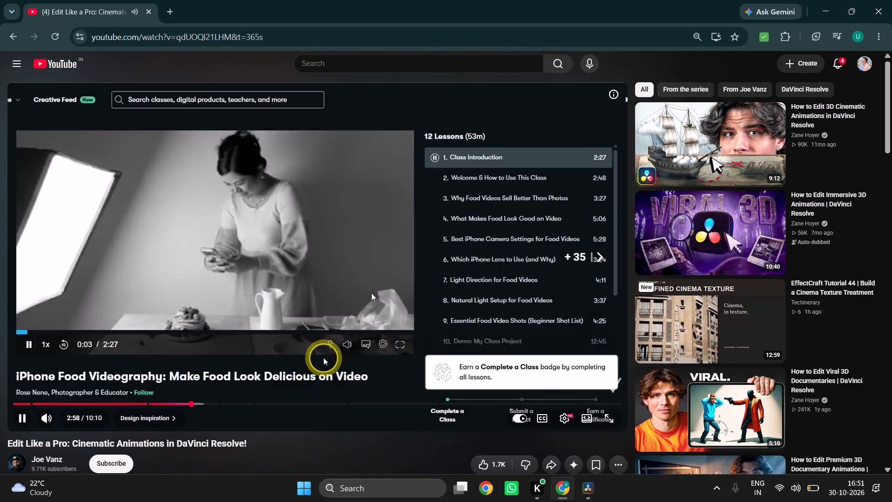
key(Right)
key(Right)
key(Right)
key(Right)
key(Right)
key(Right)
key(Right)
key(Right)
key(Right)
key(Left)
key(Left)
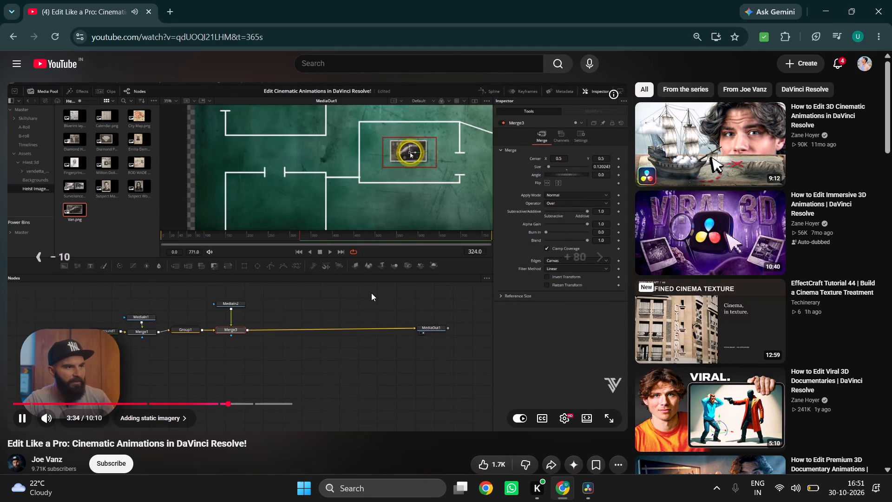
key(Left)
key(Left)
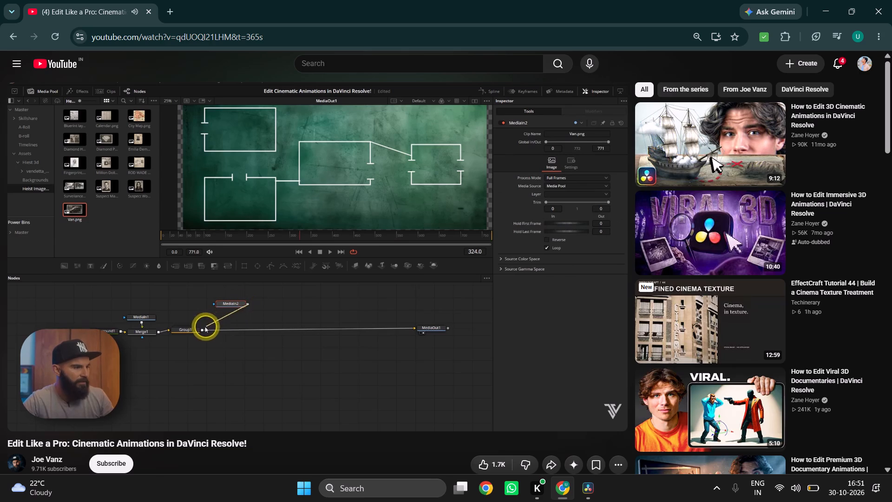
key(space)
Switch to DaVinci Resolve, add varanasi-titlecard.png to the node graph above Group1, and merge it onto Group1's output.
key(alt+Tab)
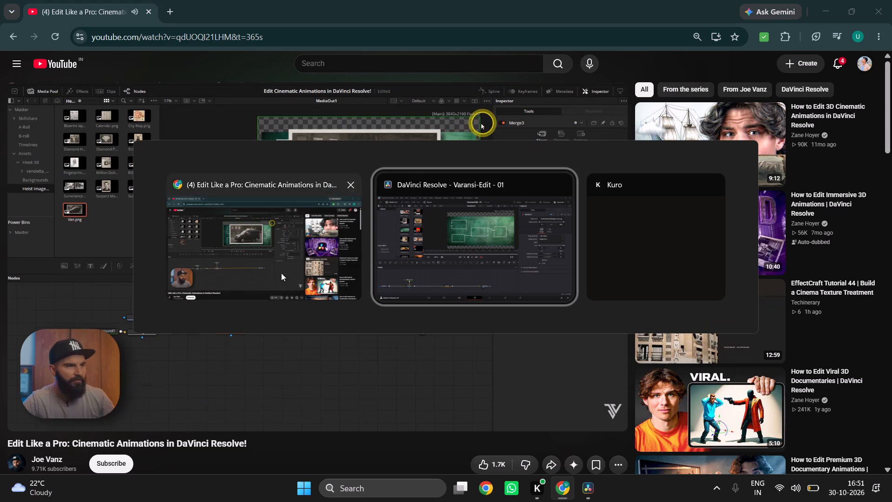
click(393, 239)
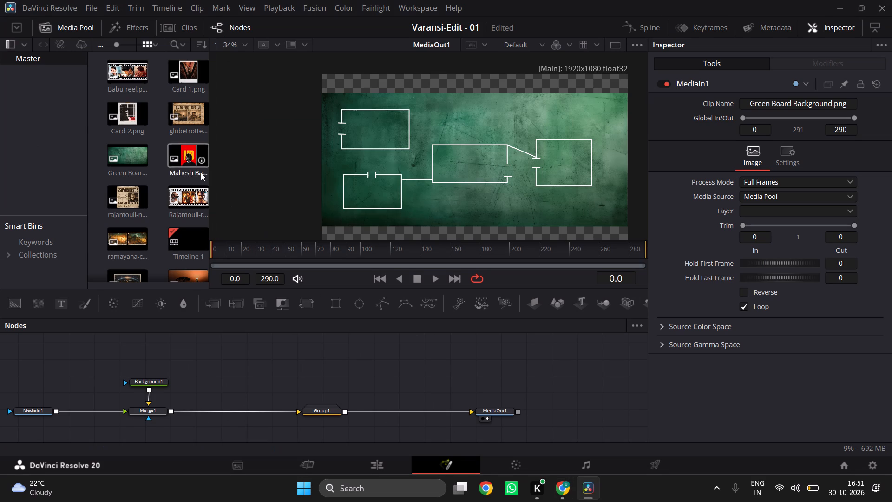
scroll(154, 139, up, 1)
key(alt+Tab)
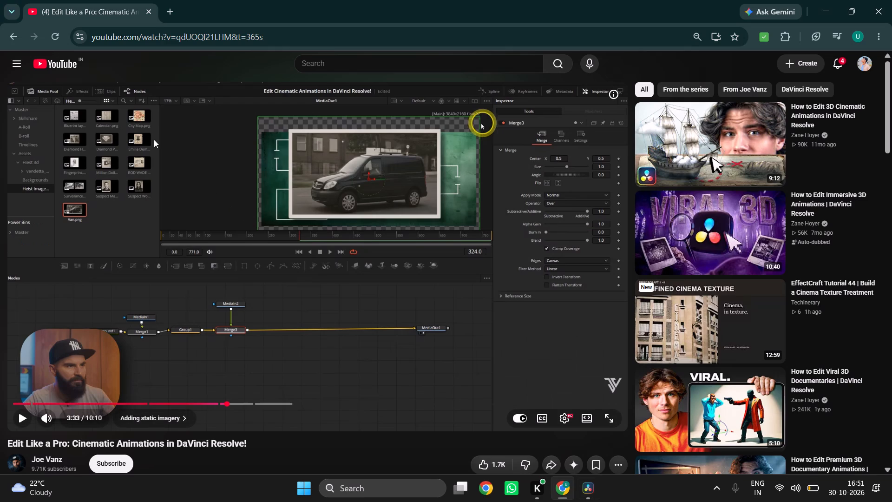
key(alt+Tab)
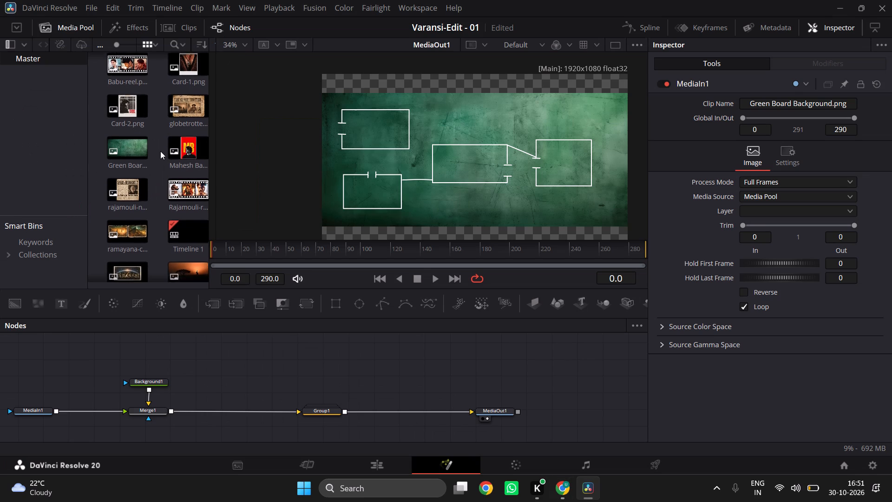
scroll(157, 185, down, 1)
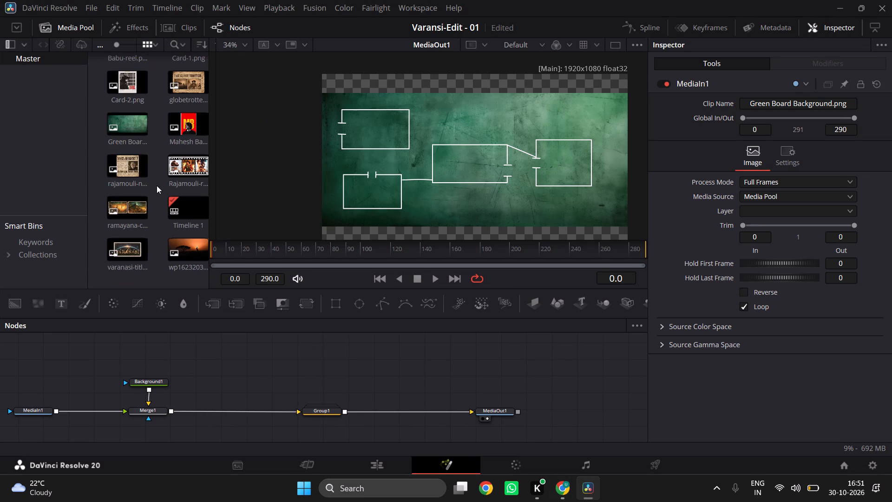
drag(127, 258, 283, 360)
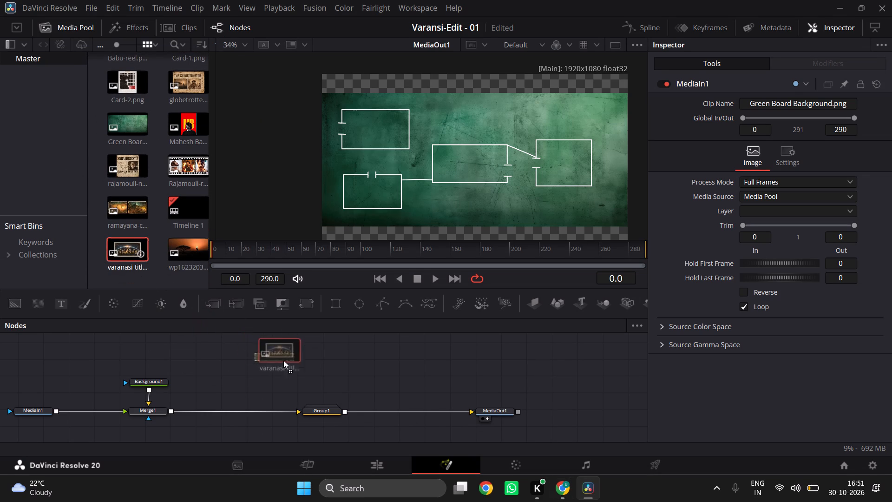
drag(283, 360, 341, 366)
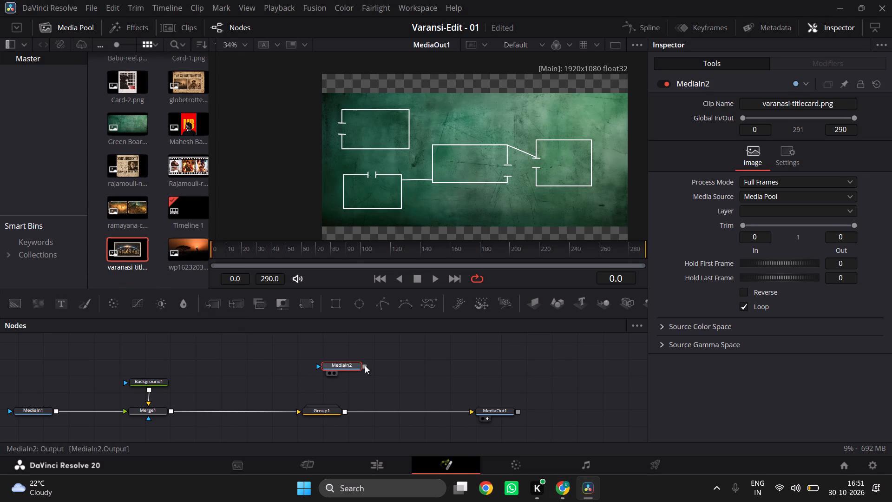
drag(365, 365, 347, 409)
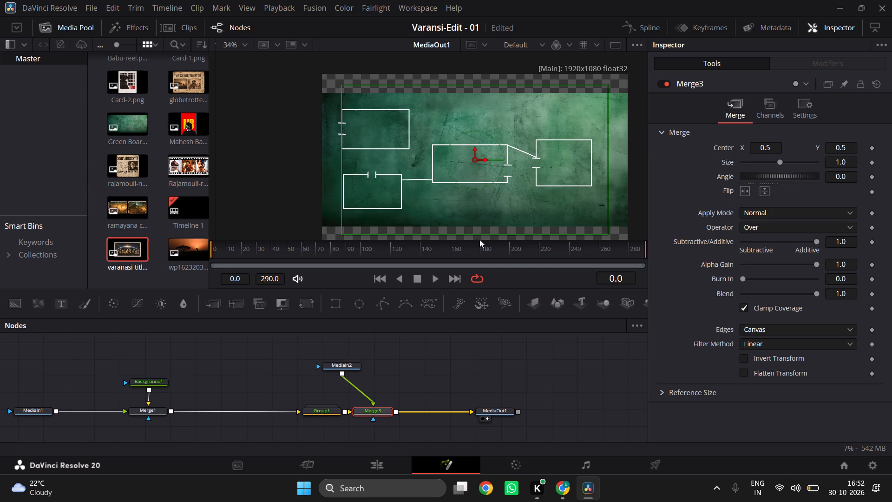
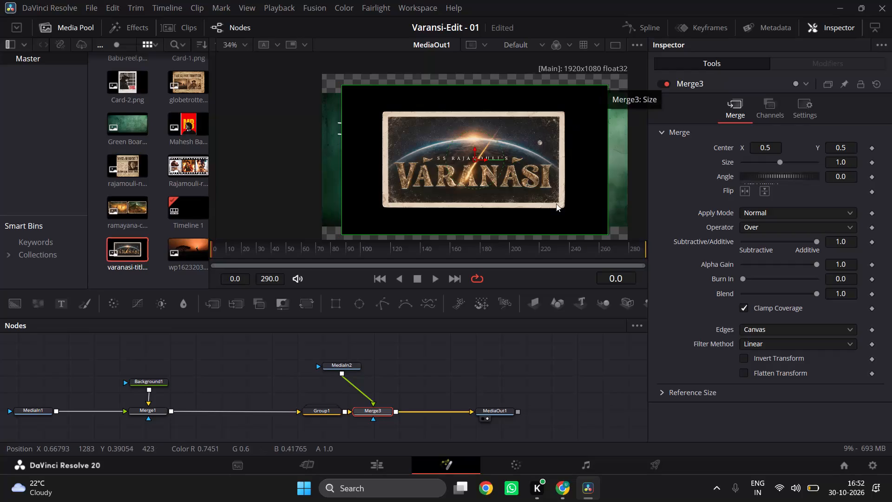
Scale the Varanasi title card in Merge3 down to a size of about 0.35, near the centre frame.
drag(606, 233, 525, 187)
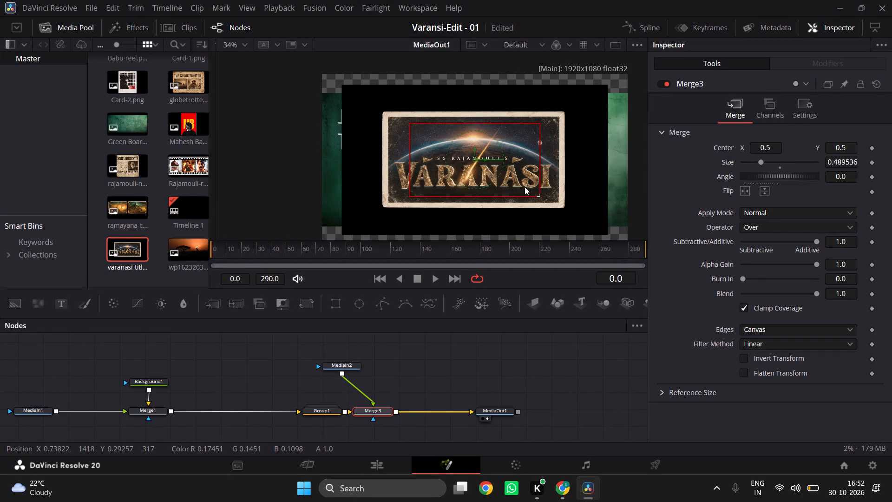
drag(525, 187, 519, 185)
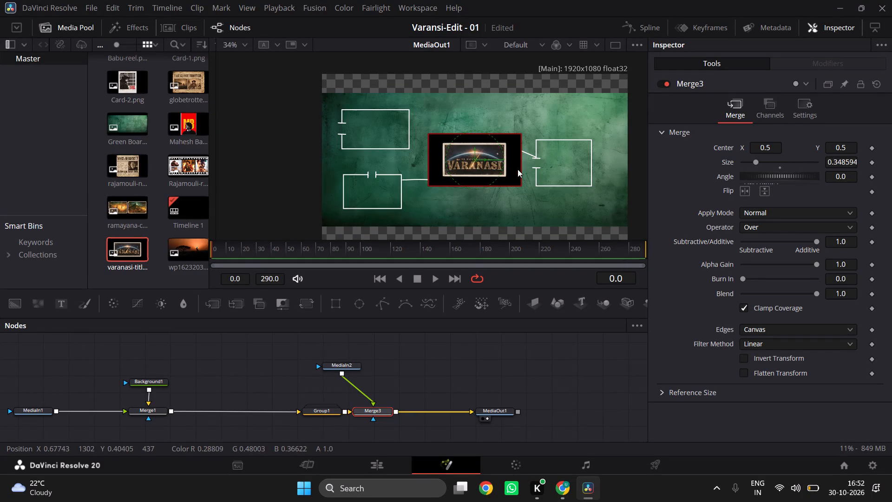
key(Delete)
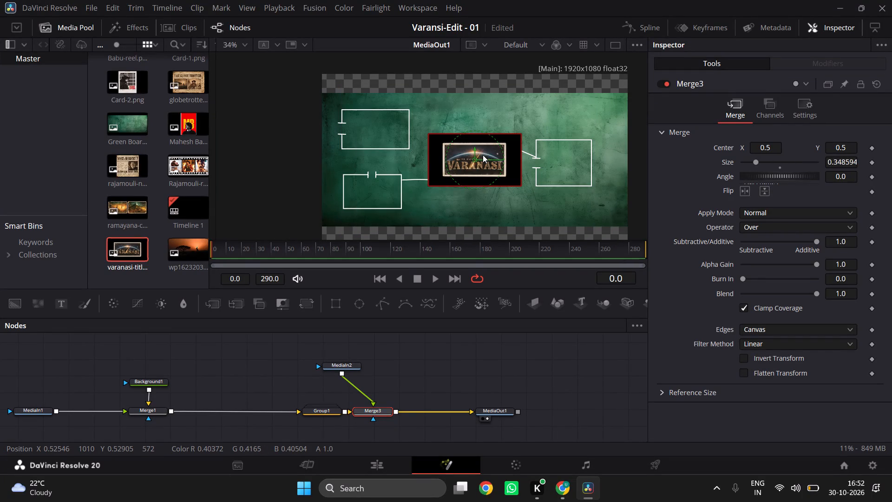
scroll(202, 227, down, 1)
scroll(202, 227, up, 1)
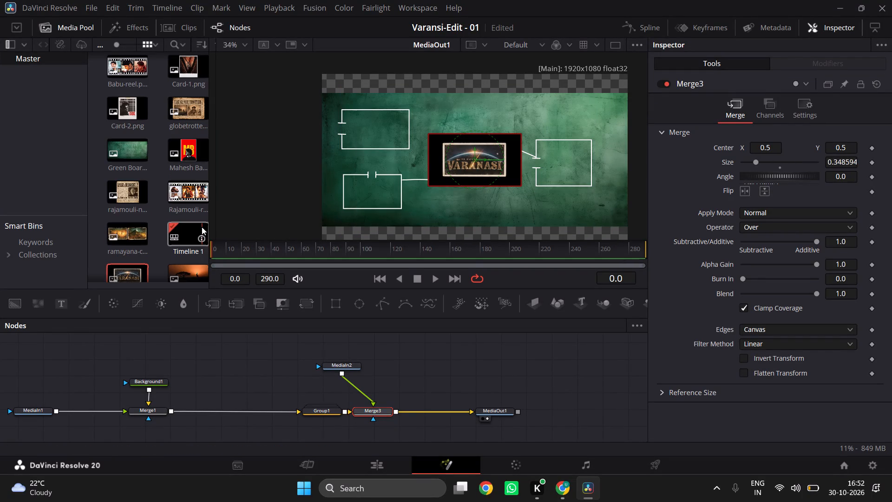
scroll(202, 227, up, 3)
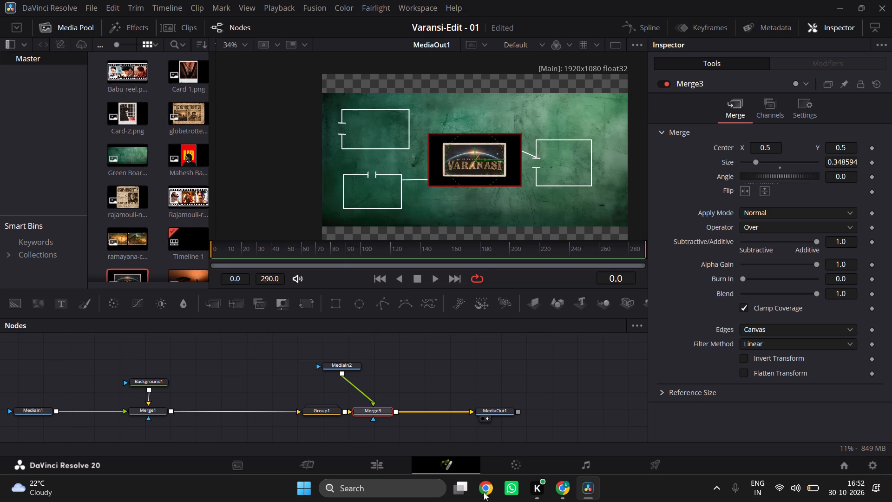
Search Windows for File Explorer and launch it.
drag(571, 483, 408, 486)
click(408, 486)
text(file)
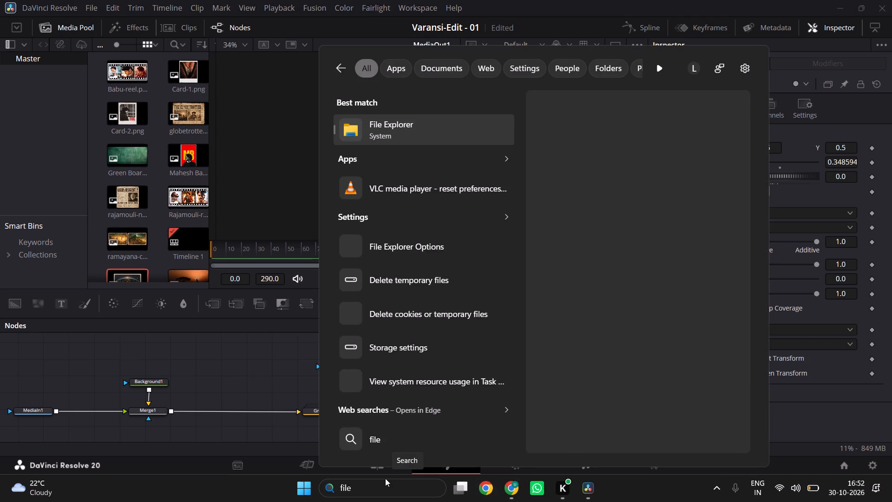
key(Return)
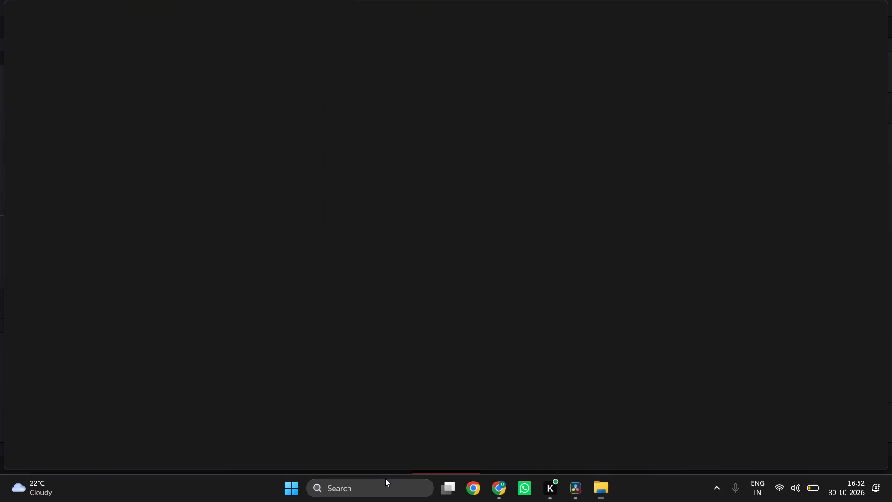
Switch back to DaVinci Resolve and delete the title card's MediaIn2 node and the Merge3 node after Group1.
key(alt+Tab)
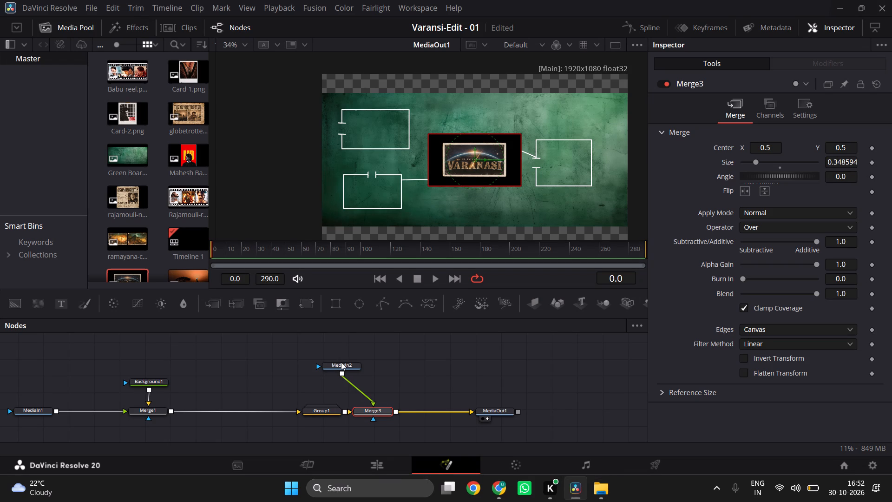
click(343, 363)
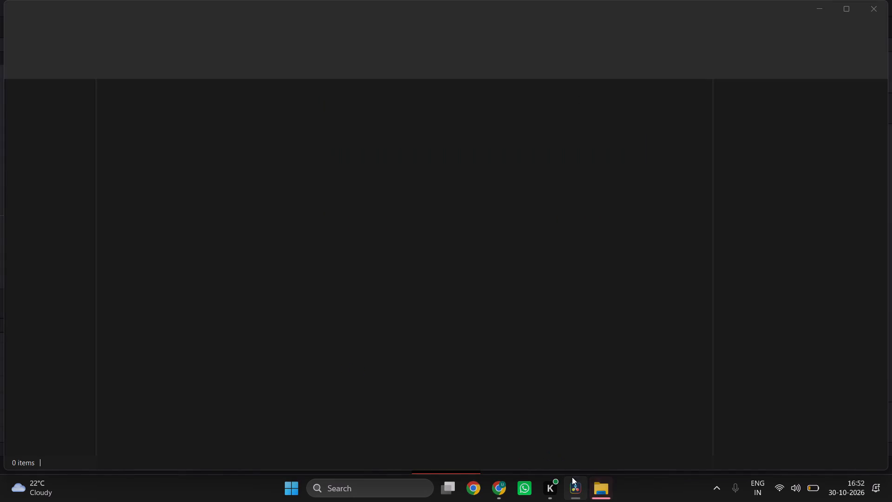
click(571, 485)
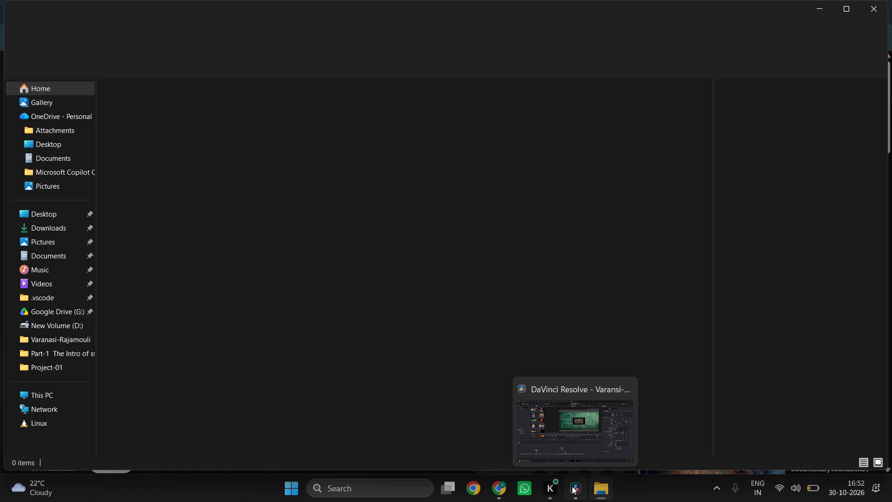
click(572, 486)
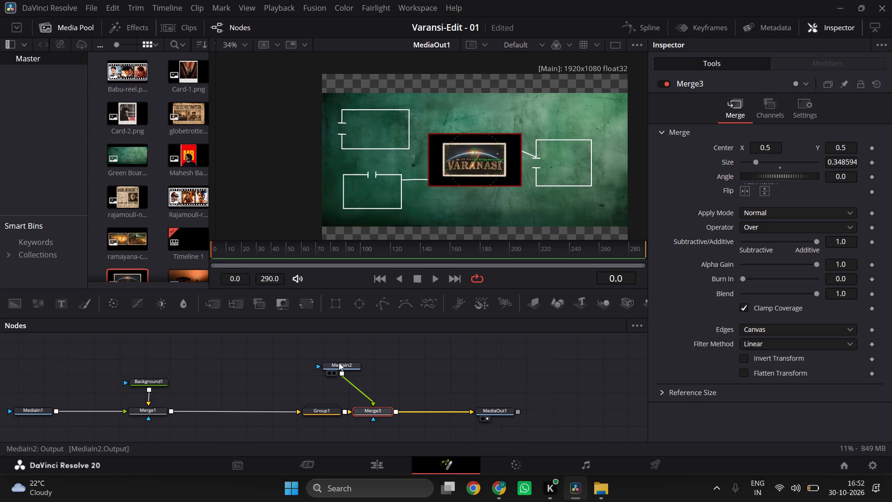
click(338, 363)
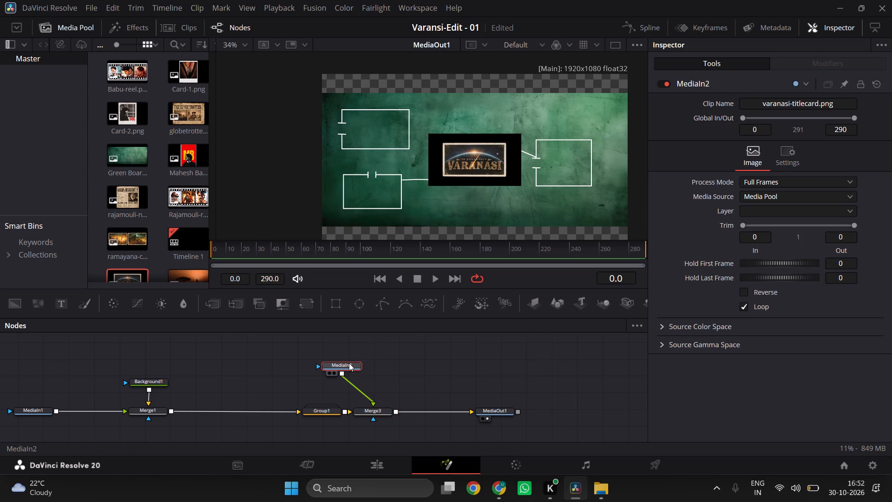
key(Delete)
click(378, 411)
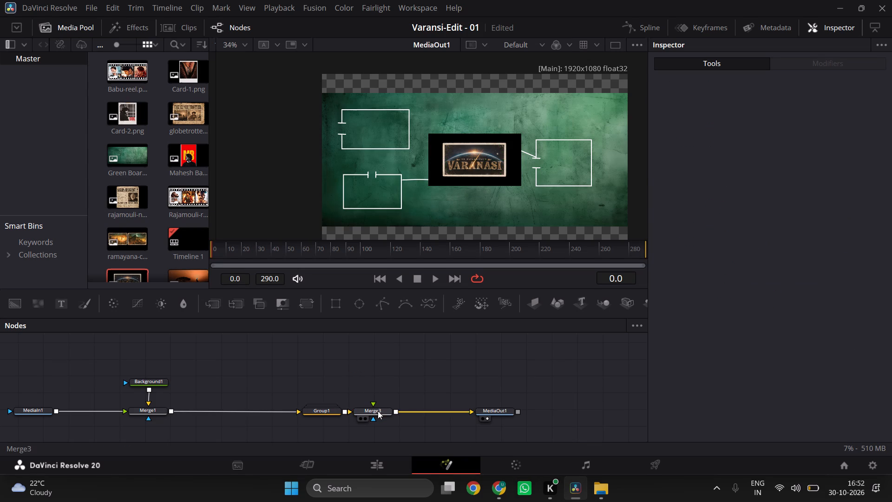
key(Delete)
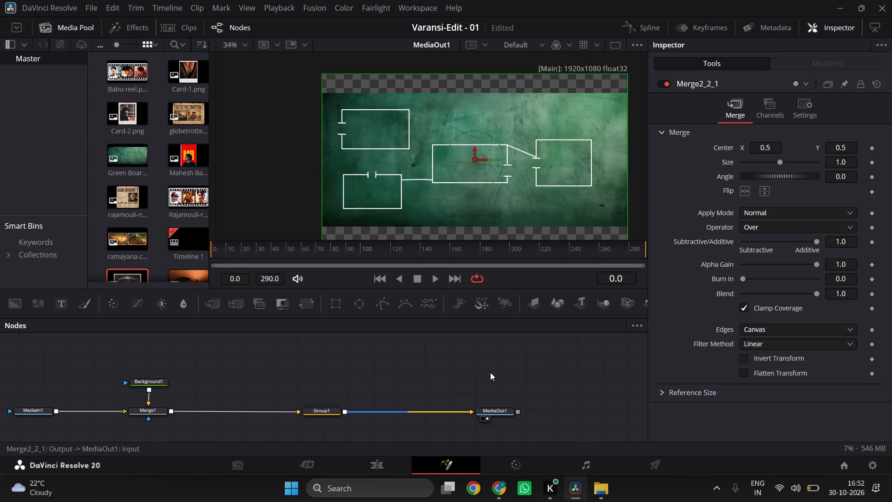
Switch to File Explorer and open the image folder "Part-1 The Intro of ssmb29".
key(alt+Tab)
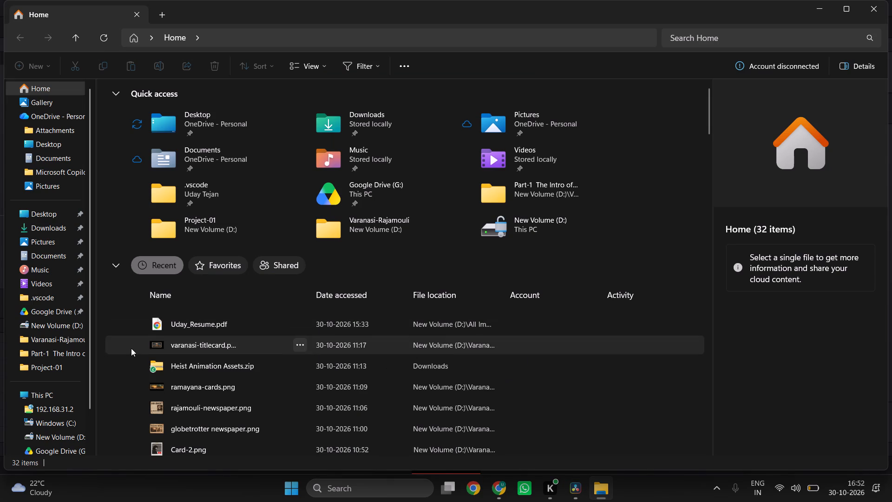
click(35, 356)
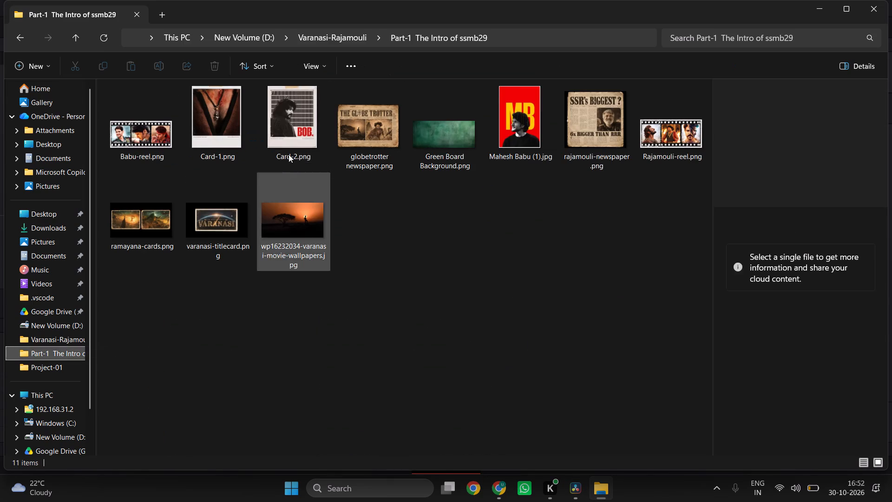
Open rajamouli-newspaper.png in Photos, crop off its black borders to about 1169 x 1127, save over the original and close it.
double_click(597, 138)
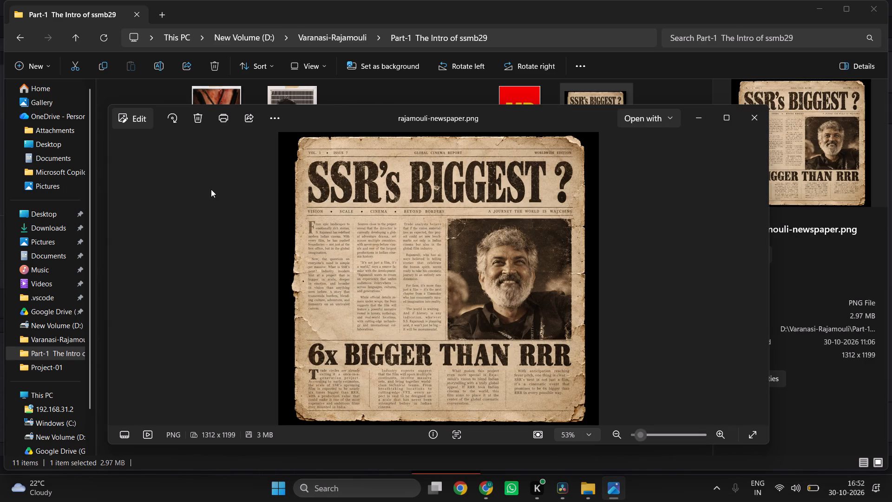
click(147, 119)
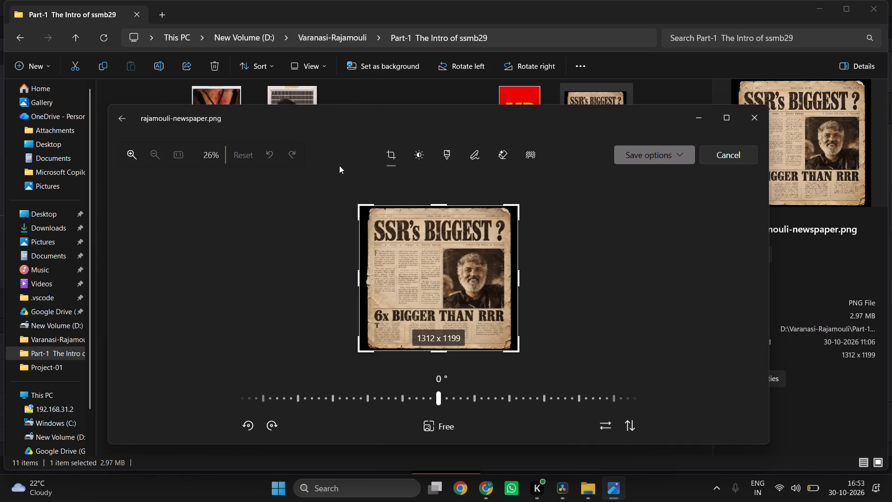
drag(358, 206, 367, 206)
drag(516, 353, 508, 349)
drag(511, 203, 510, 208)
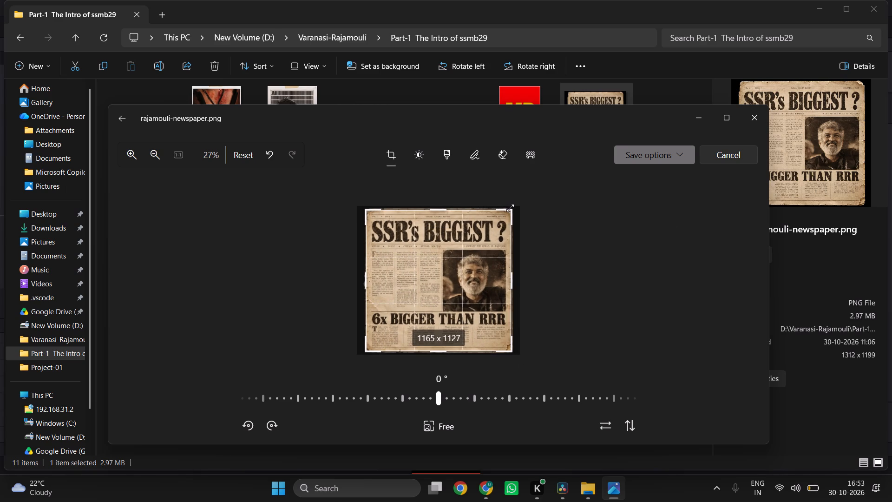
drag(510, 208, 511, 208)
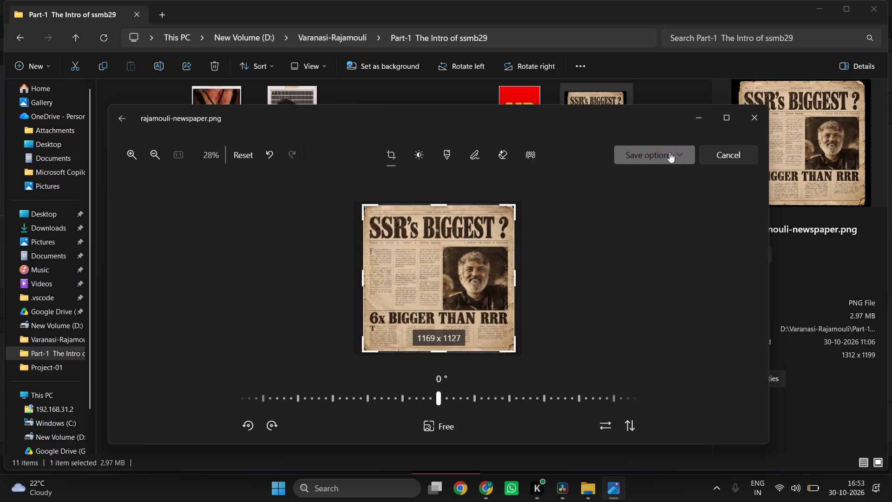
click(669, 152)
click(650, 192)
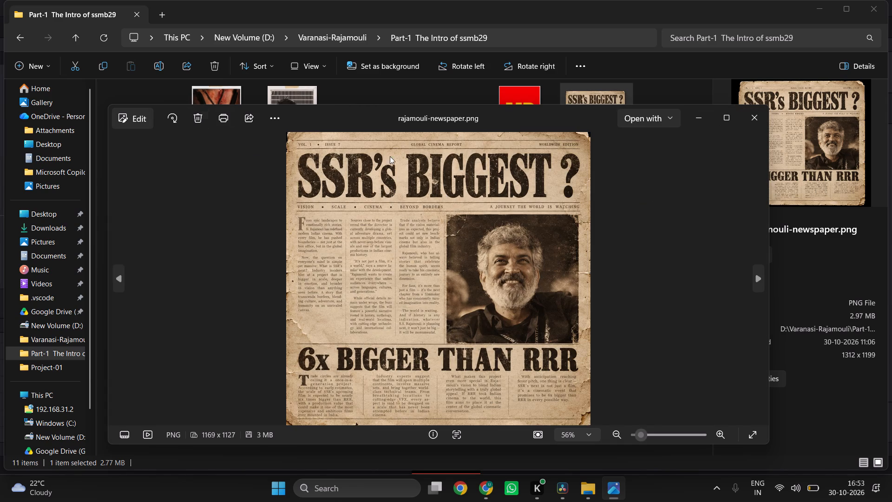
click(751, 120)
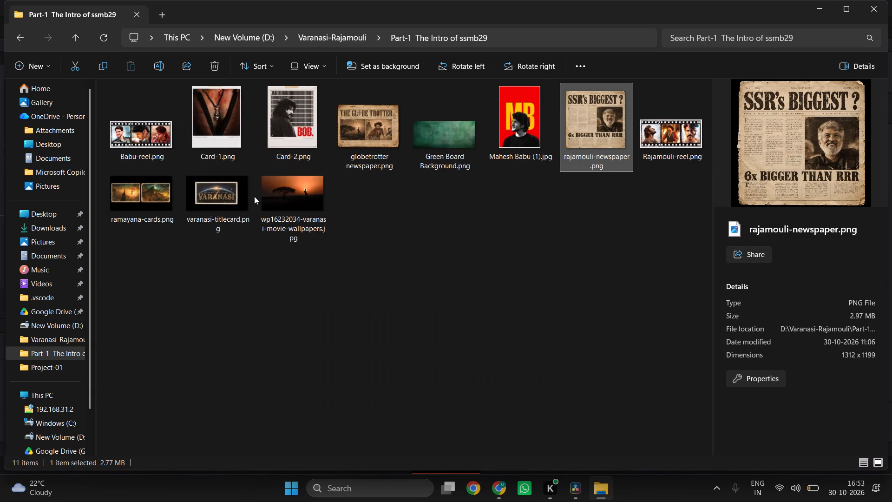
Open varanasi-titlecard.png in Photos, crop away the black area around the card to about 1127 x 598, and save over the original.
double_click(197, 197)
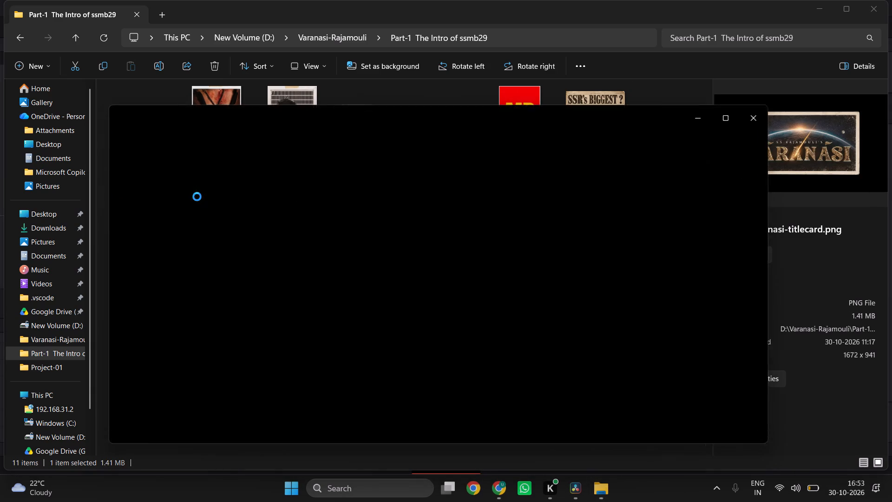
click(143, 124)
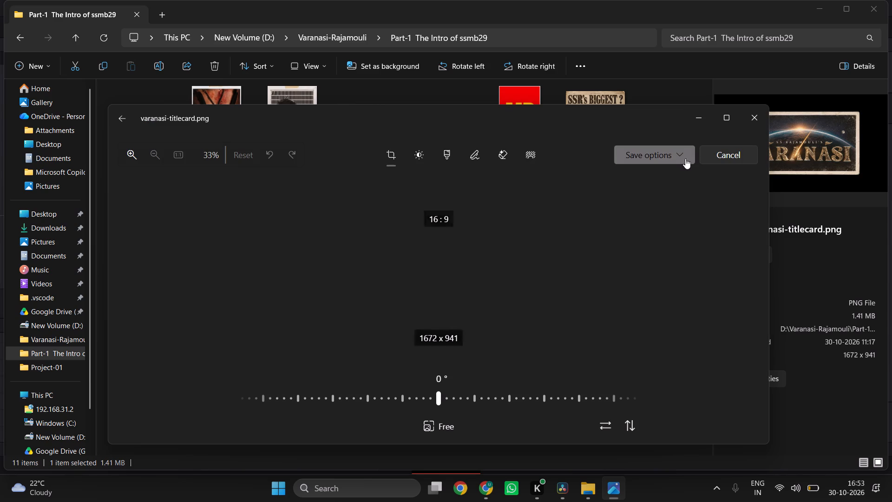
drag(567, 206, 525, 231)
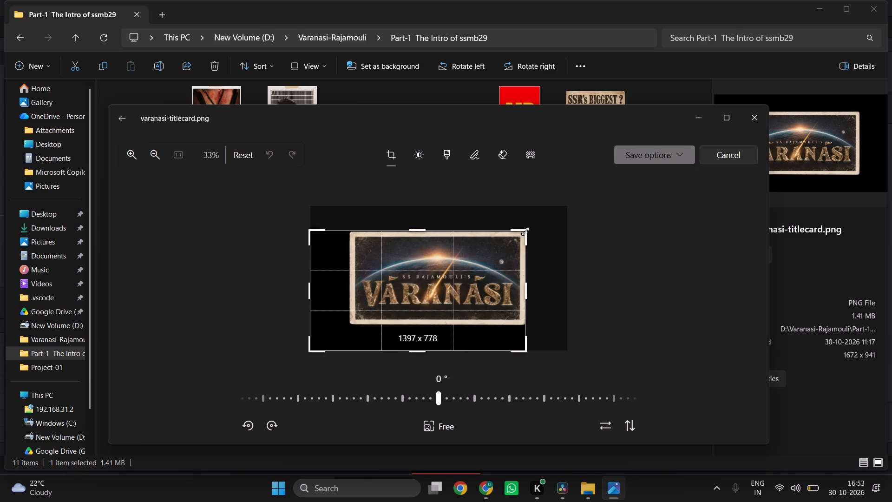
drag(525, 231, 523, 233)
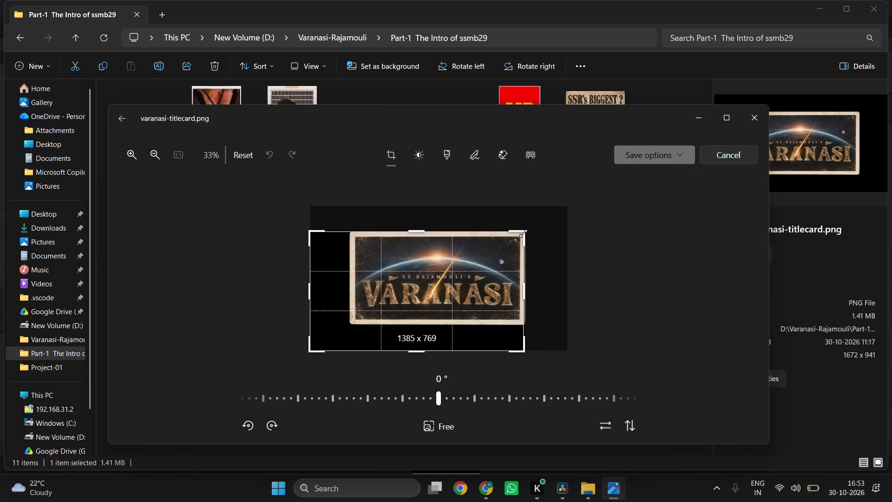
drag(523, 233, 525, 232)
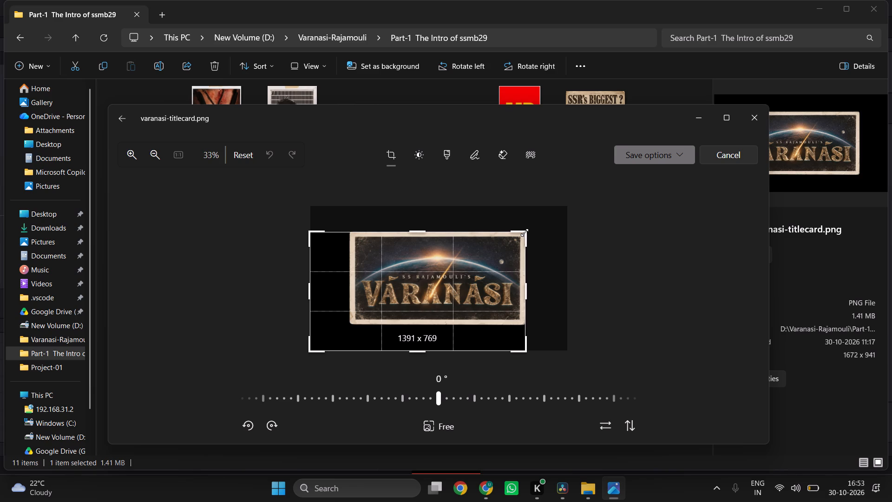
drag(568, 351, 565, 324)
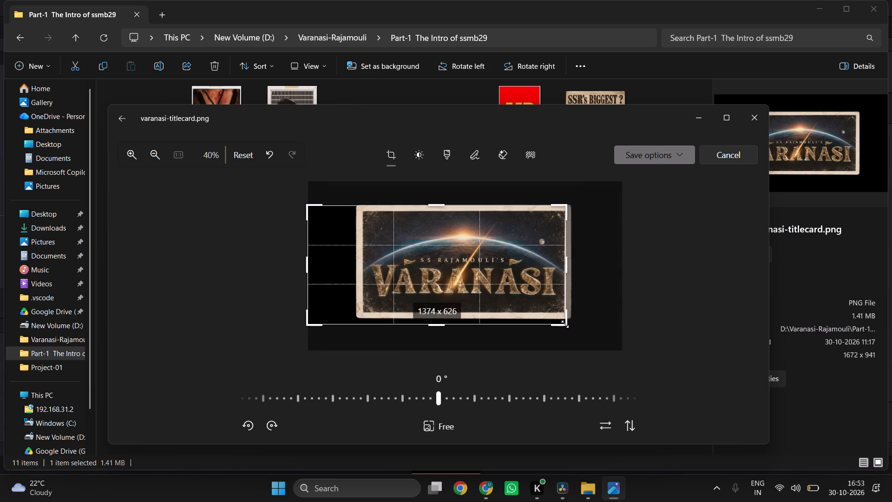
drag(565, 324, 568, 321)
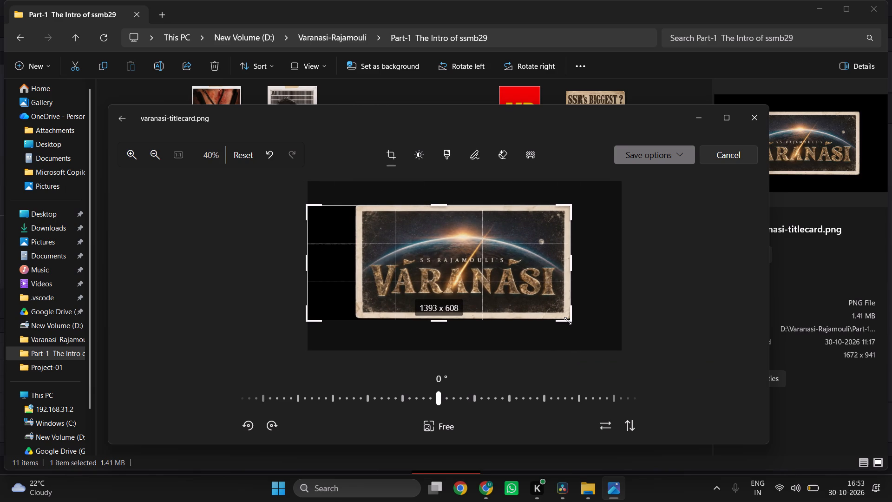
drag(568, 321, 567, 319)
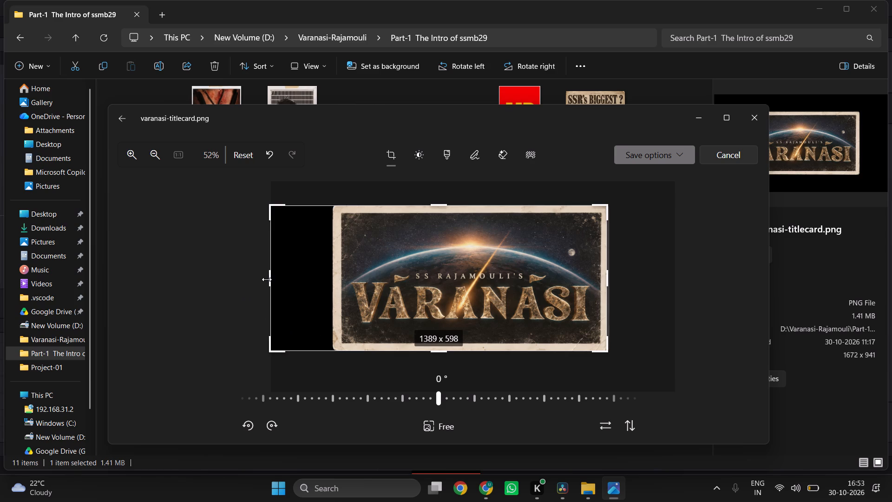
drag(267, 279, 326, 282)
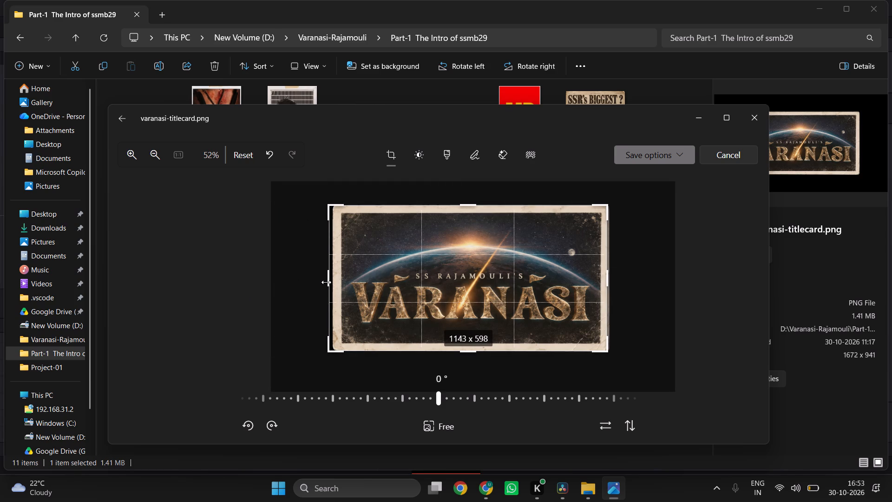
drag(326, 282, 328, 282)
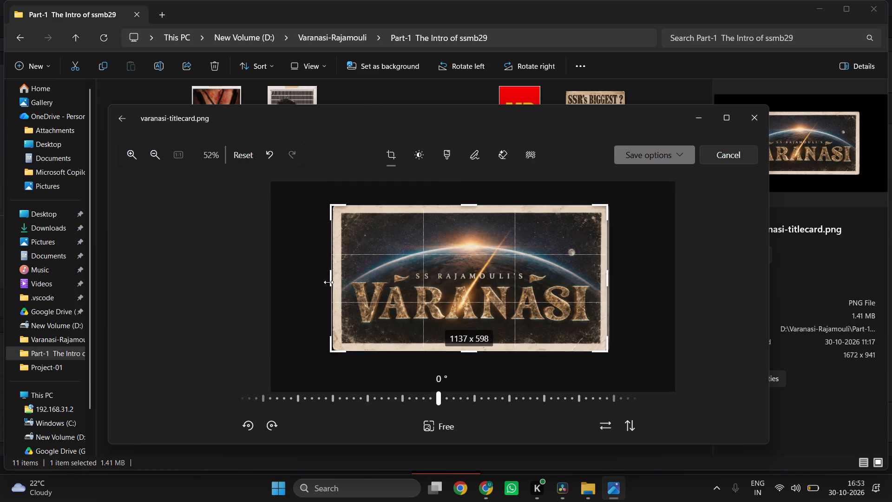
drag(328, 282, 330, 282)
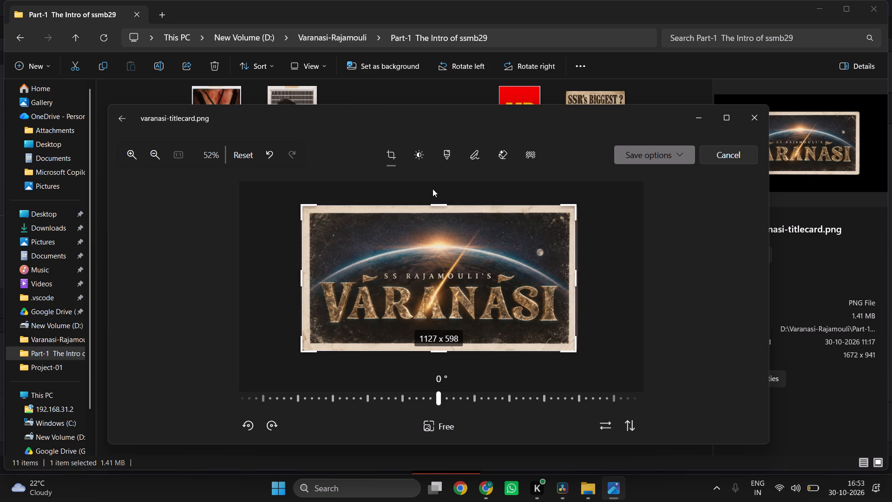
click(669, 155)
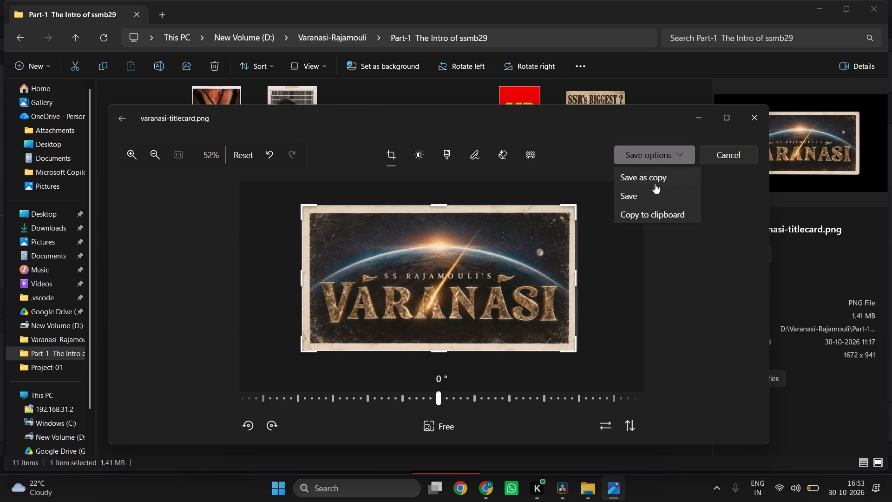
click(645, 193)
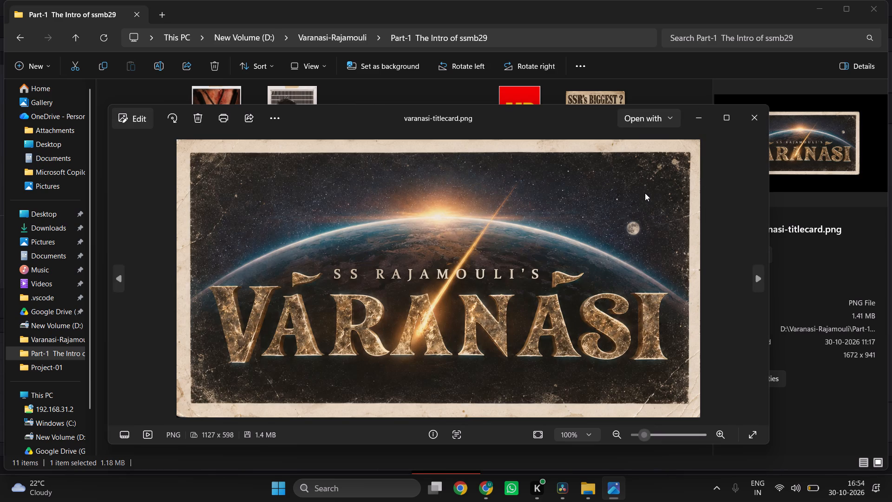
Close the title card image and check globetrotter newspaper.png in Photos for black borders, then close it.
click(754, 117)
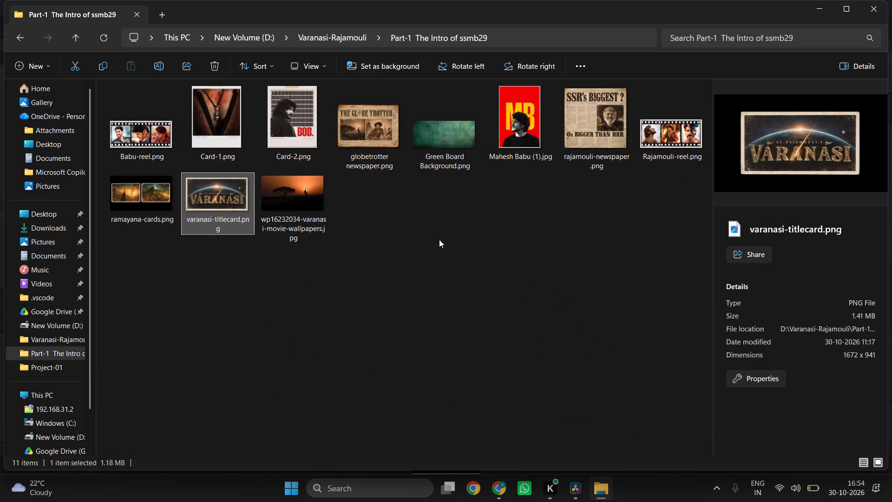
double_click(351, 159)
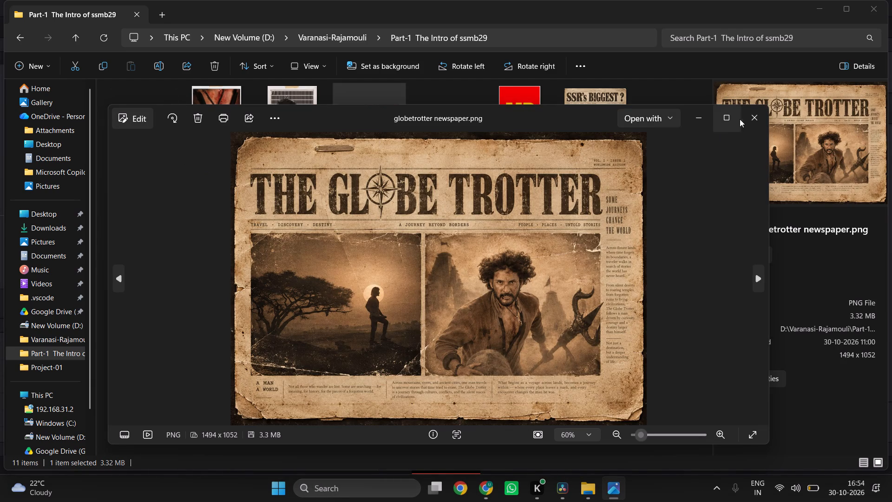
click(753, 115)
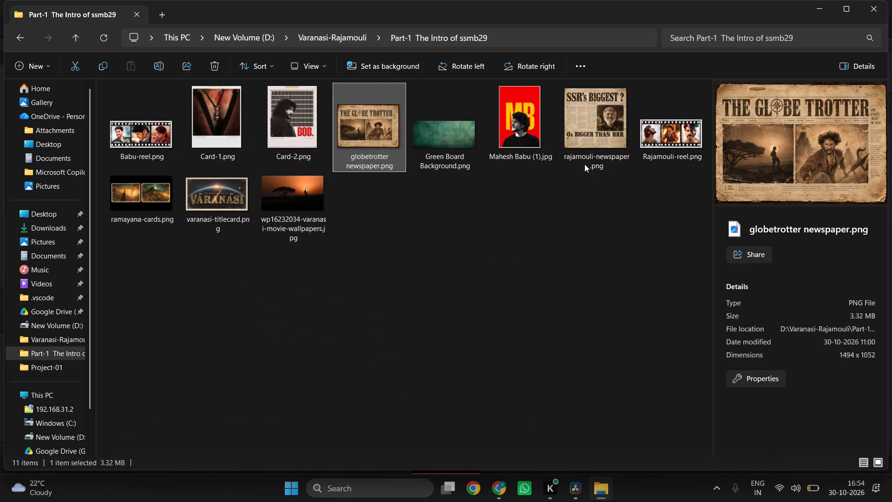
Open ramayana-cards.png in Photos and crop it to only the sunset card with the rock-lifting figure, about 783 x 510.
double_click(122, 192)
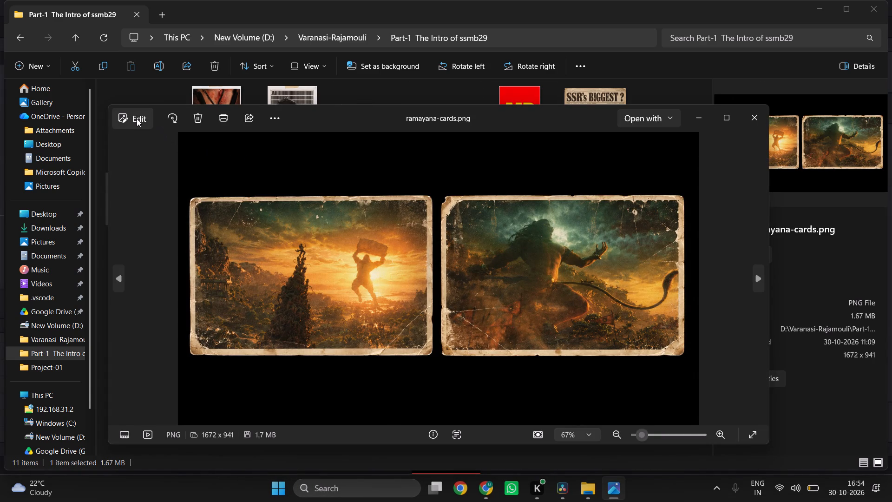
click(137, 119)
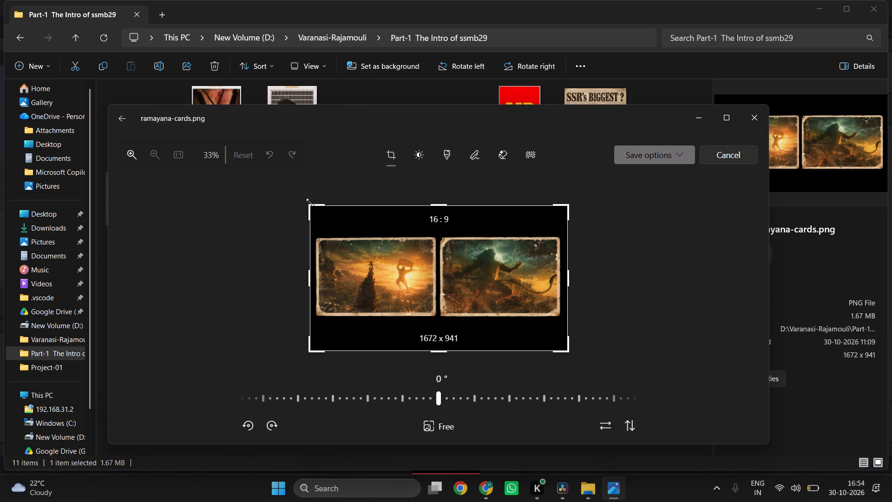
drag(310, 206, 311, 232)
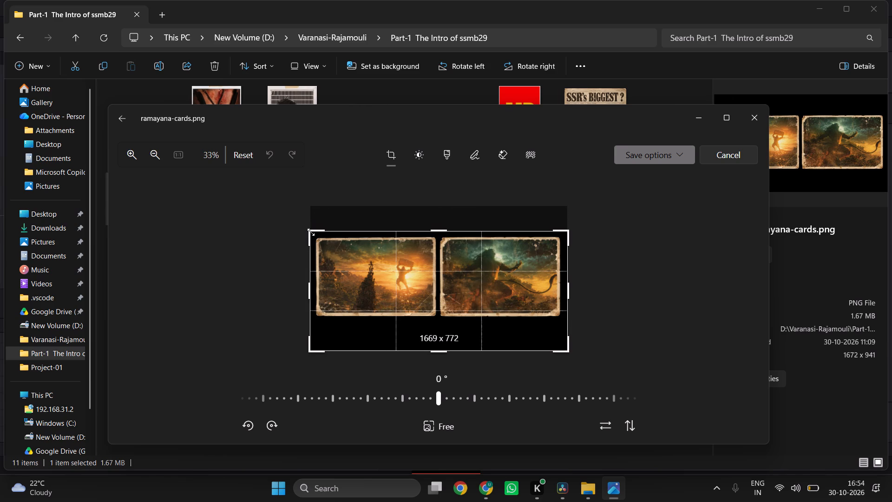
drag(311, 232, 310, 238)
drag(275, 277, 287, 276)
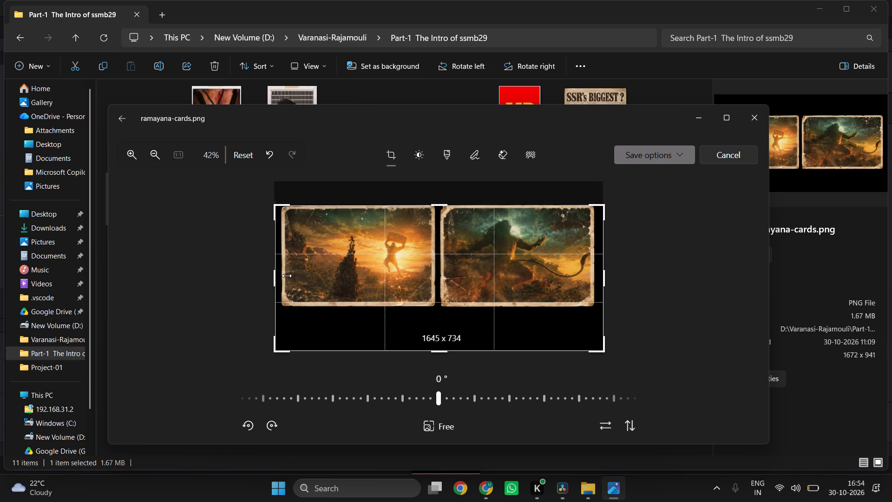
drag(287, 276, 282, 276)
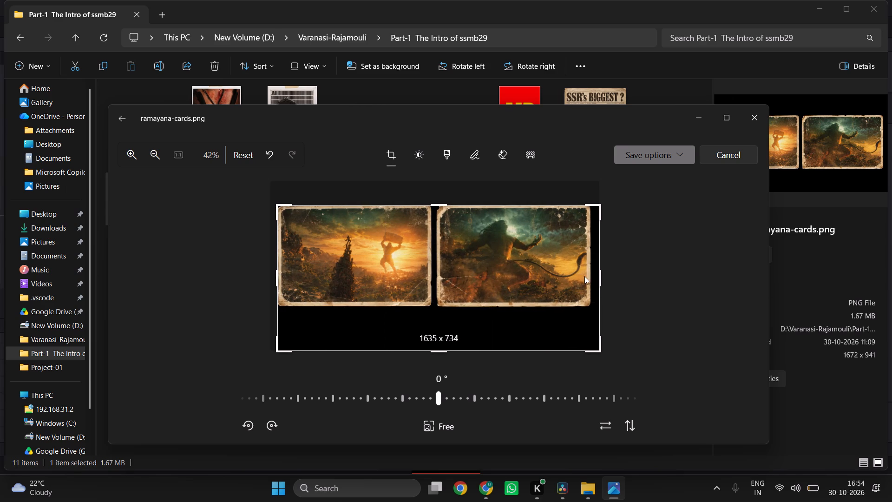
drag(601, 280, 433, 283)
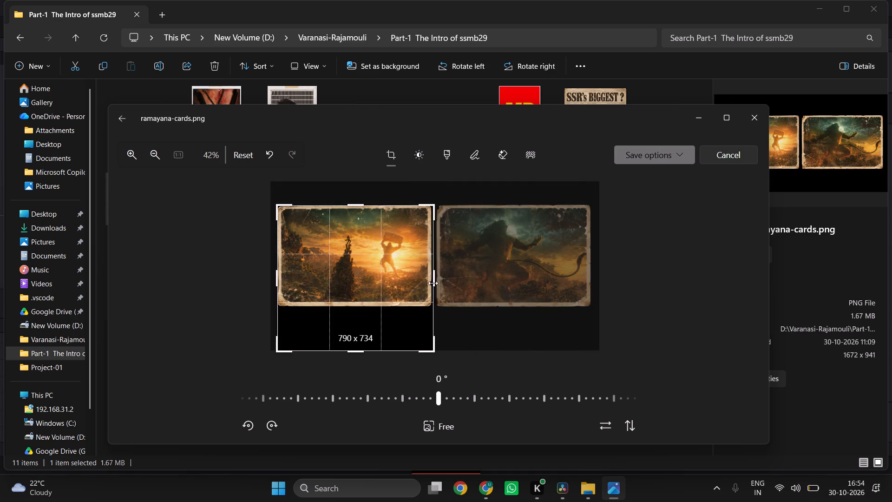
drag(433, 283, 433, 282)
drag(438, 354, 441, 329)
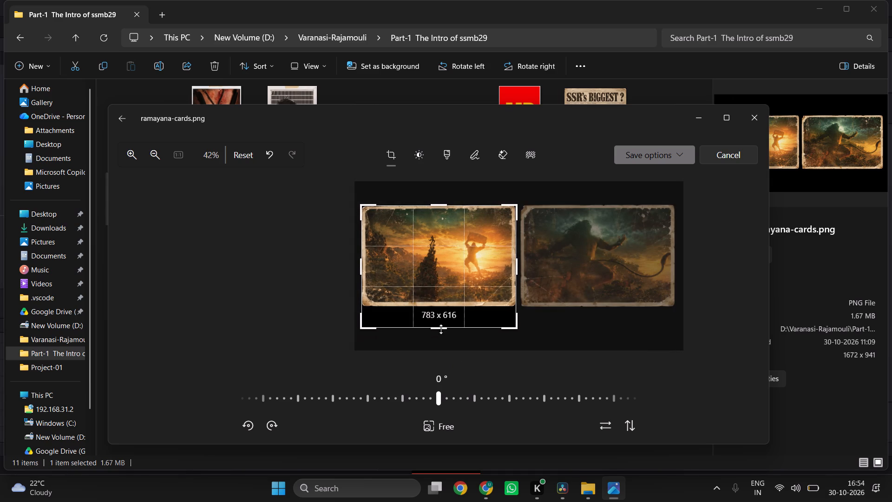
drag(441, 329, 447, 311)
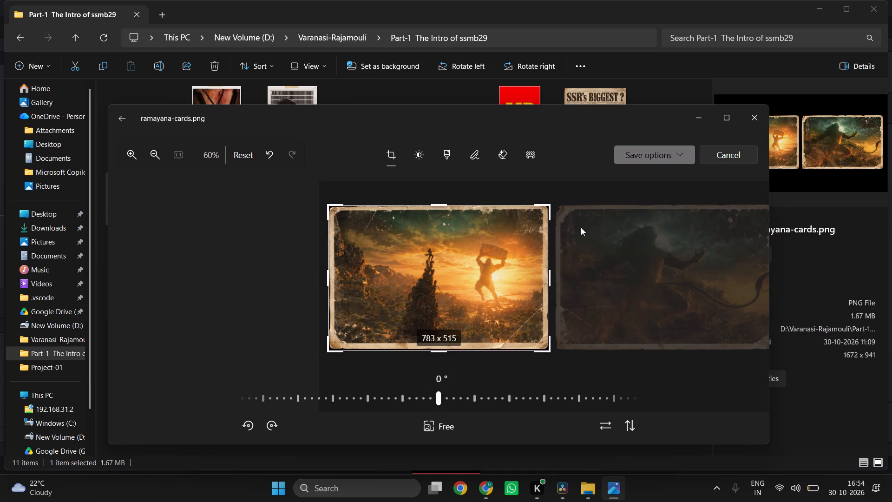
click(440, 355)
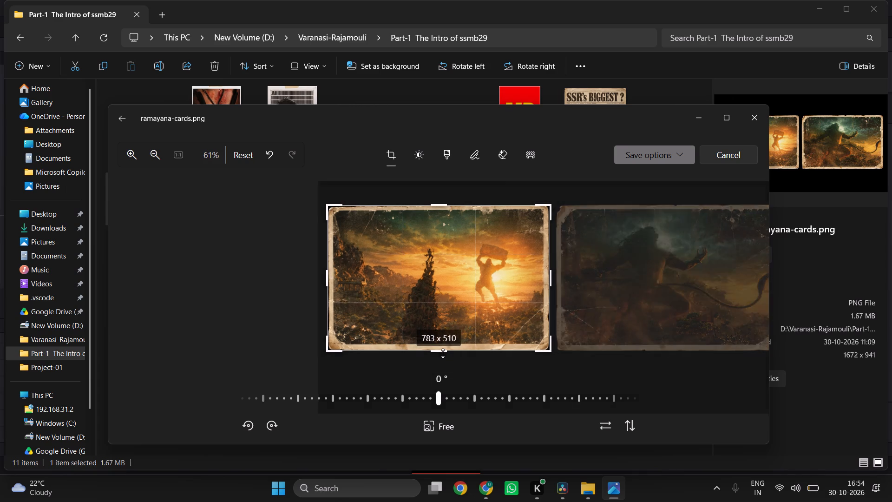
Save the cropped card as a copy named ramayana-cards1.png in the "Part-1 The Intro of ssmb29" folder and close it.
click(653, 152)
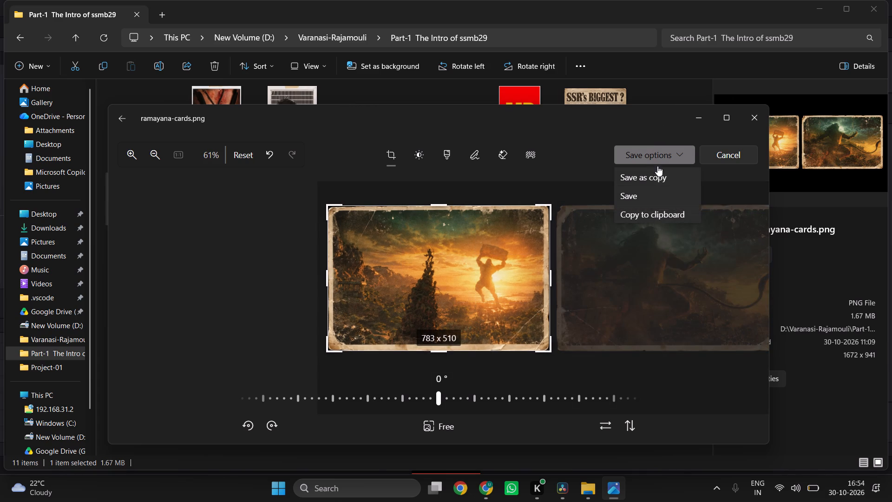
click(656, 180)
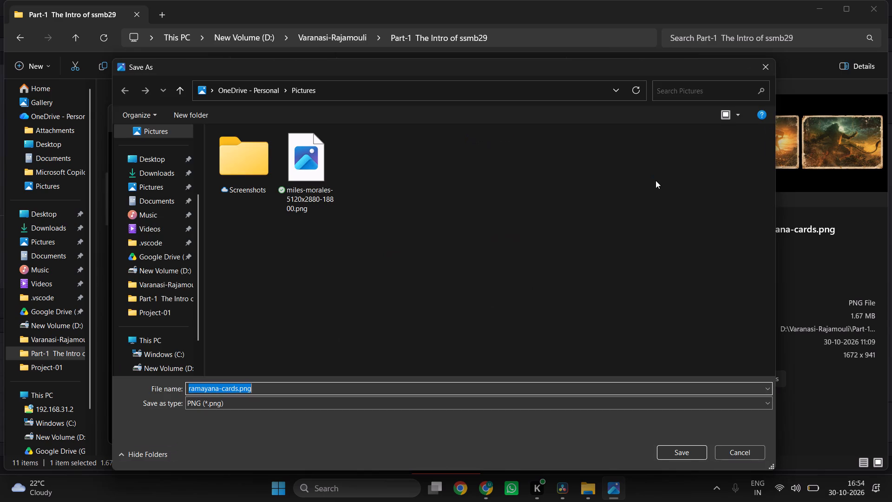
click(167, 296)
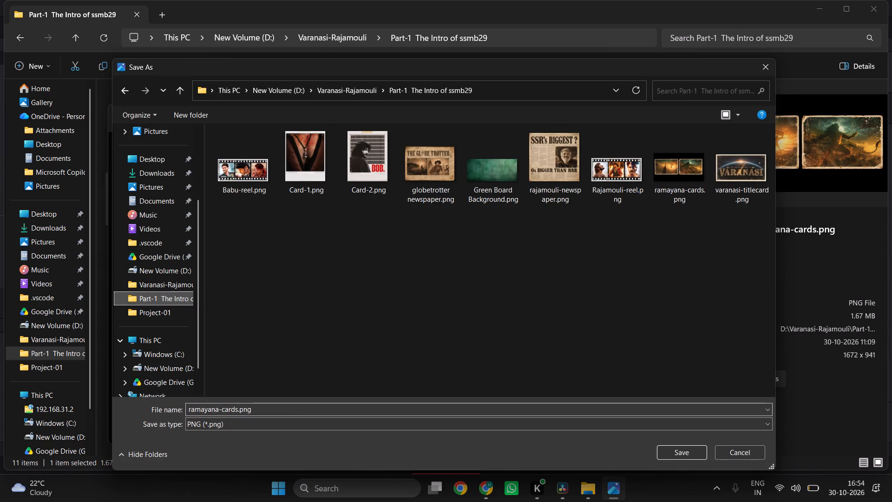
click(235, 407)
click(239, 409)
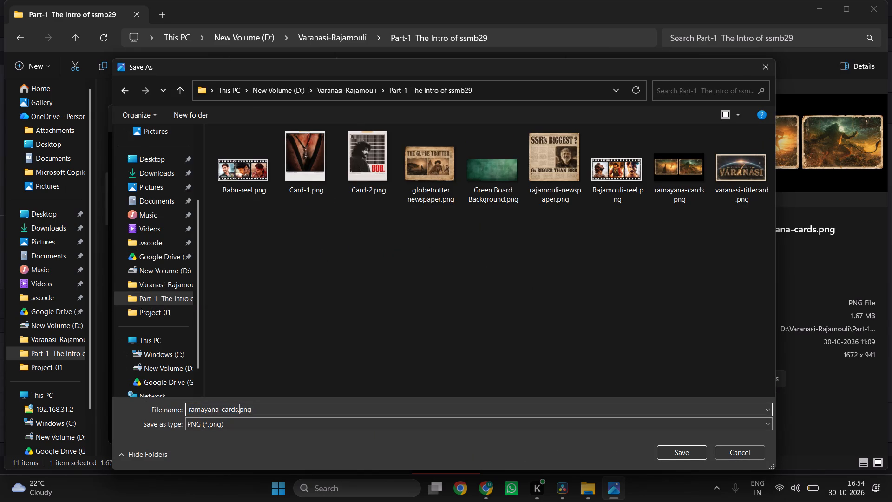
key(Left)
key(1)
click(684, 454)
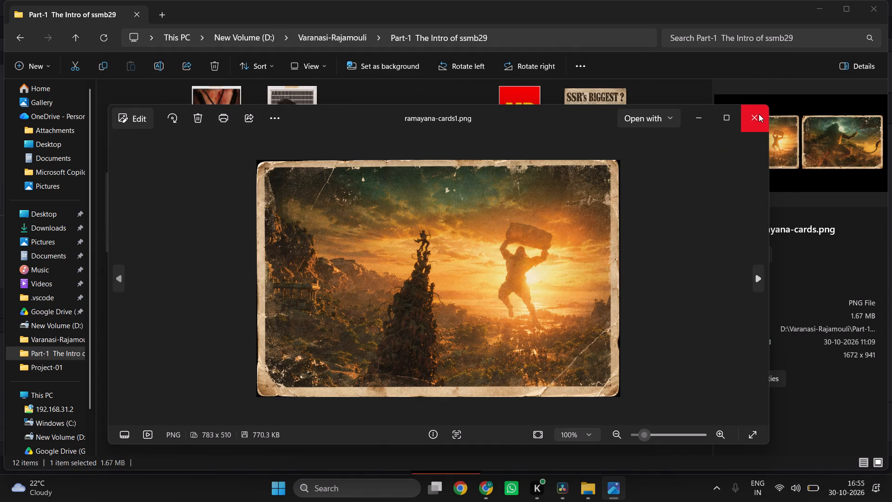
click(759, 114)
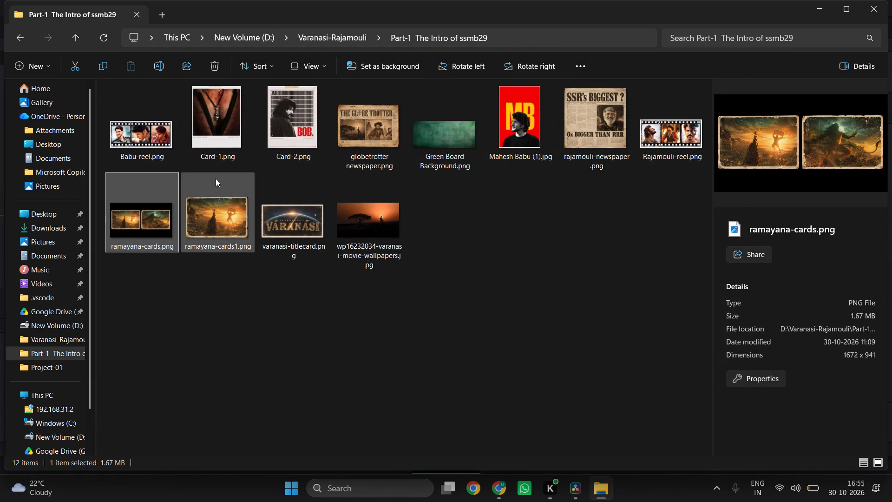
Reopen ramayana-cards.png, crop it to only the card with the tailed figure, about 777 x 509, save over the original and close it.
double_click(170, 198)
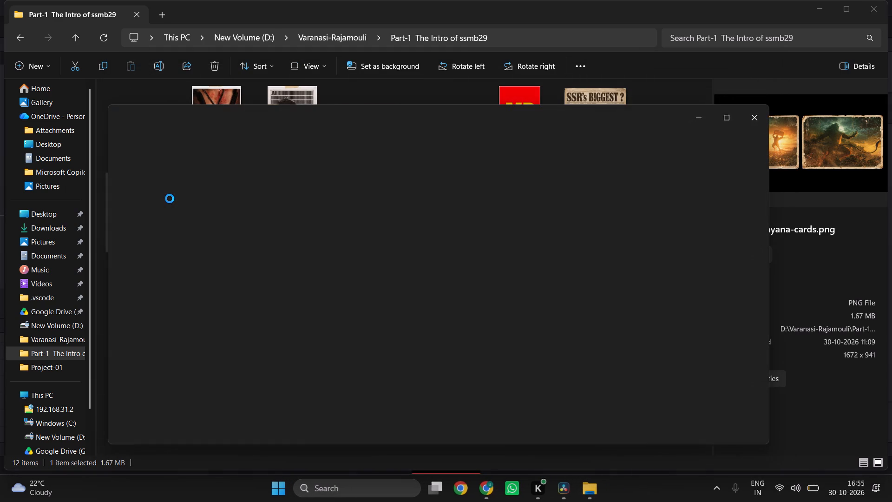
click(133, 122)
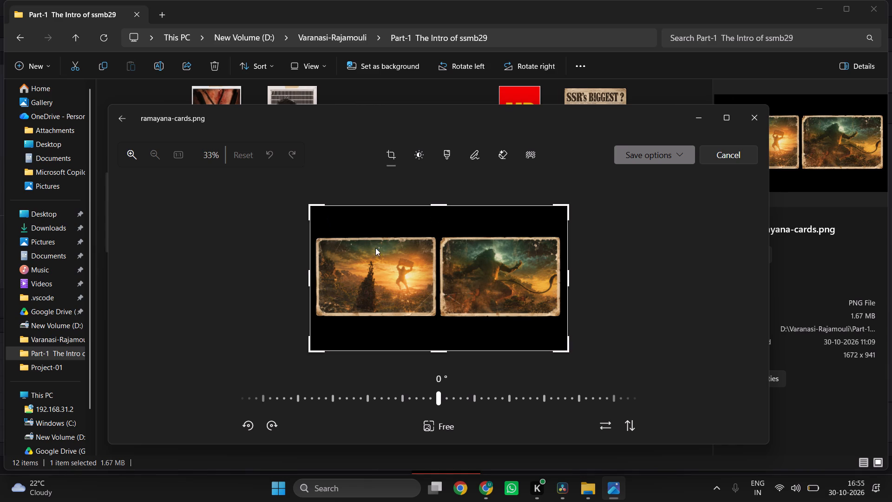
drag(309, 206, 376, 227)
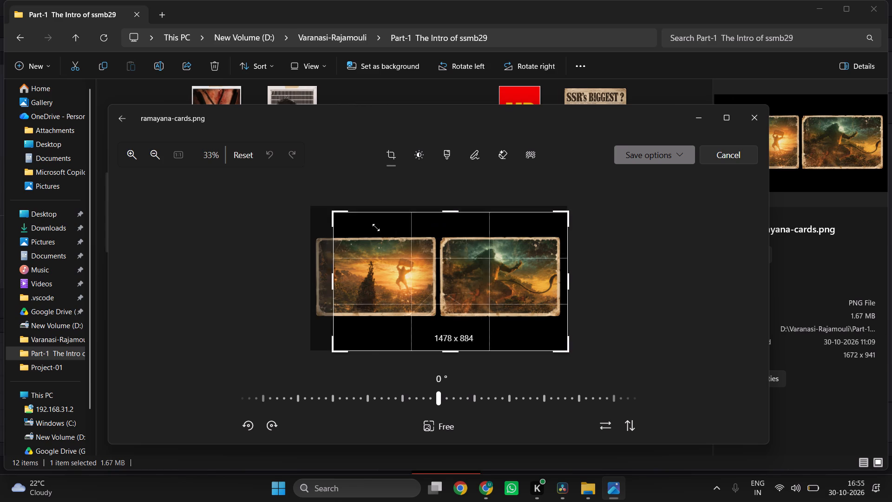
drag(376, 227, 439, 240)
drag(521, 349, 518, 337)
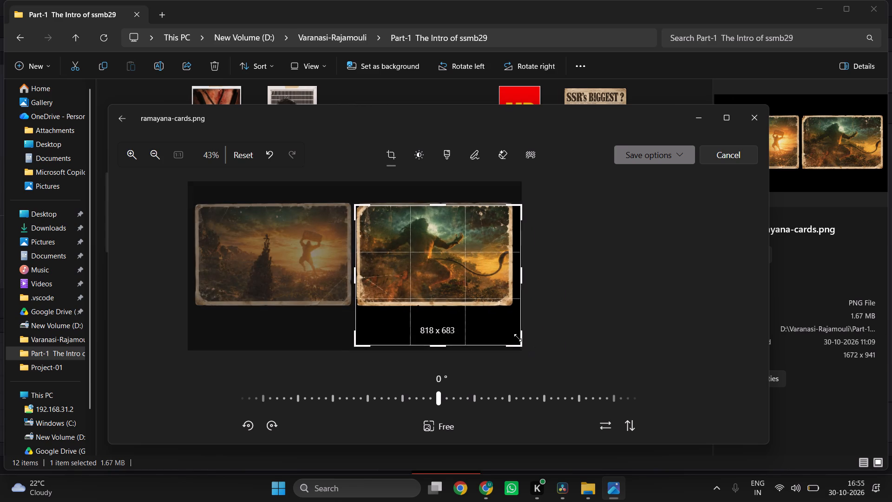
drag(518, 337, 511, 312)
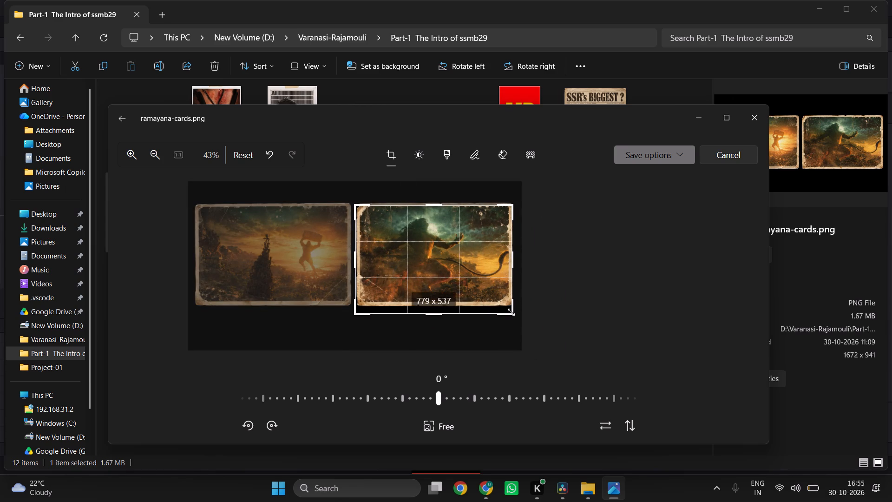
drag(511, 312, 510, 304)
click(437, 205)
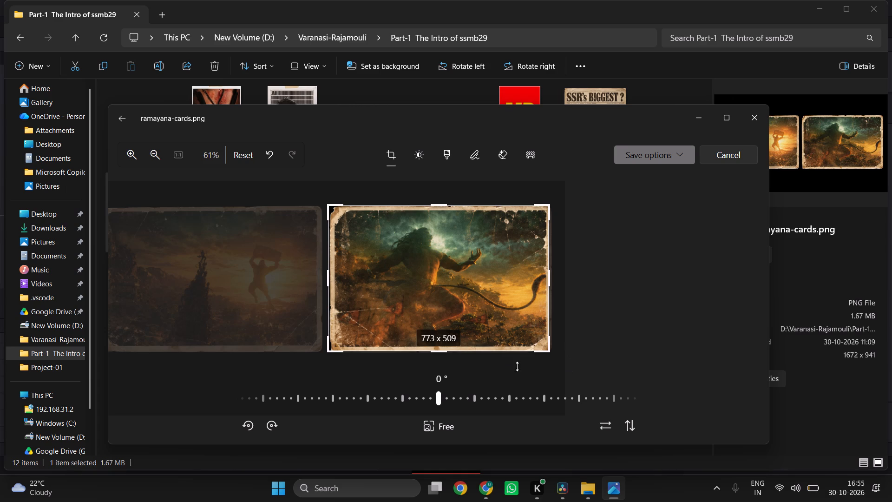
click(548, 279)
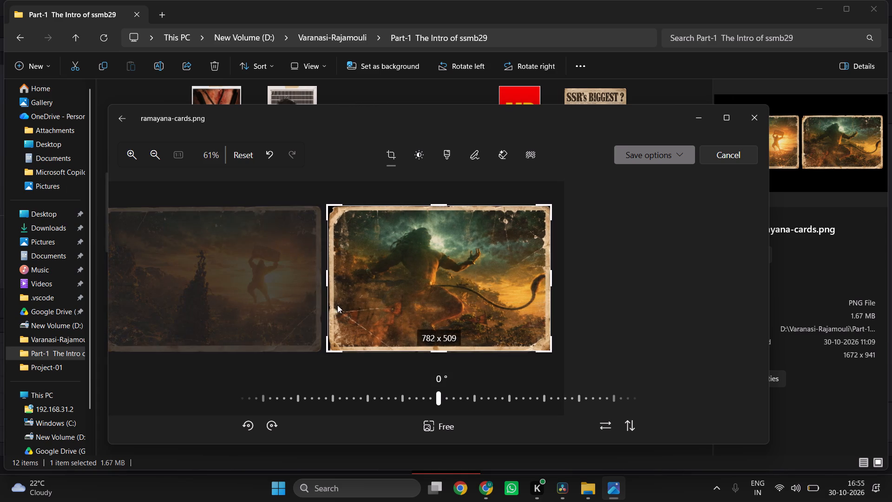
click(325, 283)
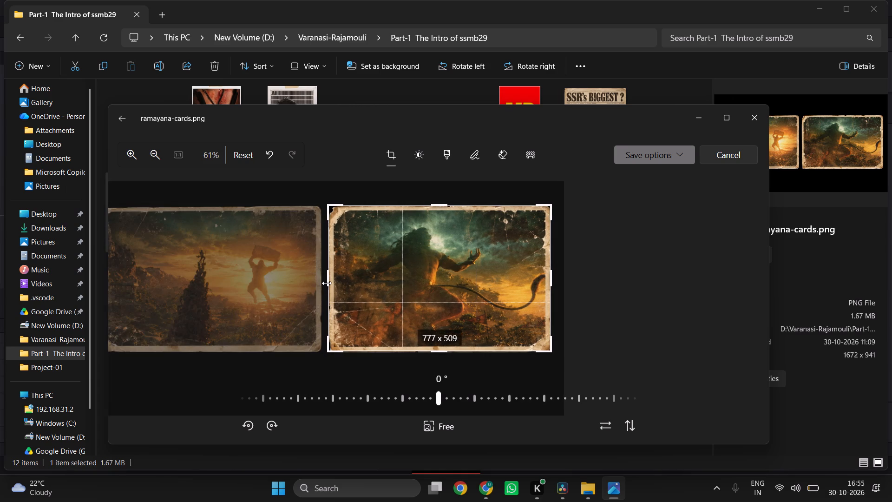
click(650, 148)
click(649, 191)
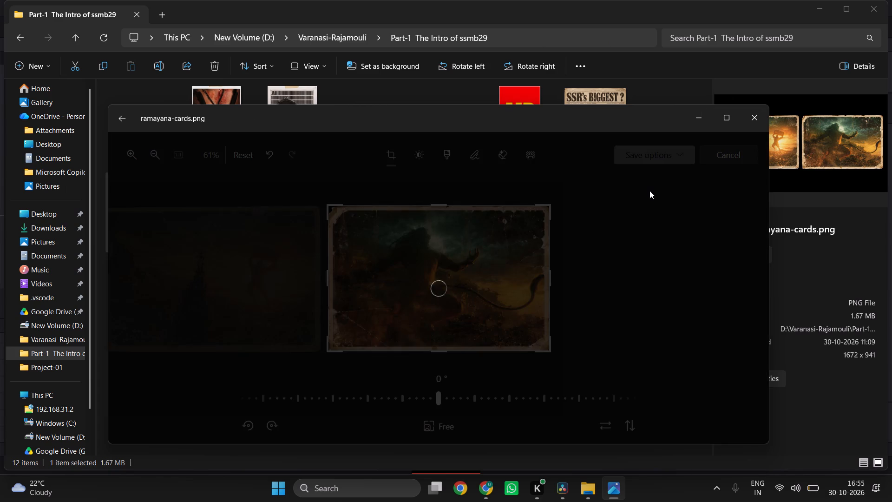
click(744, 116)
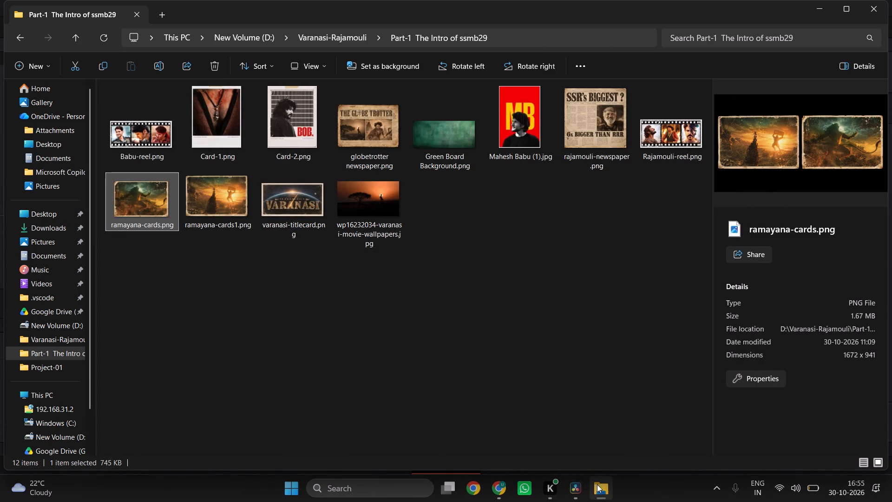
Switch to DaVinci Resolve, add Mahesh Babu (1).jpg from the media pool to the node graph and merge it over Group1's output.
click(569, 492)
scroll(177, 209, down, 1)
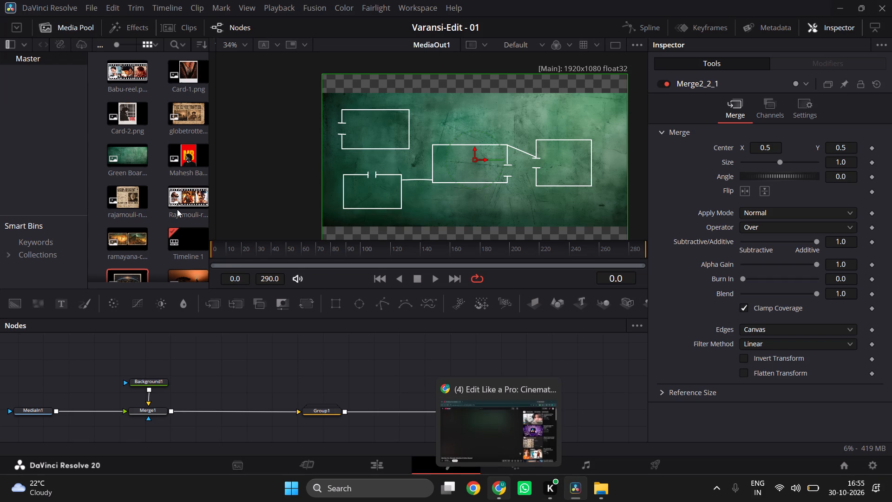
scroll(177, 209, down, 1)
scroll(177, 209, up, 2)
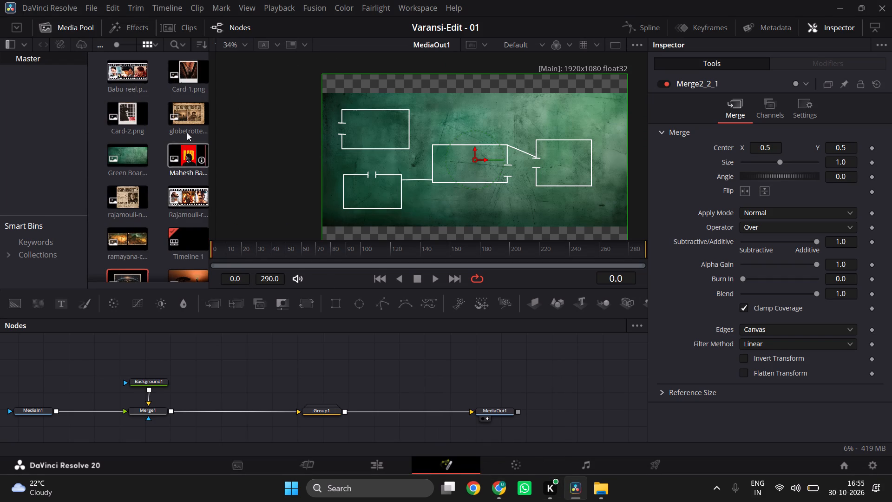
drag(180, 161, 310, 367)
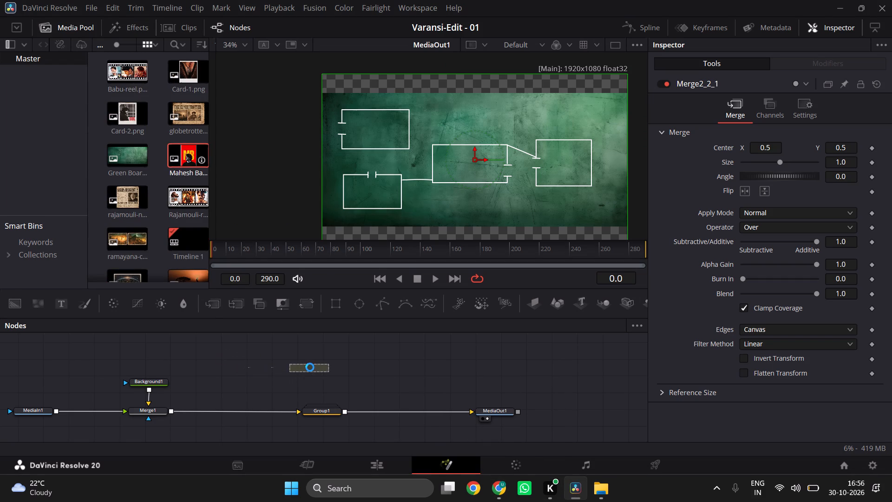
drag(334, 368, 336, 389)
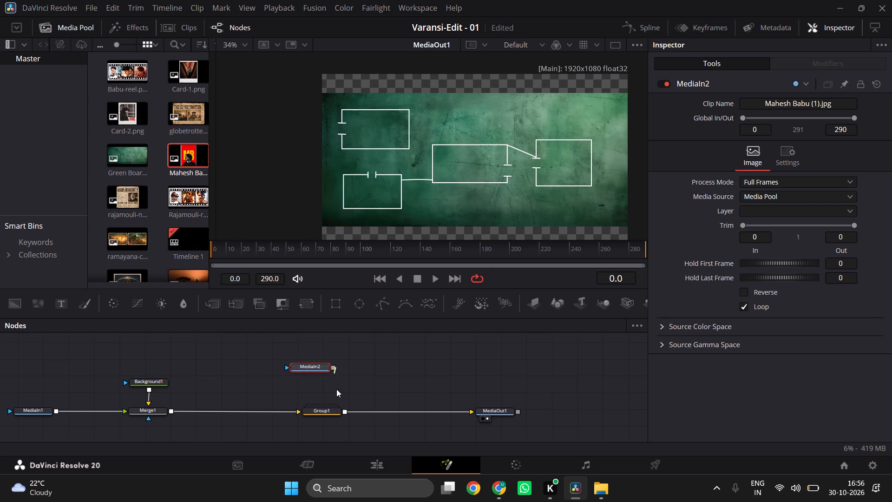
drag(336, 389, 344, 410)
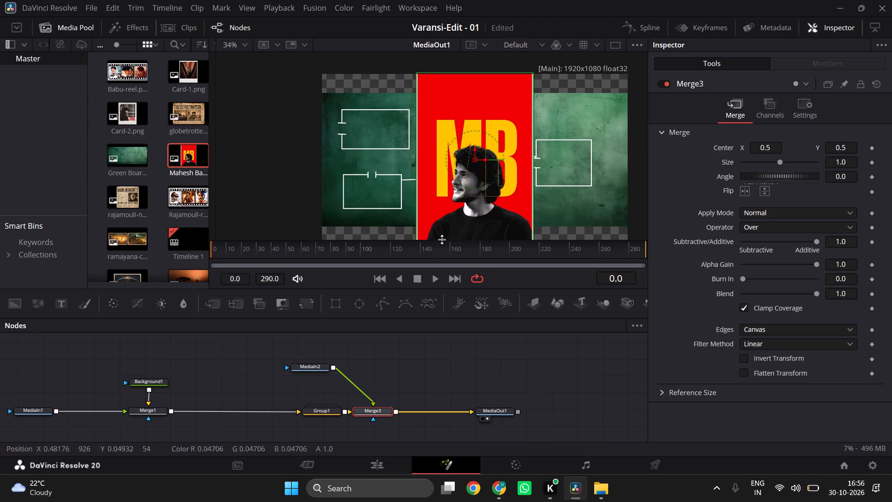
click(371, 412)
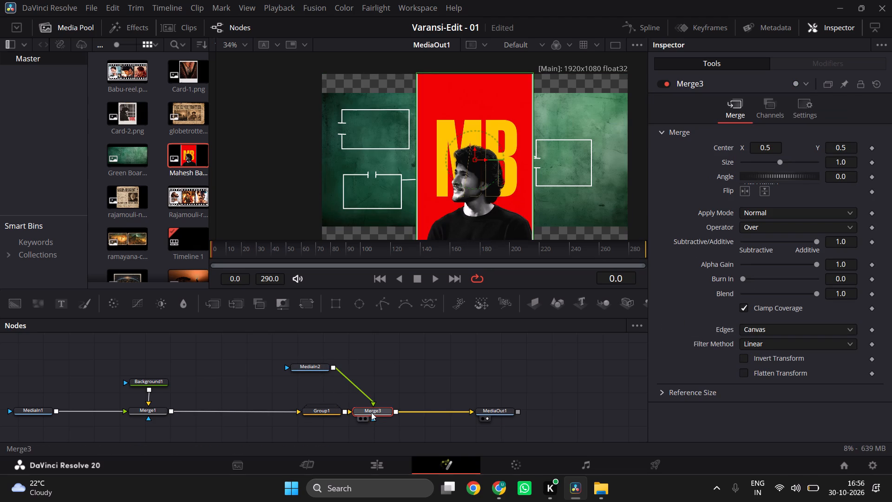
Delete the Merge3 node and the MediaIn2 node holding Mahesh Babu (1).jpg from the node graph.
key(Delete)
click(308, 367)
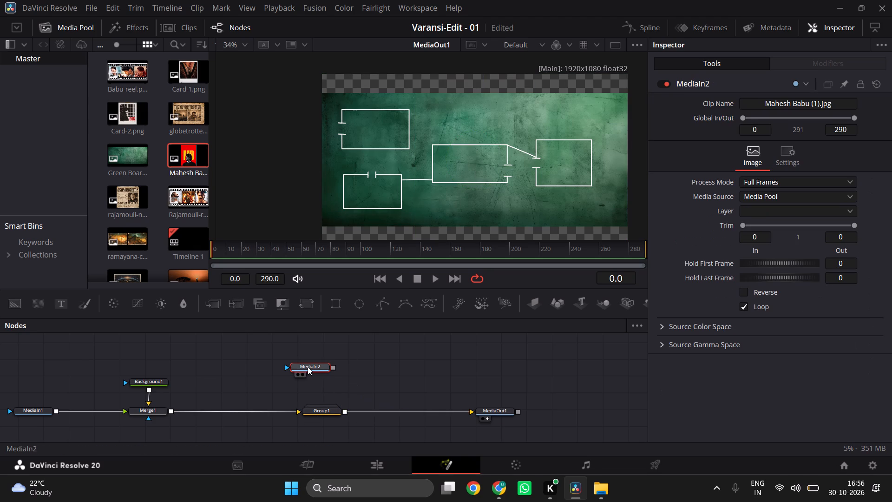
key(Delete)
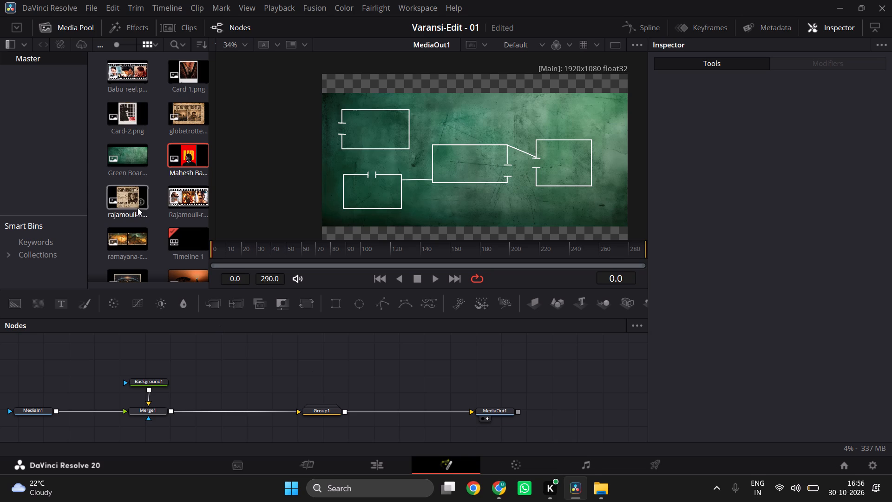
Remove the rajamouli-newspaper, ramayana-cards and varanasi-titlecard images from the media pool.
click(137, 205)
key(Delete)
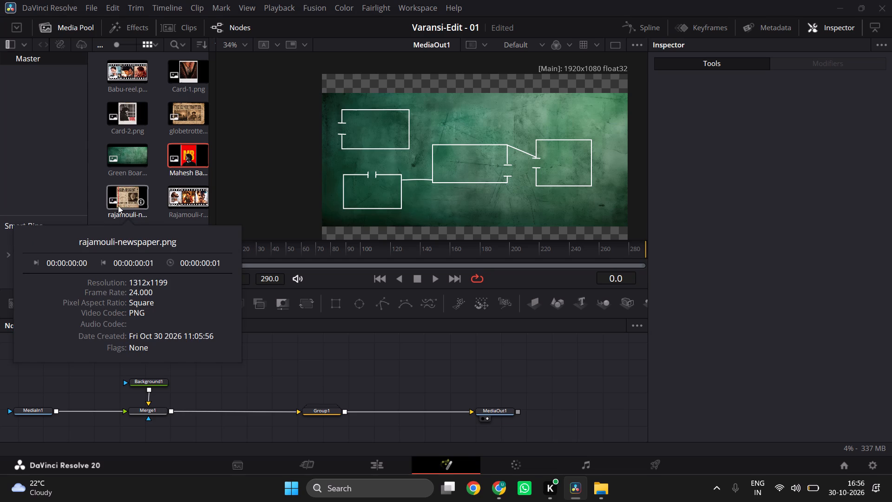
click(55, 120)
scroll(138, 224, down, 1)
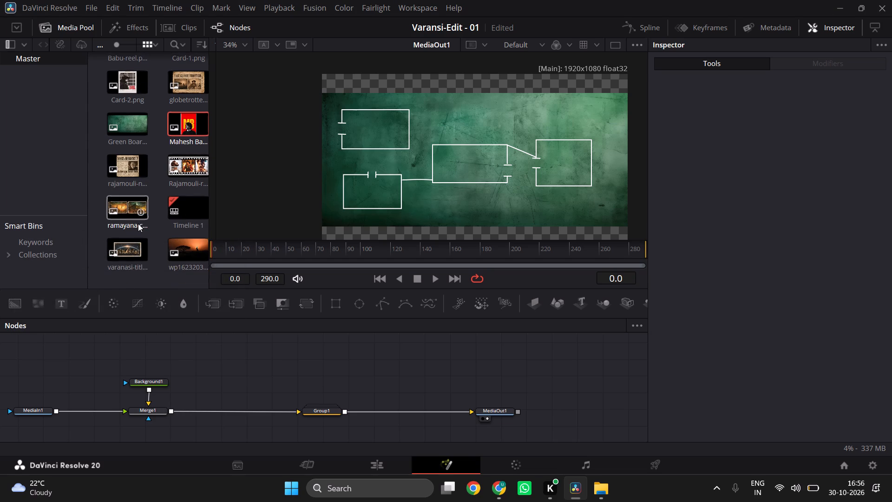
scroll(138, 224, down, 1)
drag(153, 275, 133, 232)
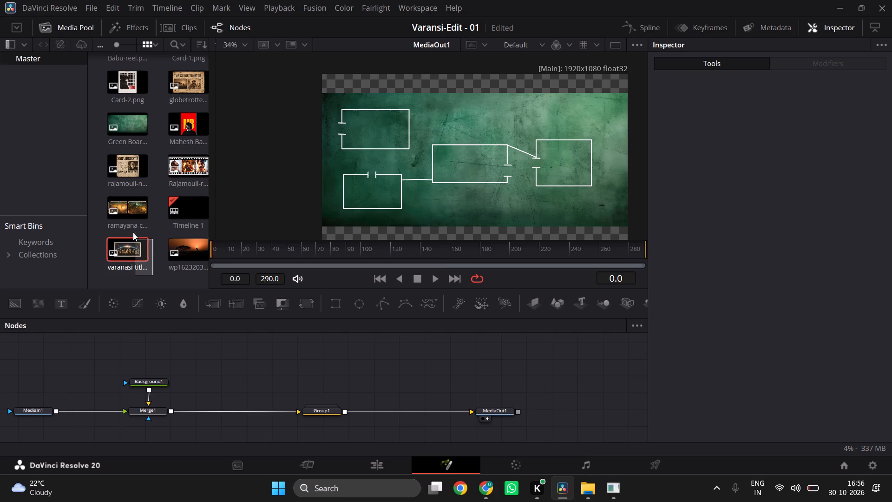
drag(133, 232, 115, 174)
click(482, 270)
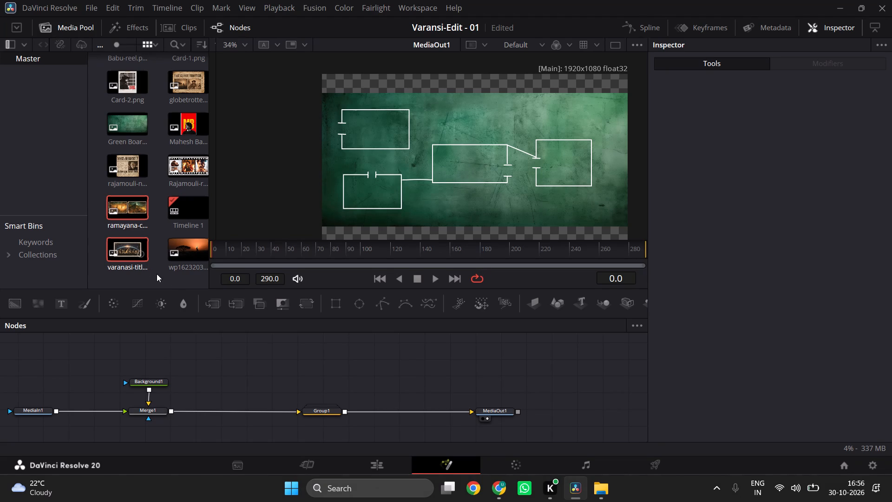
drag(157, 274, 105, 174)
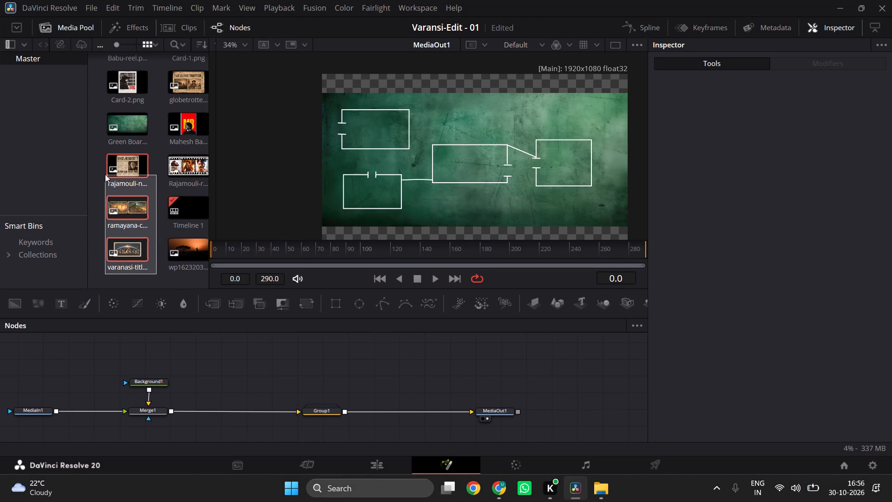
drag(105, 174, 105, 172)
key(Delete)
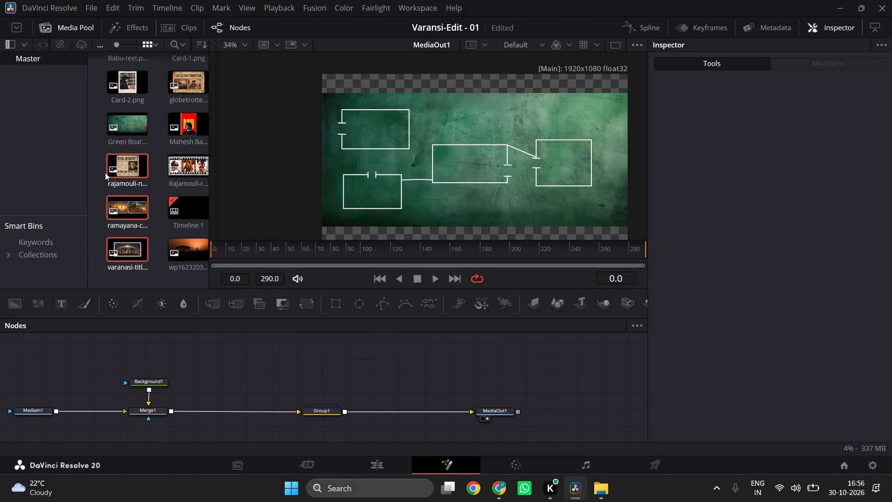
Remove the globetrotter newspaper image from the media pool.
scroll(170, 238, up, 1)
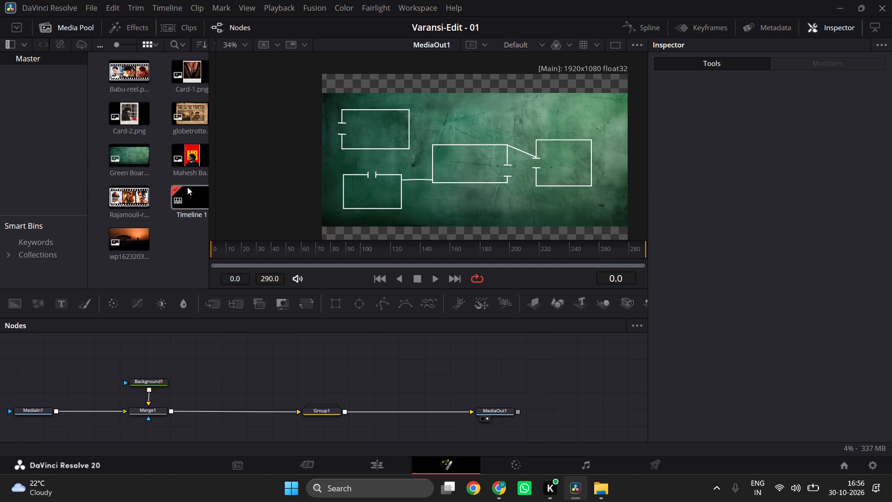
drag(157, 130, 164, 125)
drag(164, 125, 197, 112)
key(Delete)
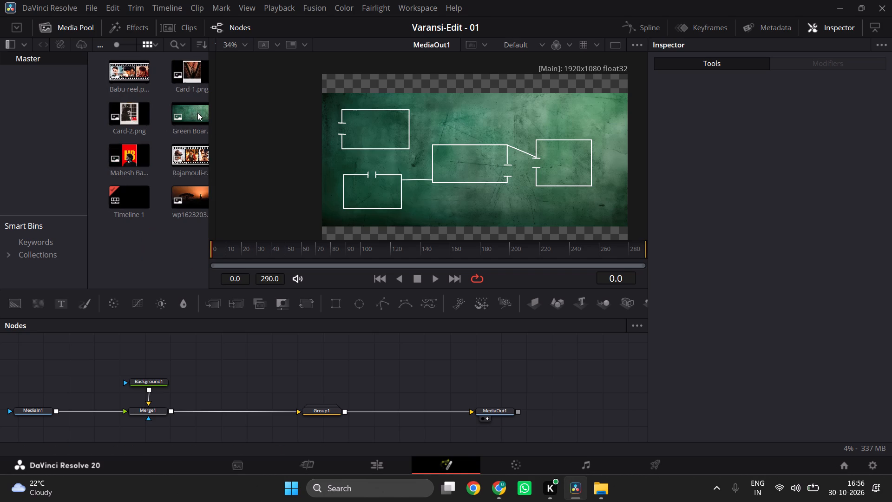
Open Card-2.png from the "Part-1 The Intro of ssmb29" folder in Photos to check its edges, and return to DaVinci Resolve.
click(614, 493)
click(600, 490)
double_click(261, 120)
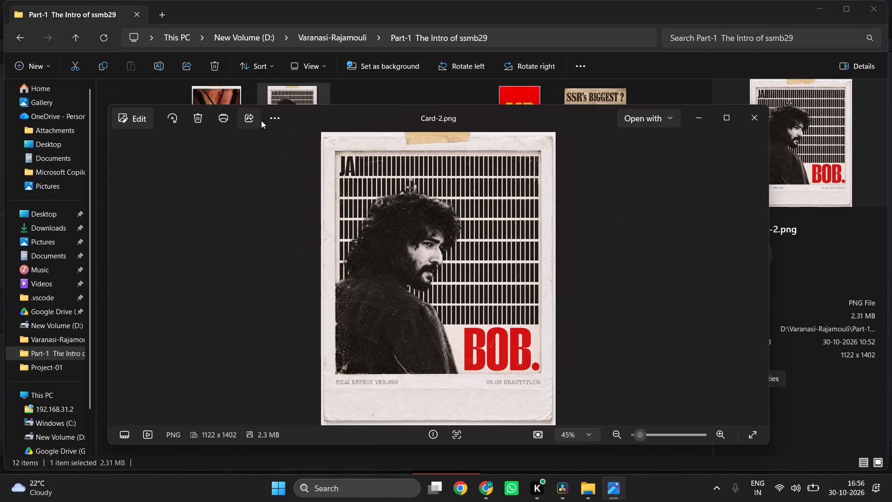
click(762, 109)
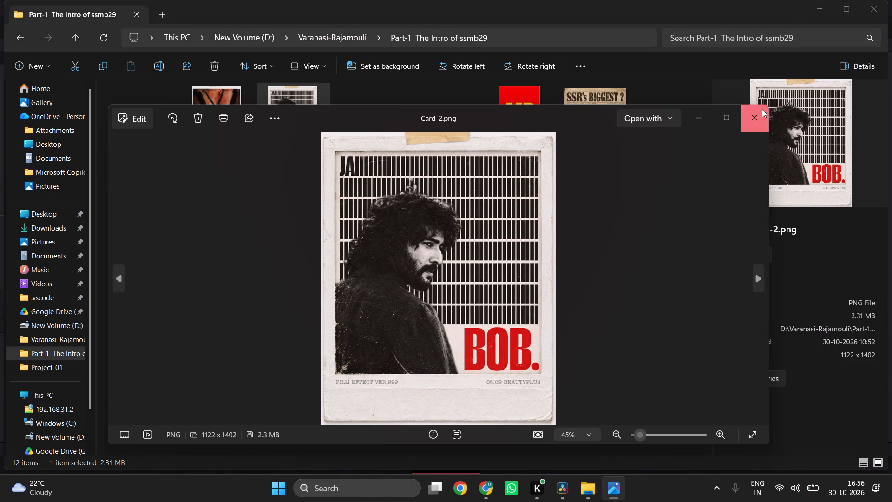
click(582, 492)
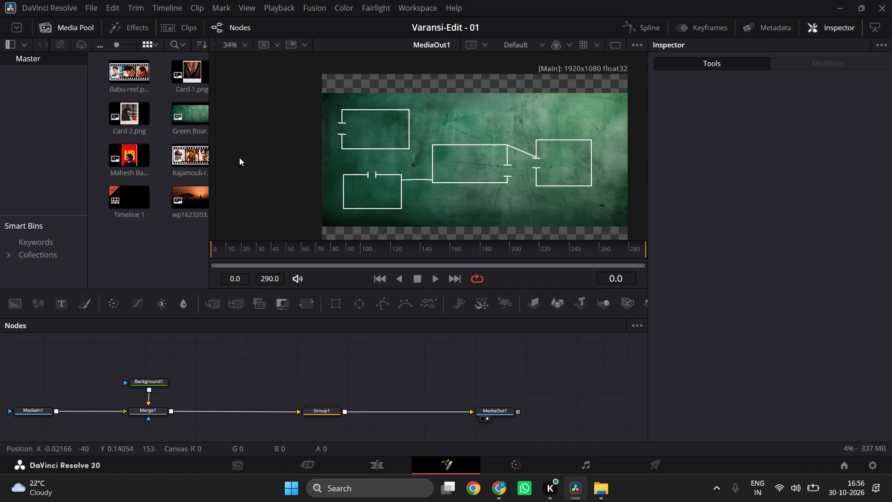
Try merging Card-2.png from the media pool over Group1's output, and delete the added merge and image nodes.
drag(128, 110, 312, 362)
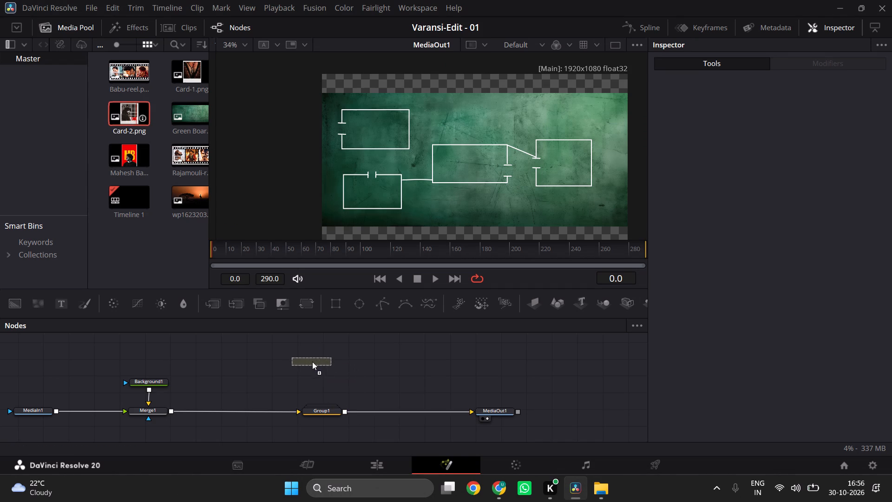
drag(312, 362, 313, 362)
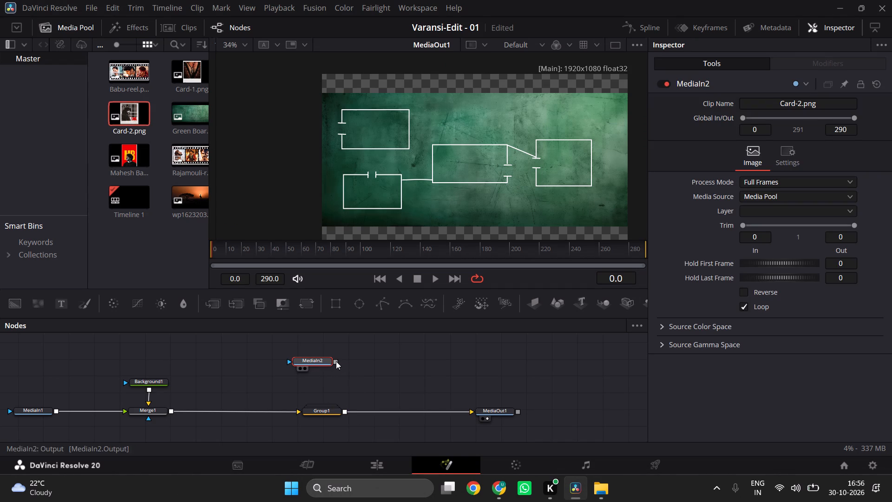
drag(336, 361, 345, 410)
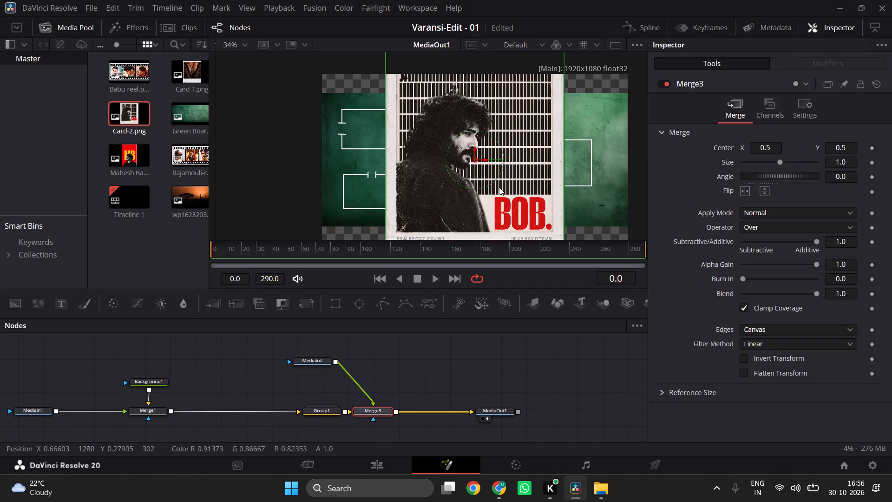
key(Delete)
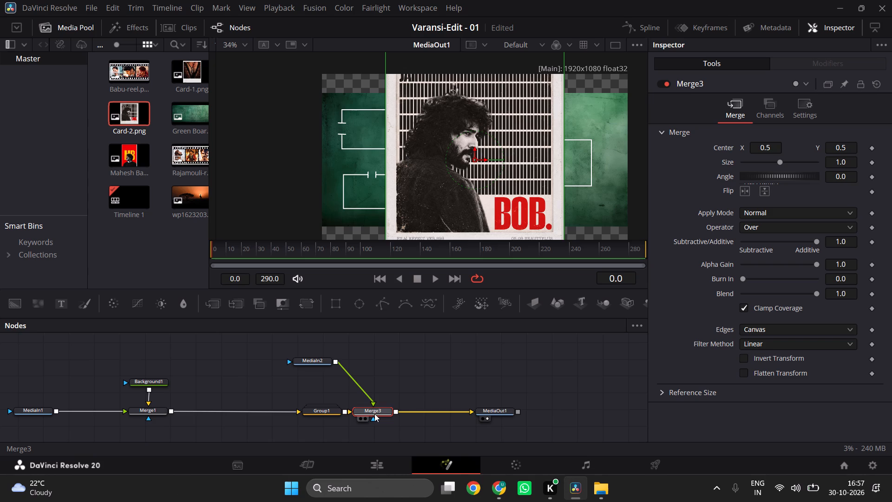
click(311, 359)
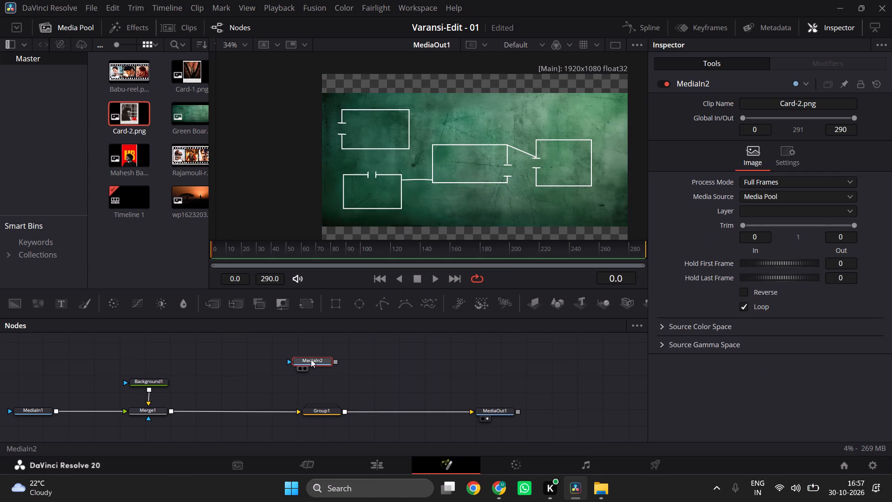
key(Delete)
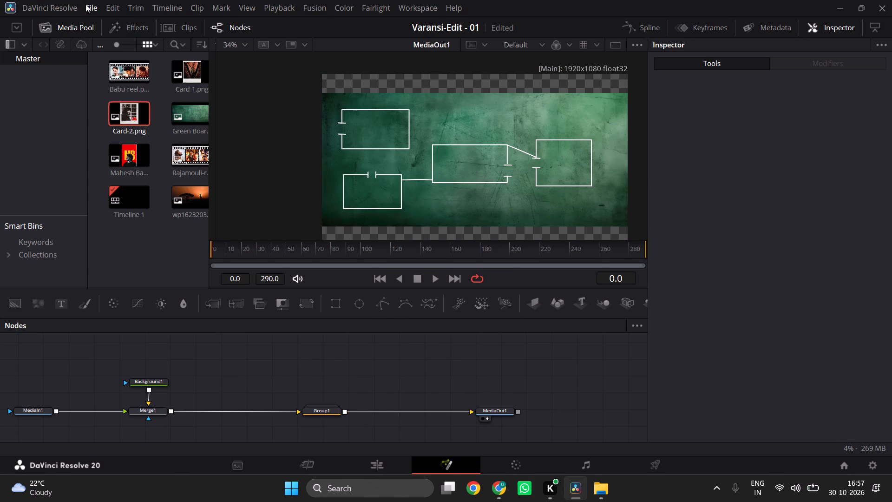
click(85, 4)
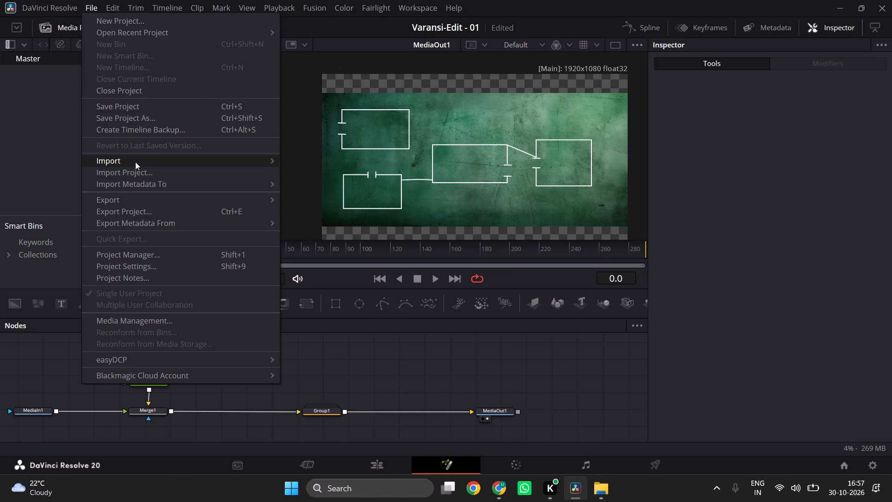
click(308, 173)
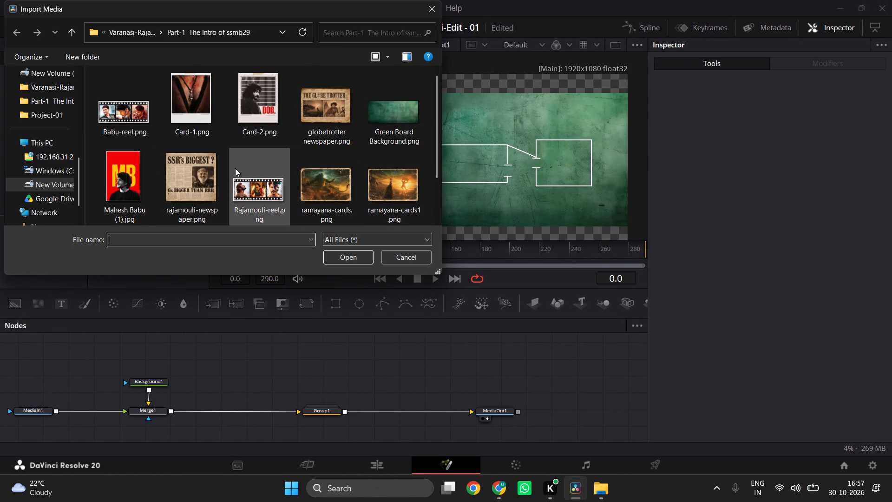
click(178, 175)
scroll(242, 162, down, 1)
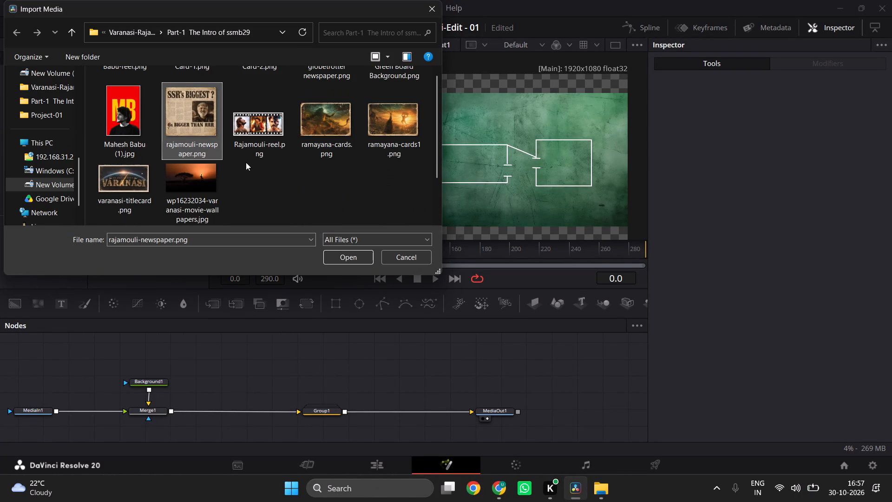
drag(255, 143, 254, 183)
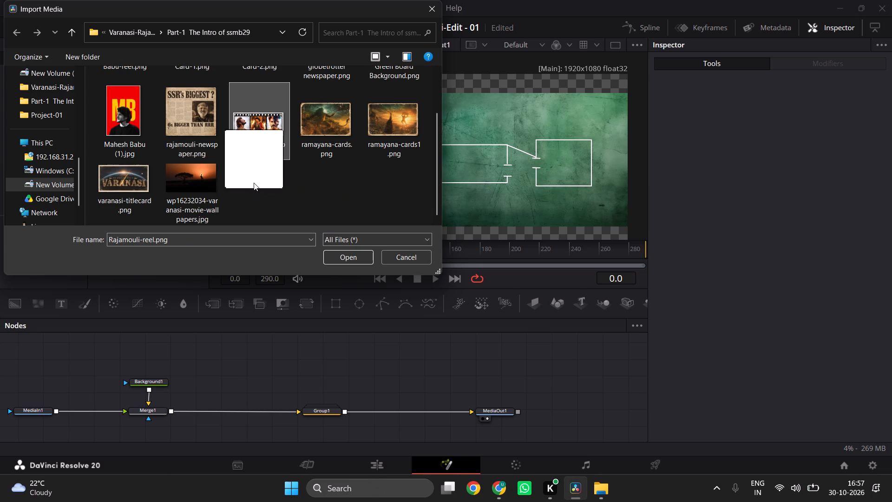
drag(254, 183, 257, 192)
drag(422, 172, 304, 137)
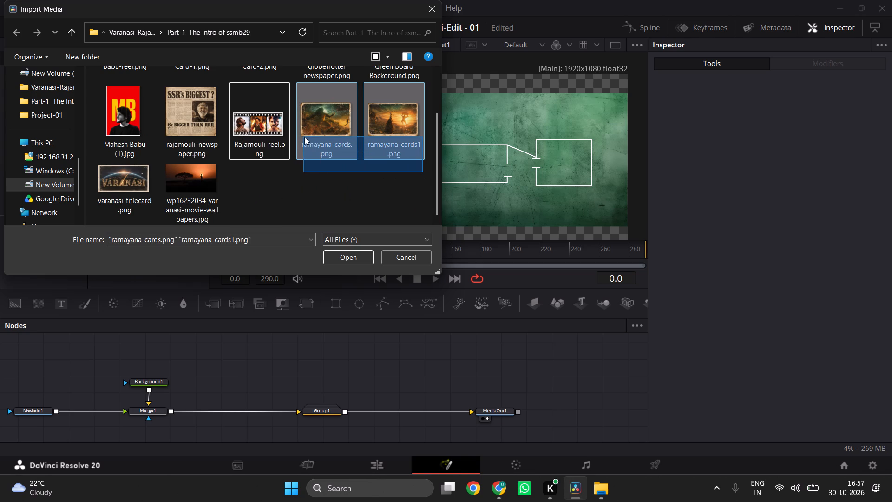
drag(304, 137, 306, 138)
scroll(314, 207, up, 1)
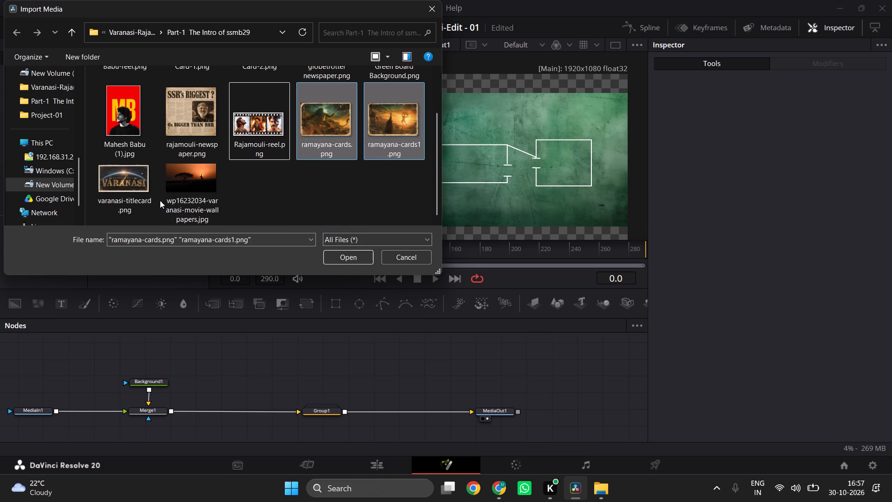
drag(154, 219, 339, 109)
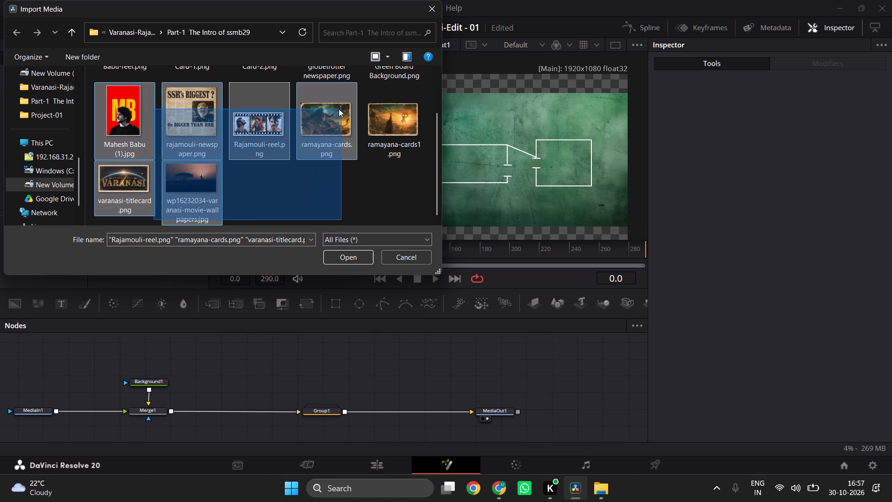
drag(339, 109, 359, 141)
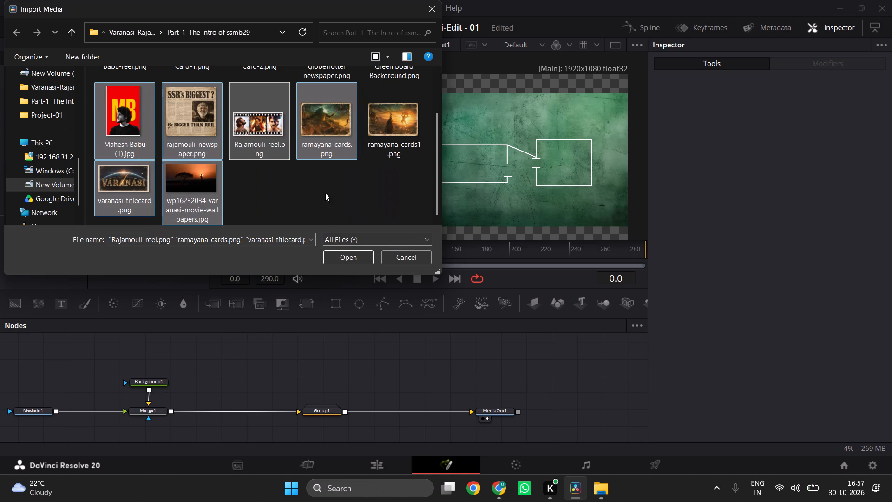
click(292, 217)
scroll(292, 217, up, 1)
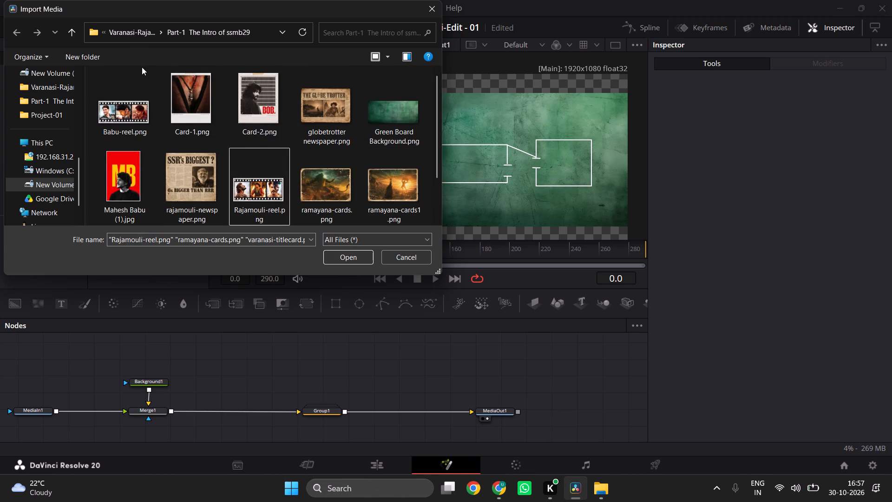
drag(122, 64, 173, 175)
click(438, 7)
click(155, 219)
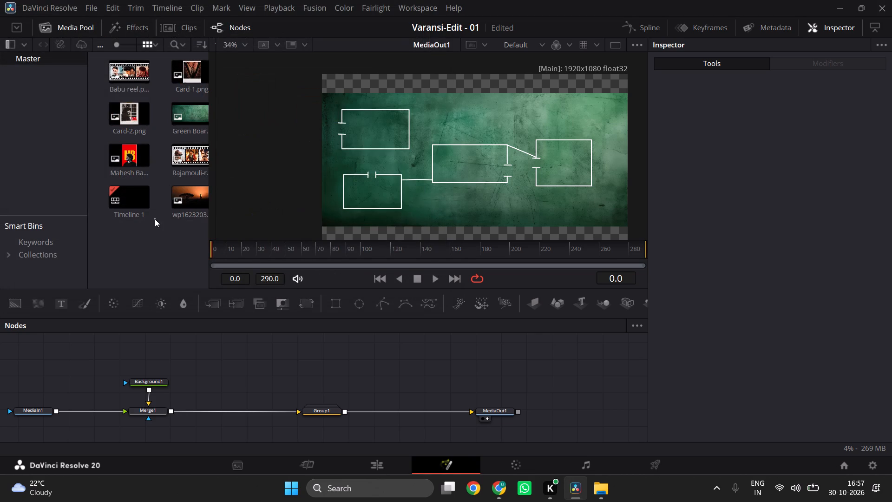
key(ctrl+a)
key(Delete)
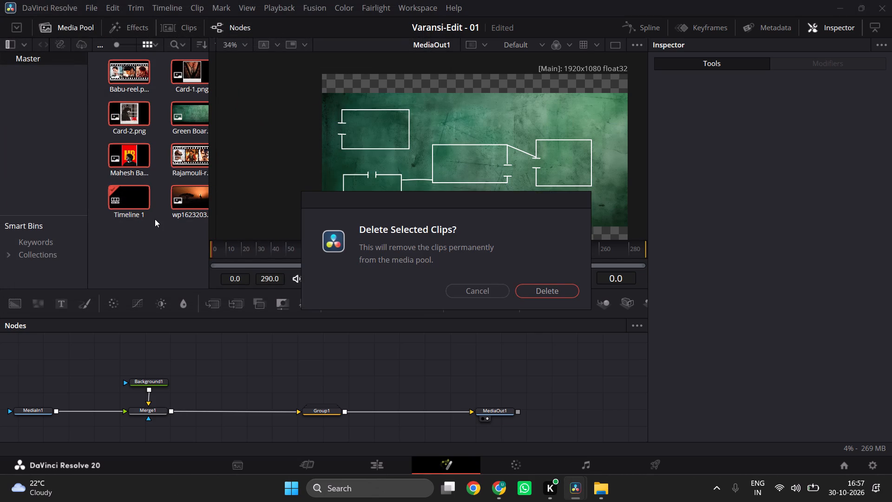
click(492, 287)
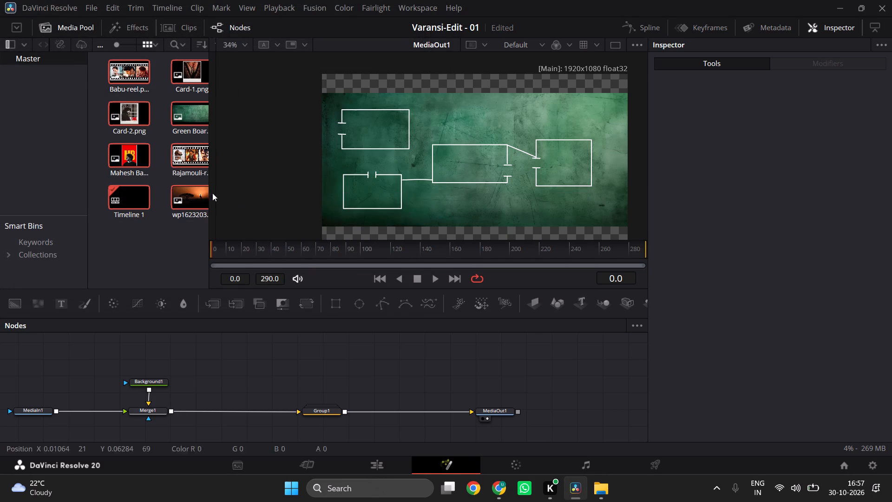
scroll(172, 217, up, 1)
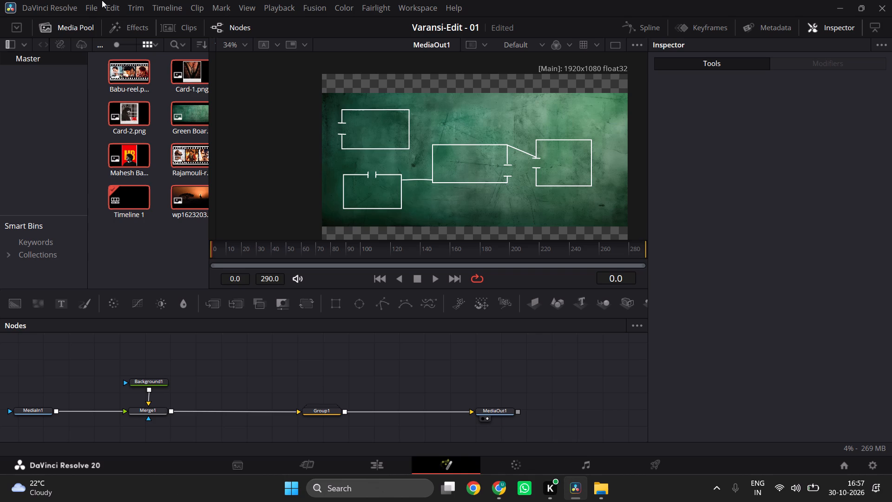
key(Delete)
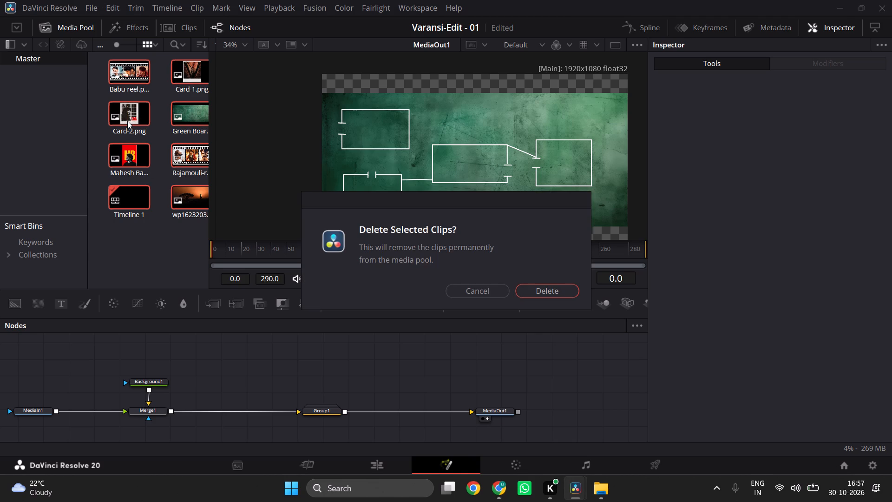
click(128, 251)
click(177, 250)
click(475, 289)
Widen the media pool and remove the Mahesh Babu, Rajamouli-reel and wp16232034 wallpaper images from it.
drag(186, 240, 157, 204)
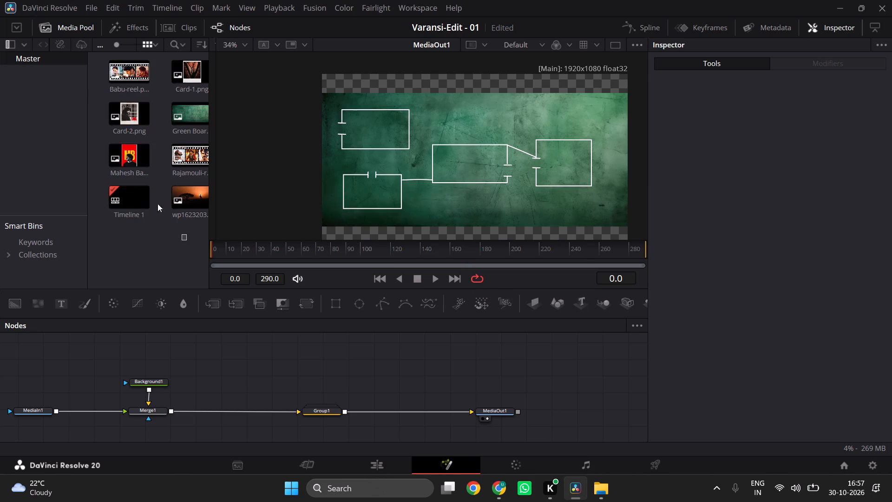
drag(157, 204, 113, 151)
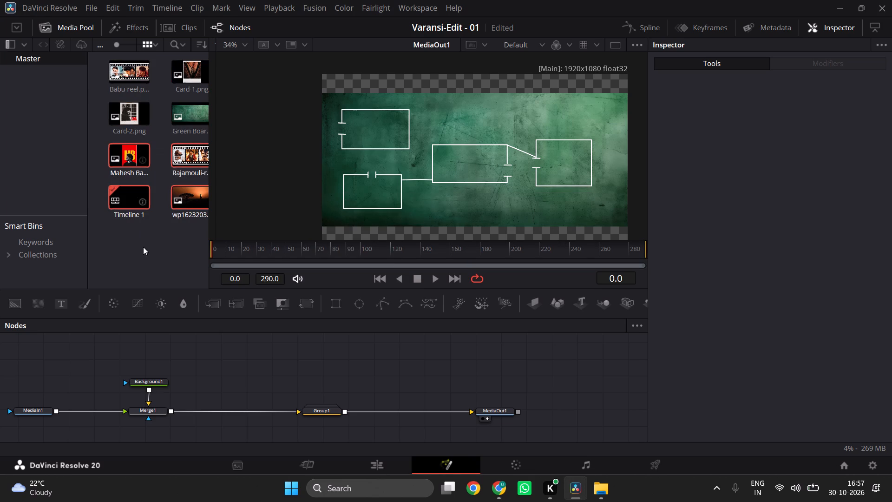
click(144, 253)
drag(209, 222, 213, 223)
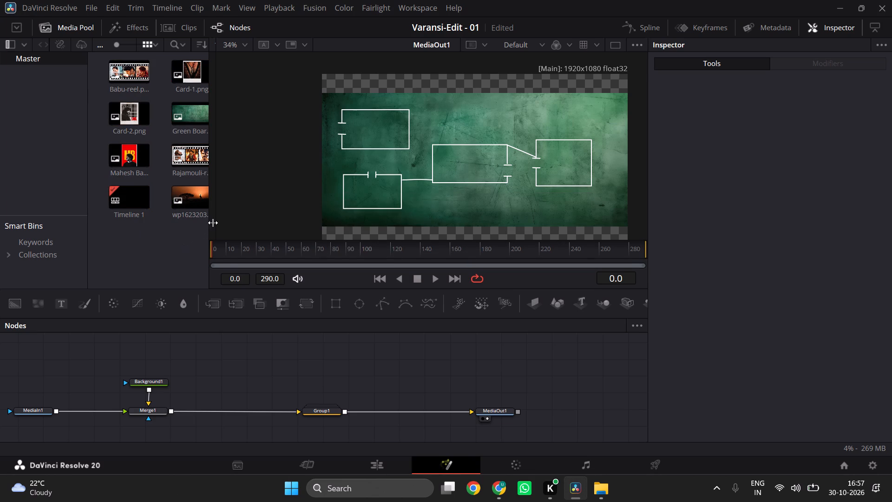
drag(213, 223, 245, 224)
drag(192, 172, 161, 132)
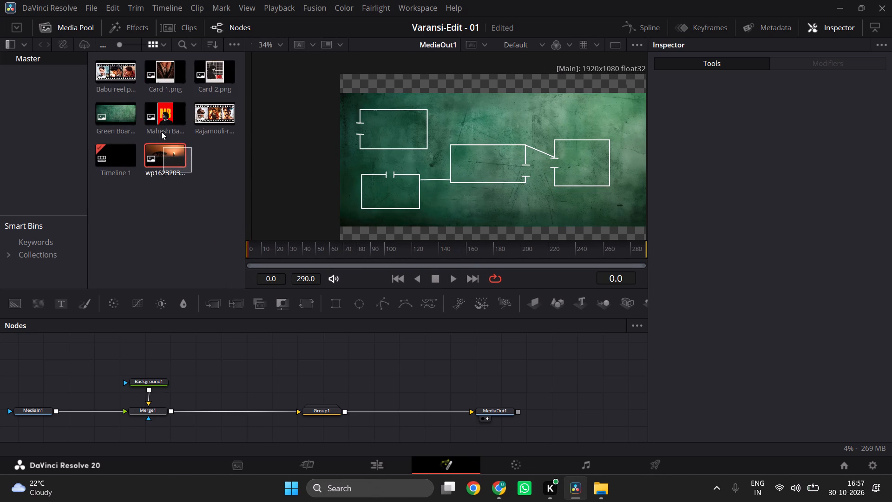
drag(161, 132, 225, 189)
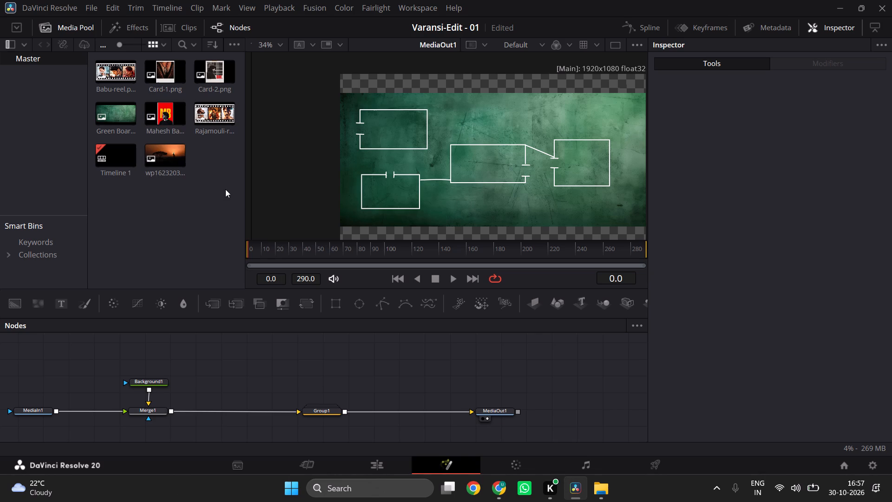
click(225, 189)
drag(225, 189, 216, 174)
drag(216, 174, 154, 115)
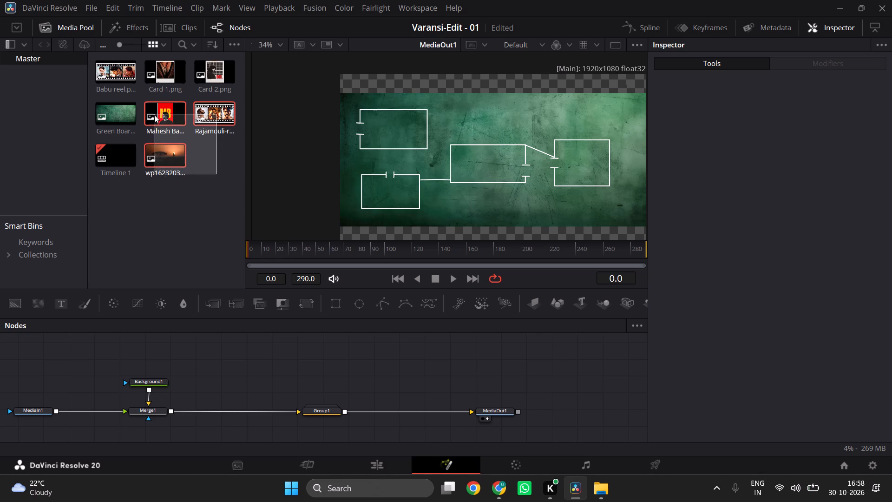
drag(154, 115, 155, 115)
key(Delete)
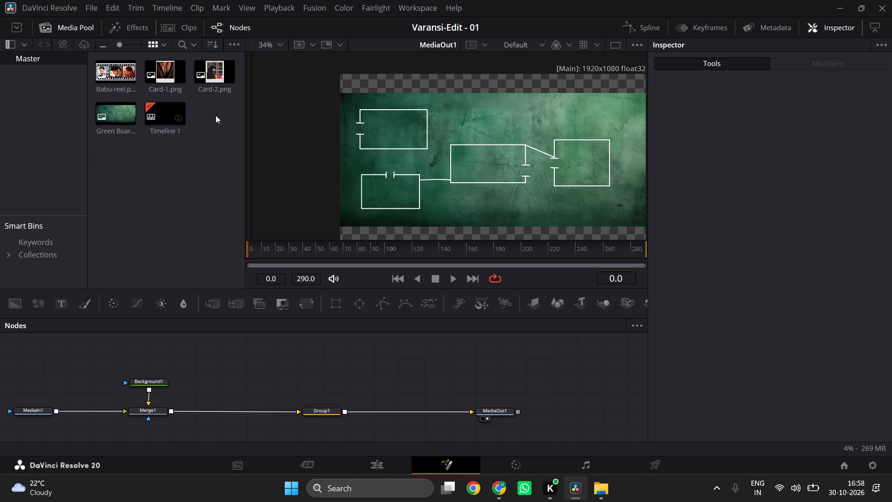
Remove the Babu-reel, Card-1 and Card-2 images from the media pool.
drag(232, 92, 217, 108)
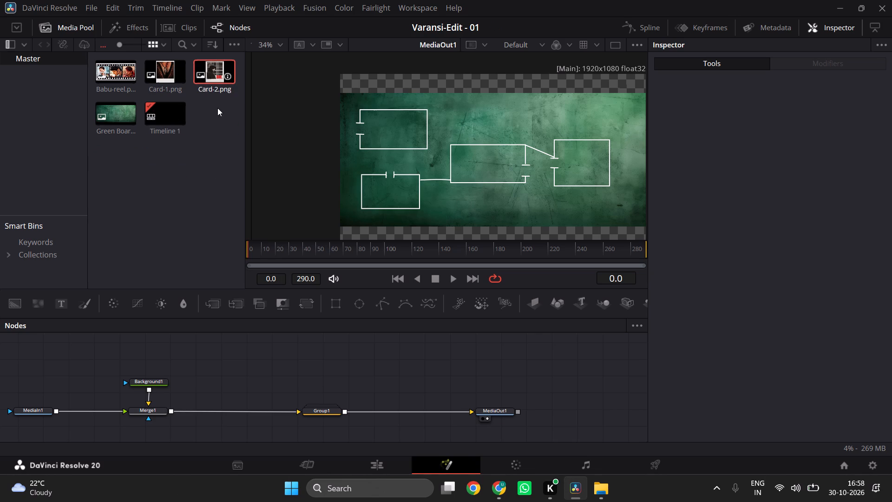
drag(243, 86, 84, 64)
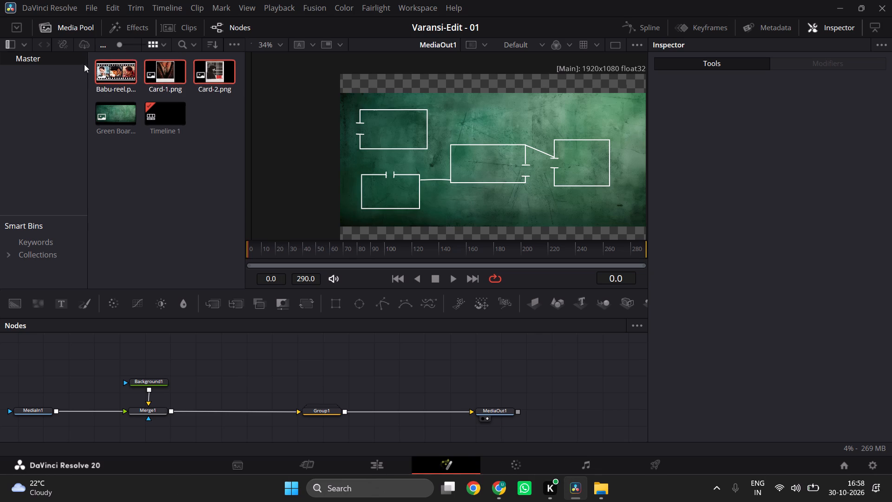
key(Delete)
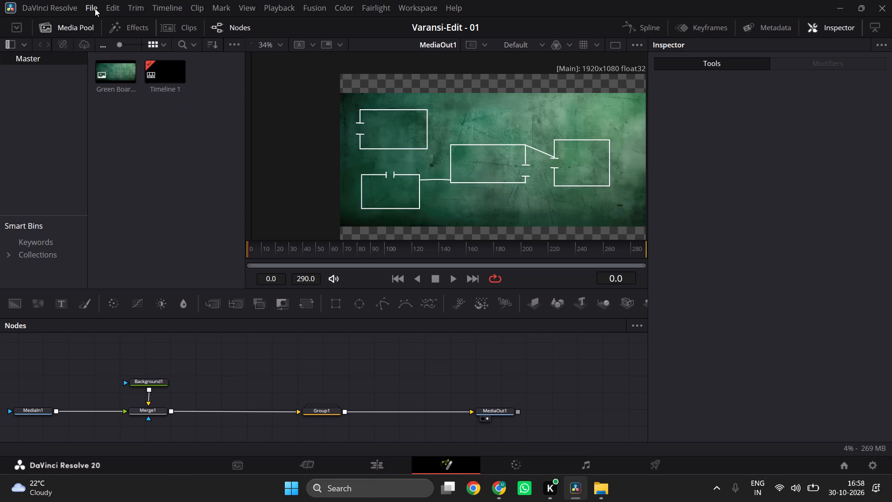
Import all images except Green Board Background from the "Part-1 The Intro of ssmb29" folder into the media pool.
drag(87, 0, 97, 13)
click(97, 13)
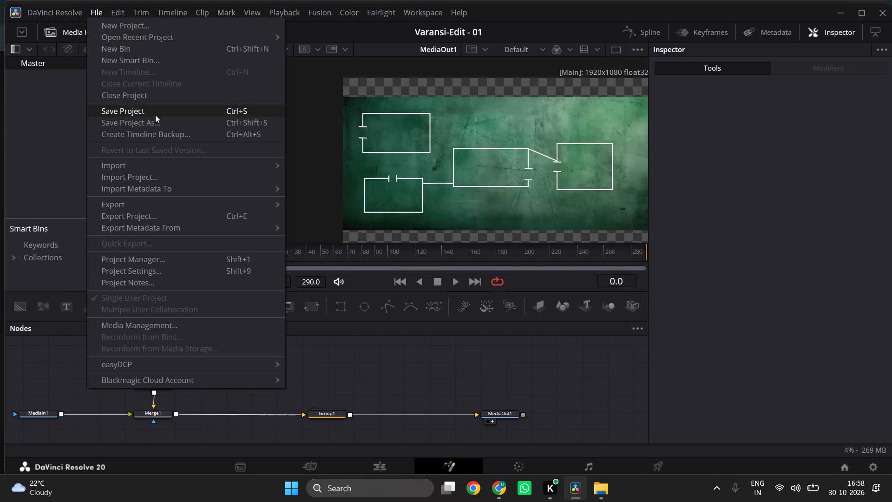
click(324, 178)
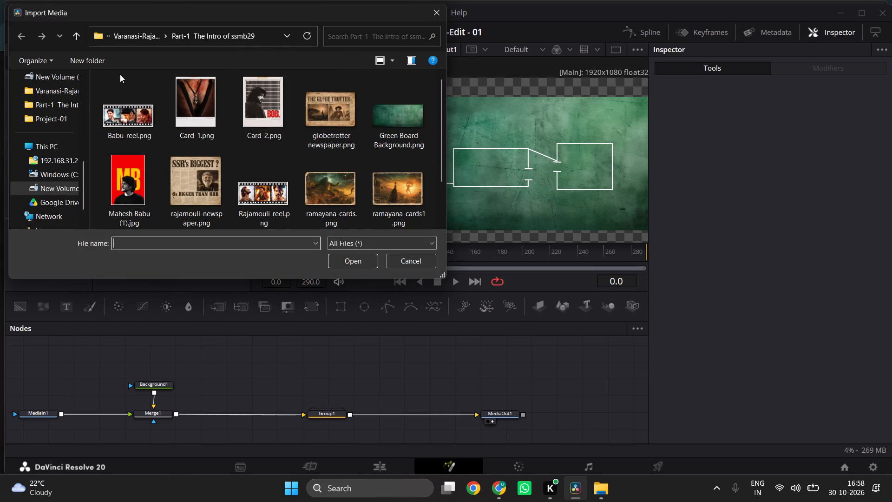
drag(113, 69, 132, 75)
drag(132, 75, 146, 76)
drag(146, 76, 387, 244)
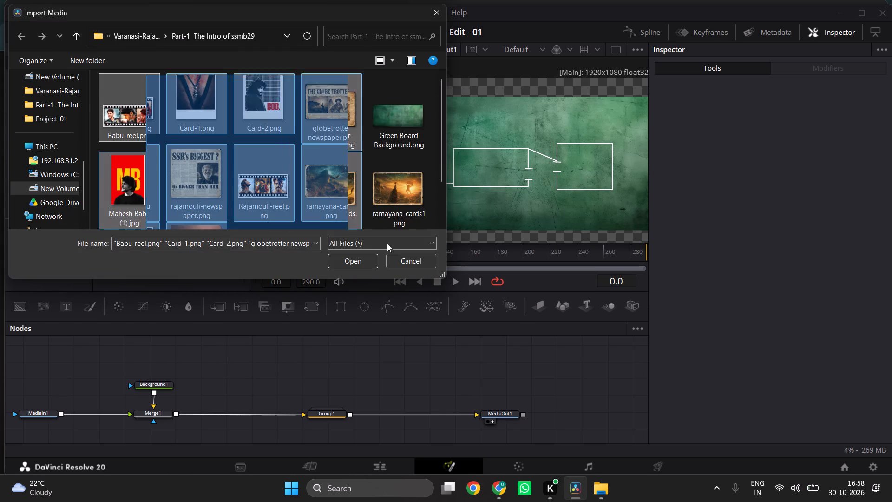
drag(387, 244, 397, 245)
click(370, 258)
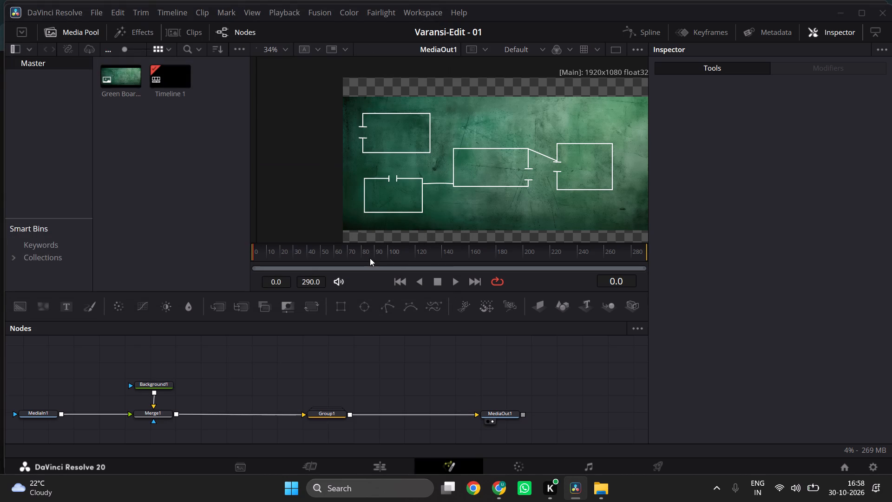
scroll(199, 236, up, 1)
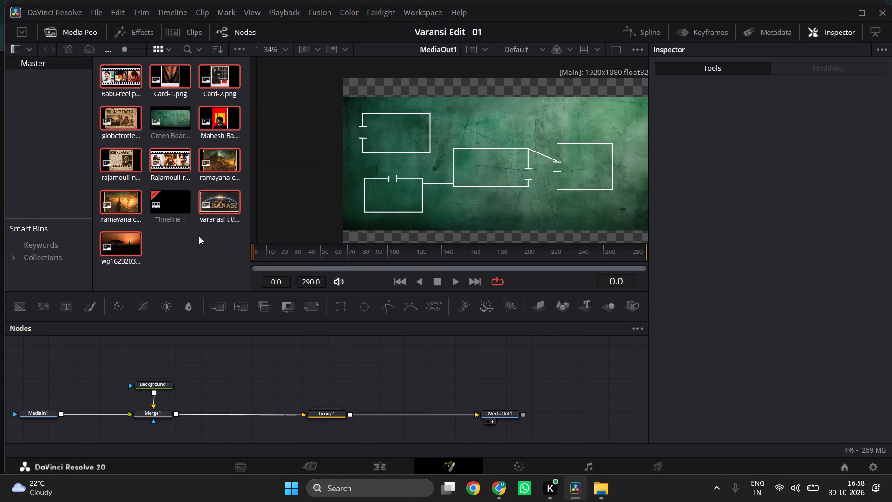
scroll(199, 236, up, 1)
click(181, 286)
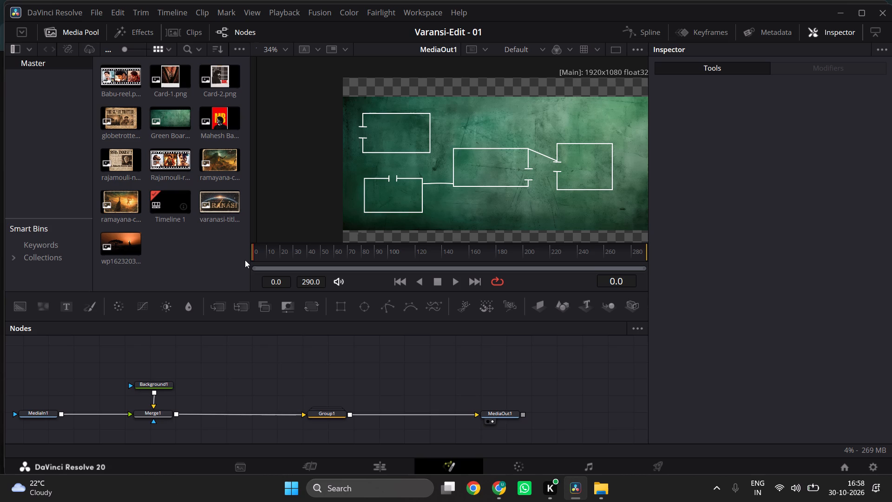
Add the varanasi-titlecard image to the node graph and merge it over Group1's output.
drag(227, 198, 300, 359)
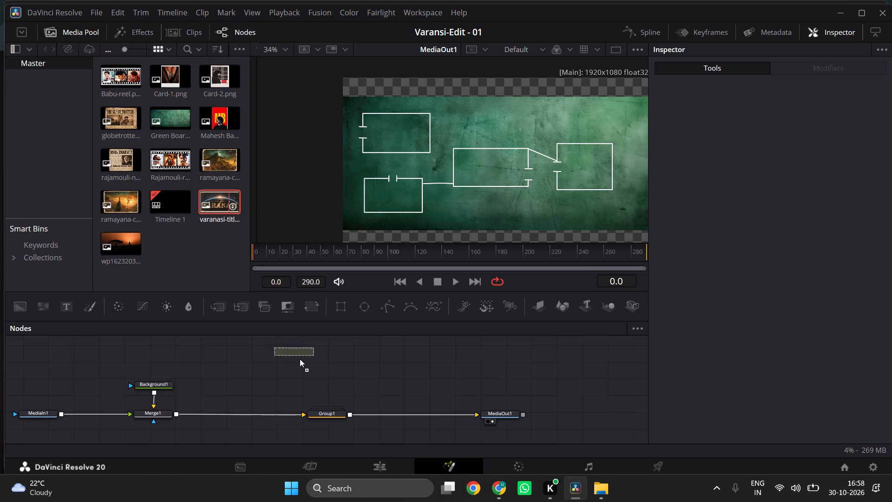
drag(300, 359, 345, 368)
drag(369, 365, 351, 413)
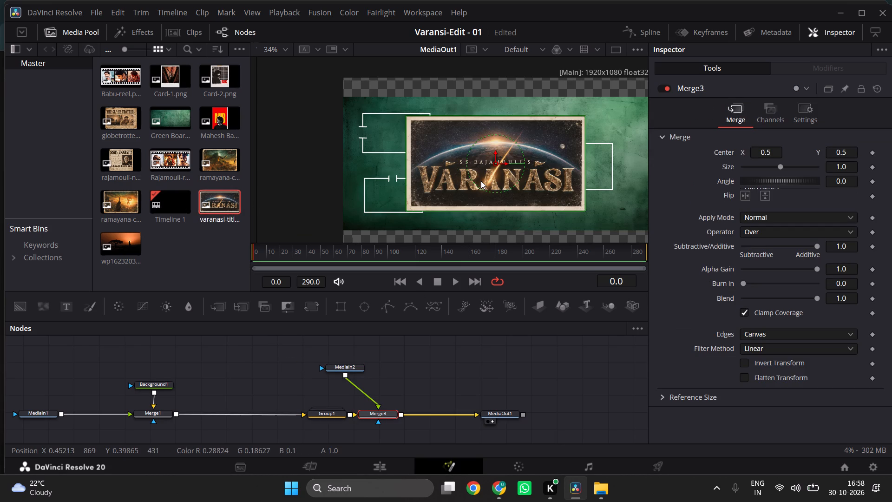
Scale the title card to about 0.175 and place it inside the board's lower-left frame, centred at about X 0.133, Y 0.318.
click(481, 181)
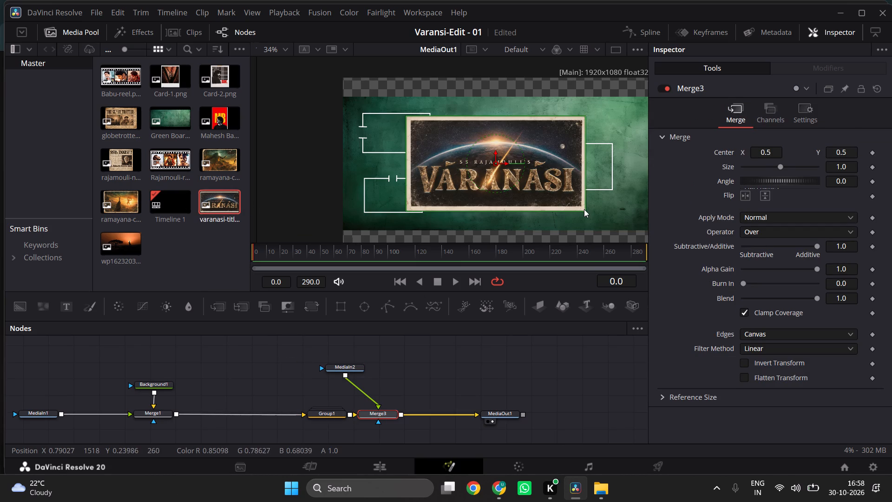
drag(584, 209, 533, 192)
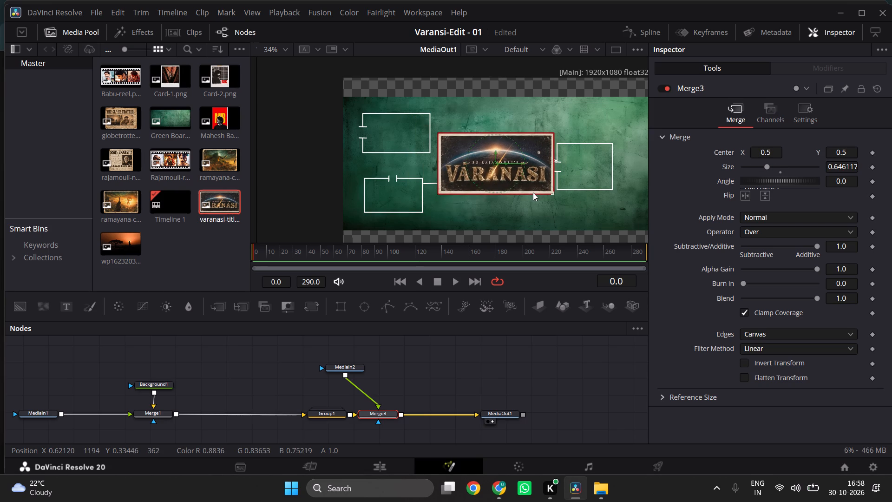
drag(533, 192, 531, 189)
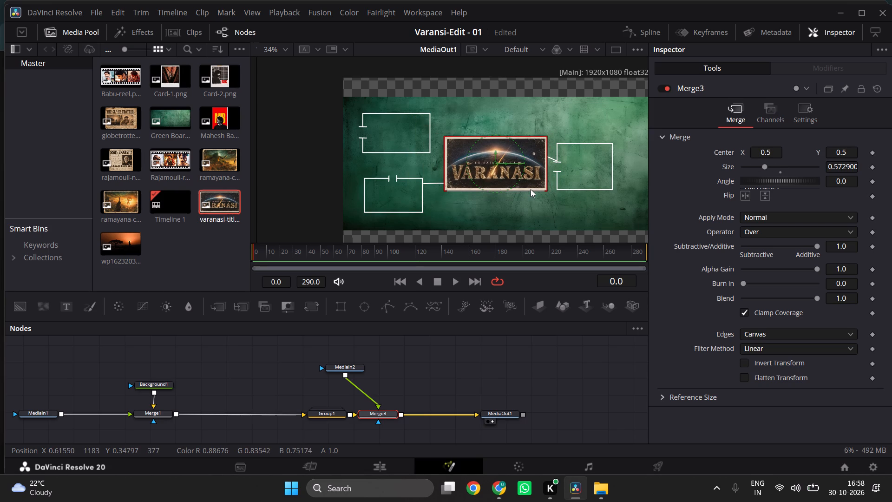
click(531, 189)
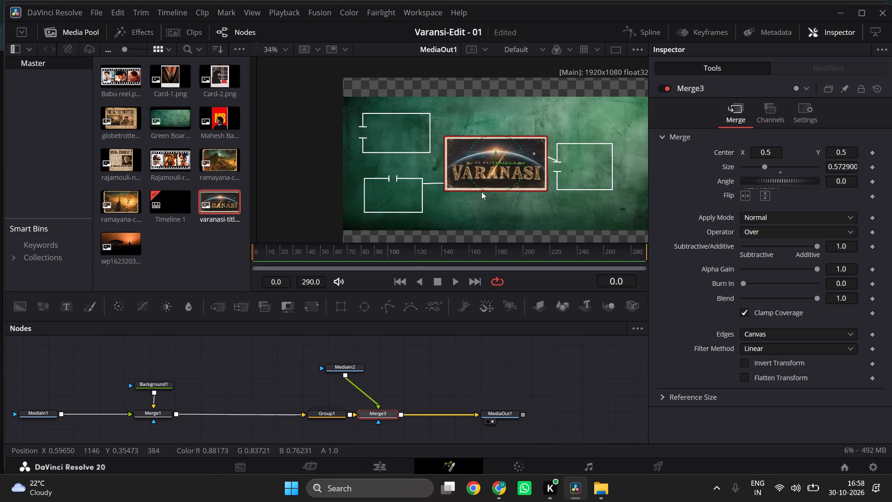
ctrl+scroll(415, 214, up, 6)
scroll(415, 214, down, 1)
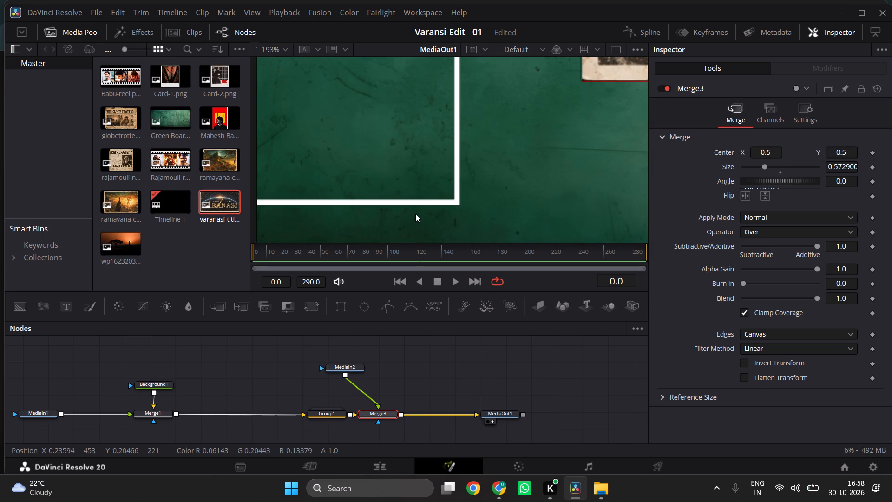
ctrl+scroll(415, 214, down, 4)
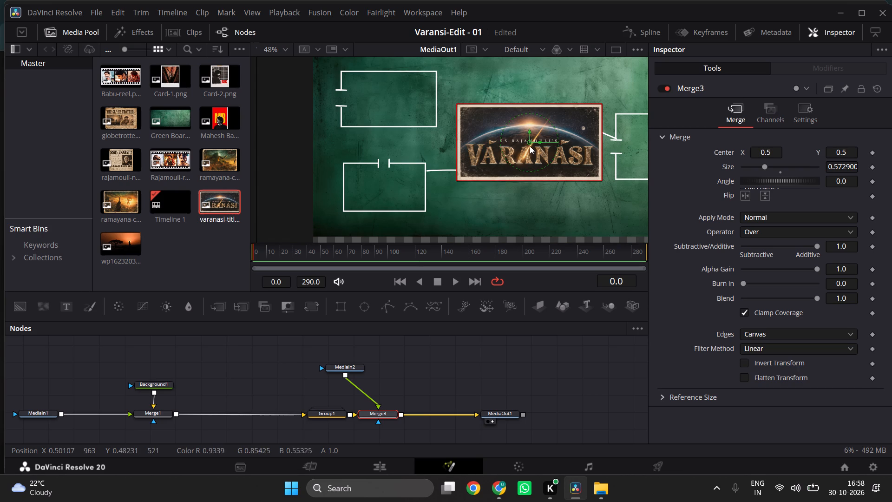
drag(527, 141, 374, 179)
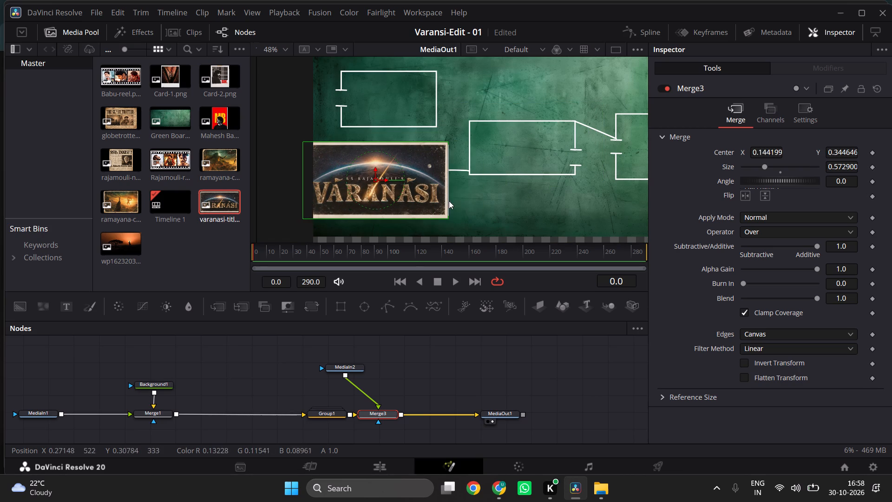
drag(449, 218, 395, 188)
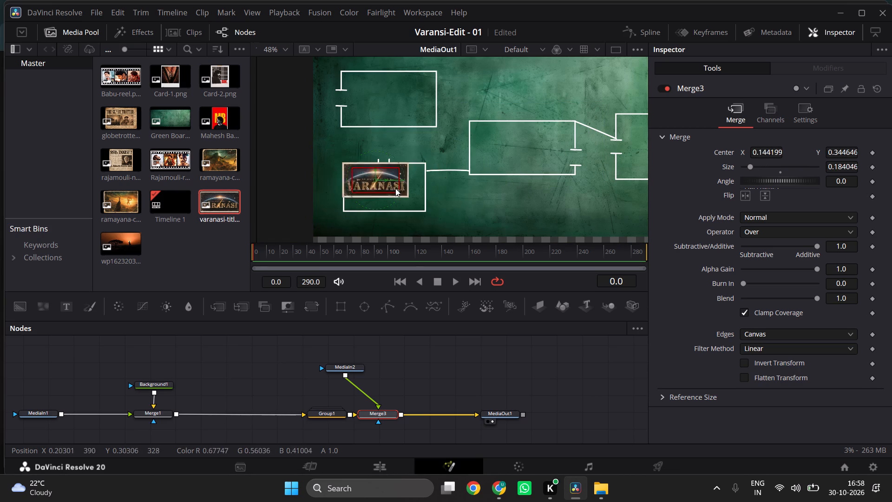
drag(395, 188, 399, 189)
drag(376, 179, 375, 183)
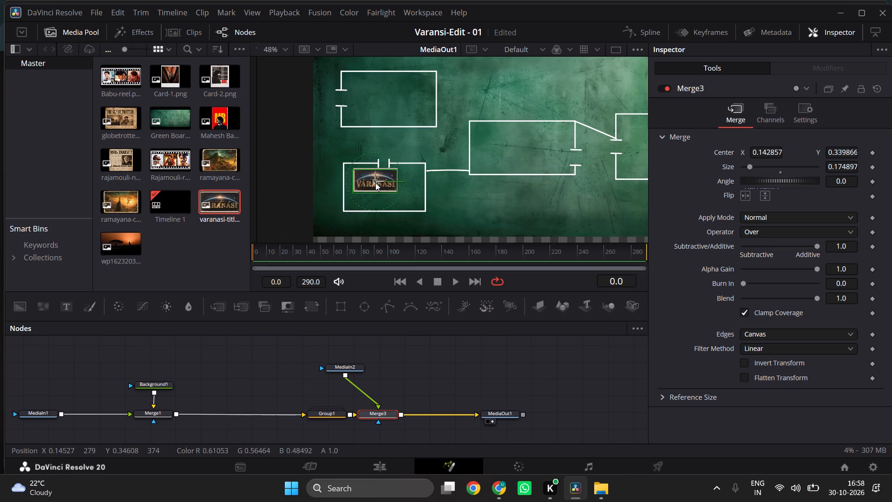
drag(375, 183, 372, 185)
Examine the scaled title card's edges and image quality up close on the board.
ctrl+scroll(372, 185, up, 5)
scroll(372, 185, right, 1)
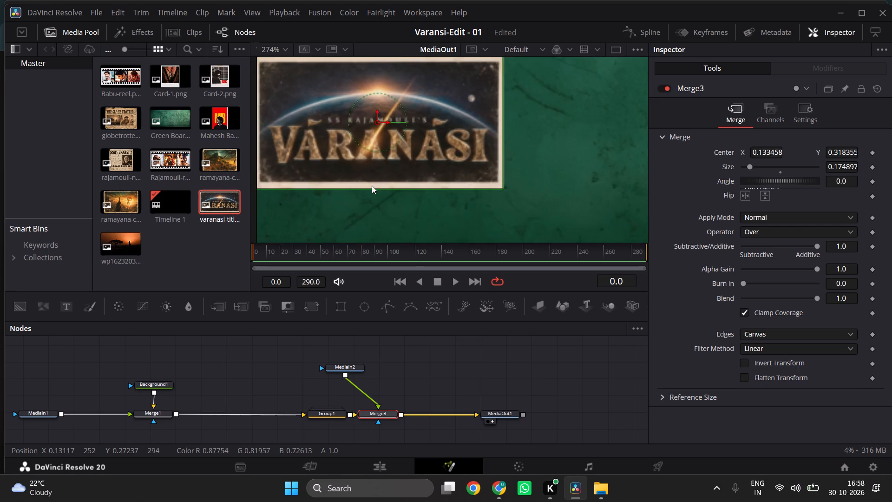
ctrl+scroll(372, 185, down, 2)
ctrl+scroll(370, 170, up, 2)
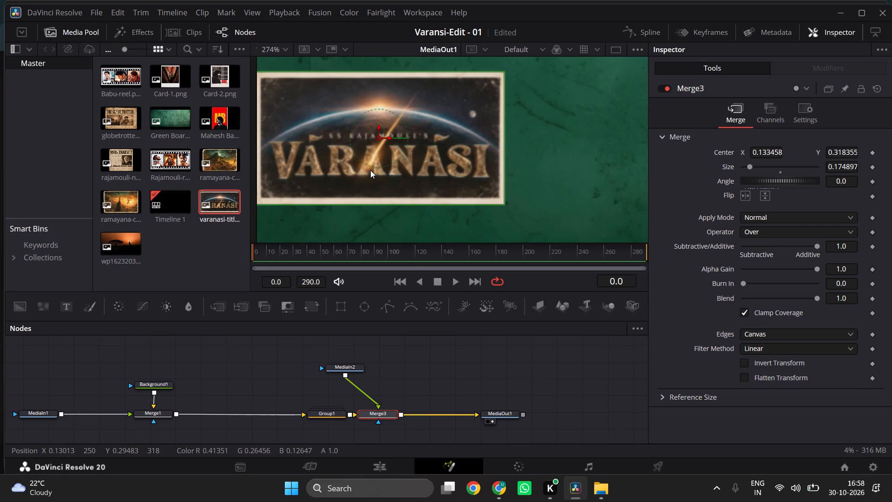
drag(471, 152, 573, 125)
click(573, 125)
click(573, 125)
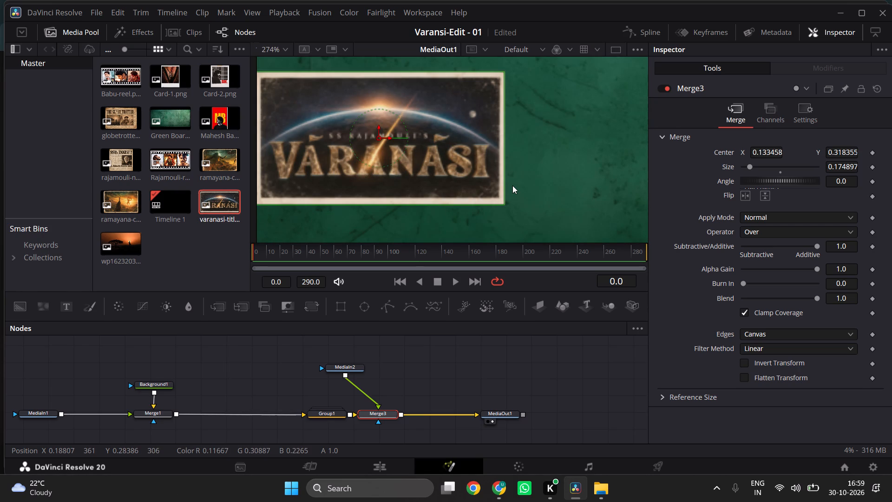
Switch to the YouTube tutorial "Edit Like a Pro: Cinematic Animations in DaVinci Resolve!" in Chrome.
key(alt+Tab)
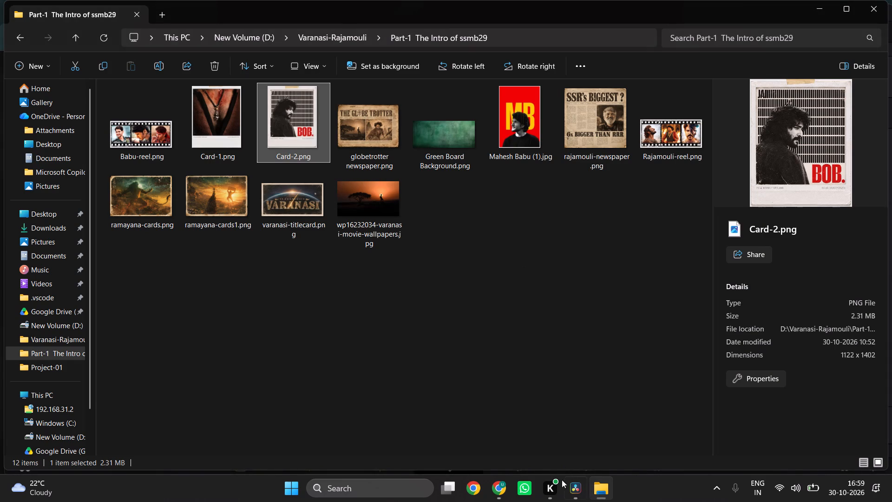
click(493, 488)
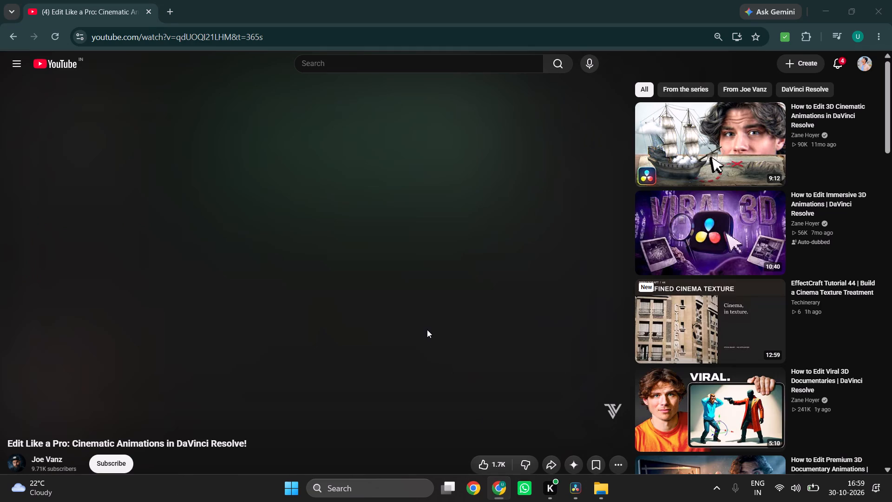
Watch the tutorial's "Adding static imagery" part on sizing and placing an image inside a board frame, and pause the video.
key(space)
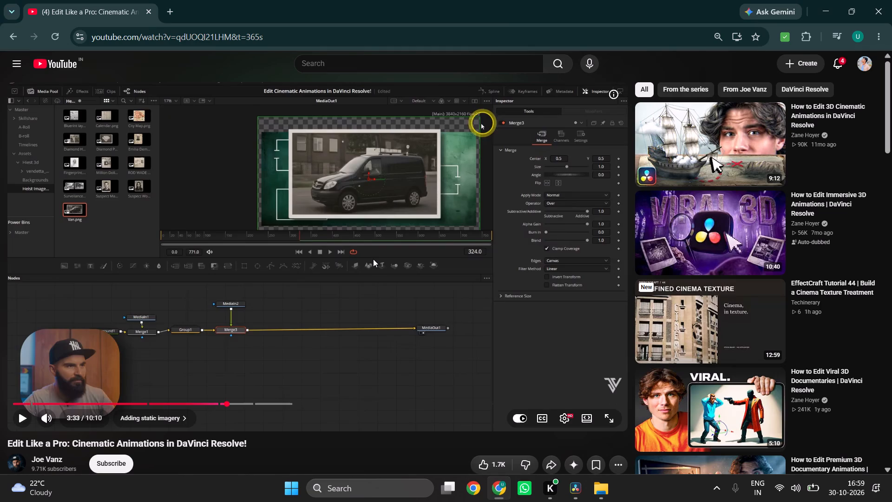
scroll(373, 259, up, 1)
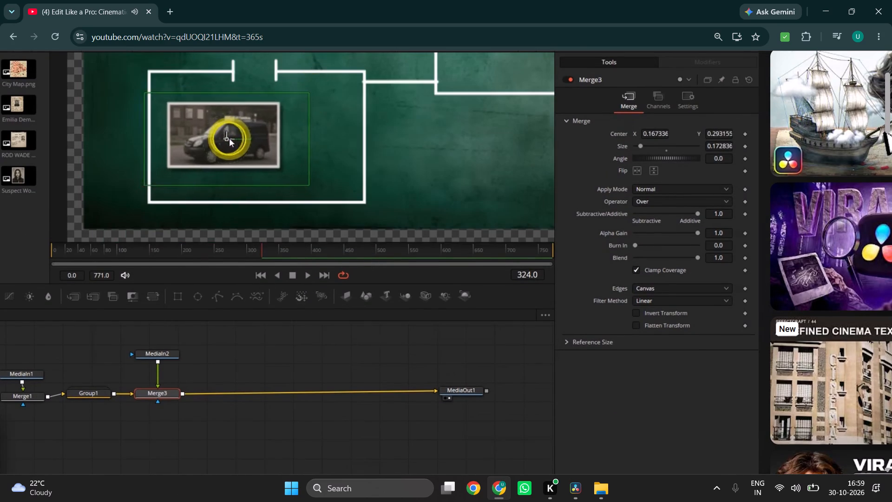
click(341, 214)
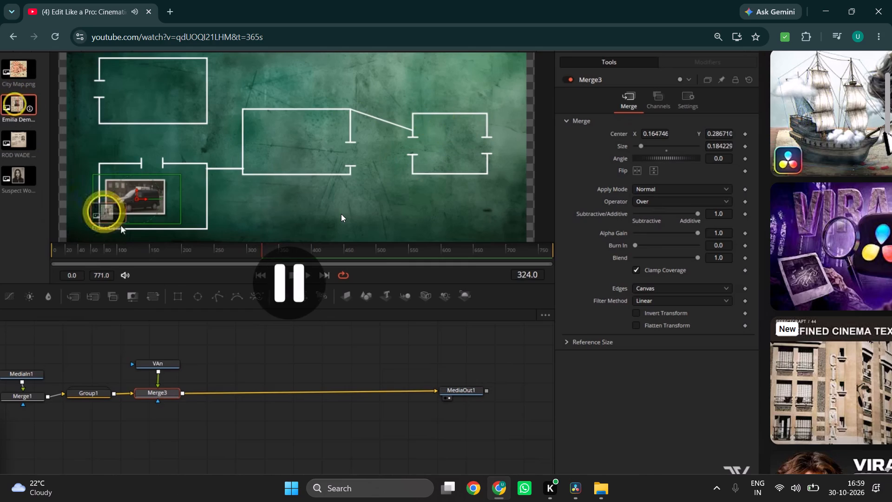
Switch to DaVinci Resolve, enlarge the title card to about 0.209 and centre it at about X 0.142, Y 0.309 in its frame.
key(alt+Tab)
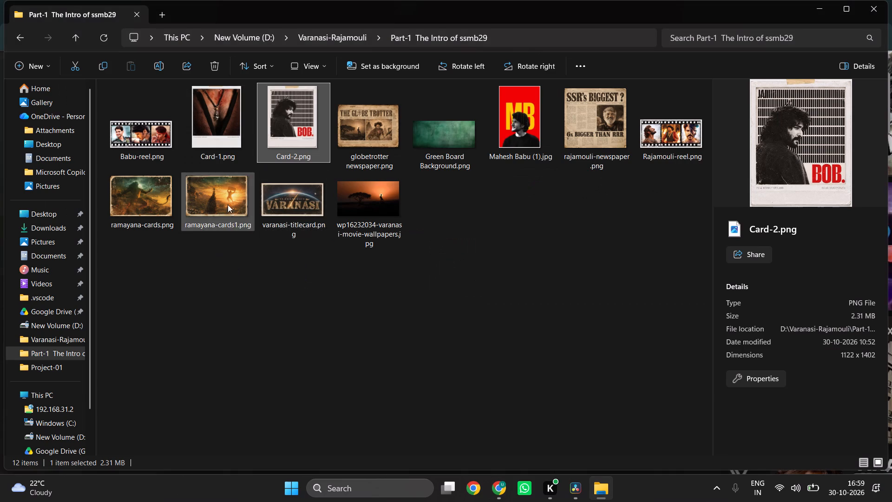
click(580, 499)
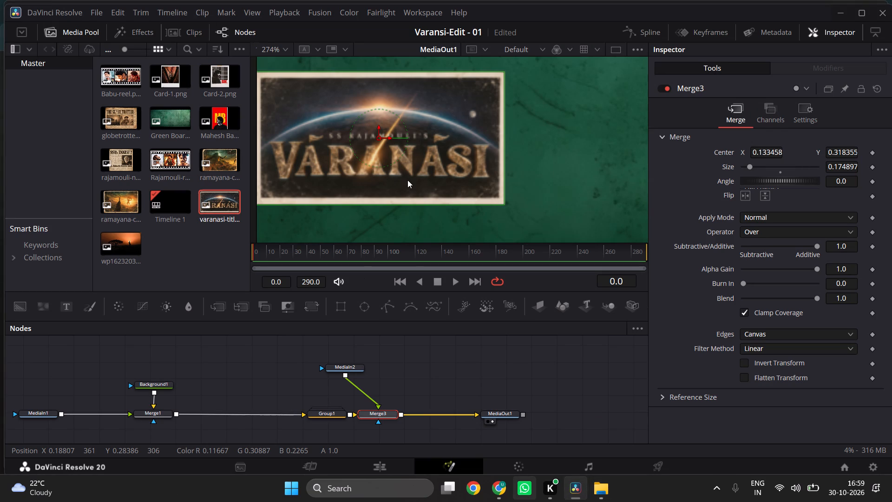
ctrl+scroll(407, 180, down, 3)
ctrl+scroll(501, 173, down, 2)
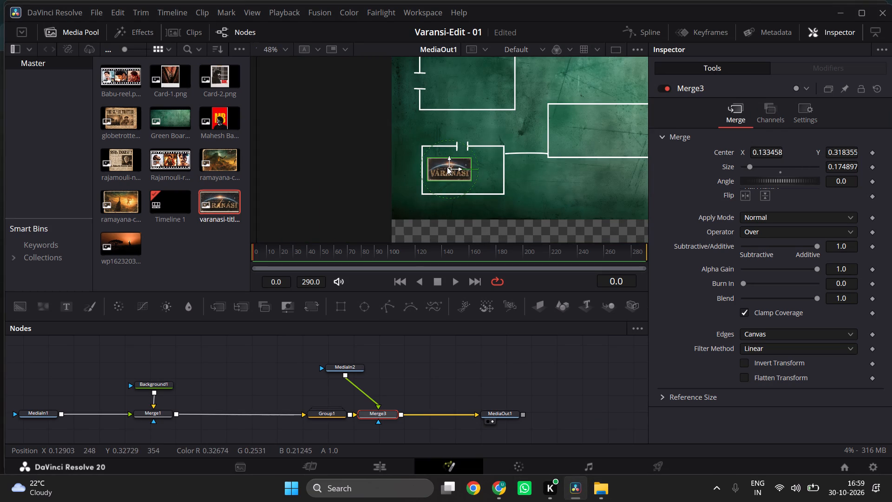
click(447, 167)
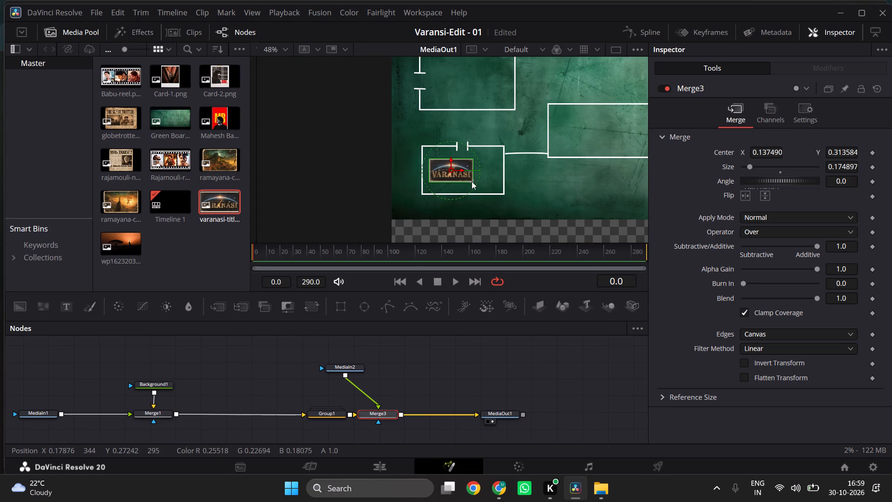
drag(472, 180, 476, 183)
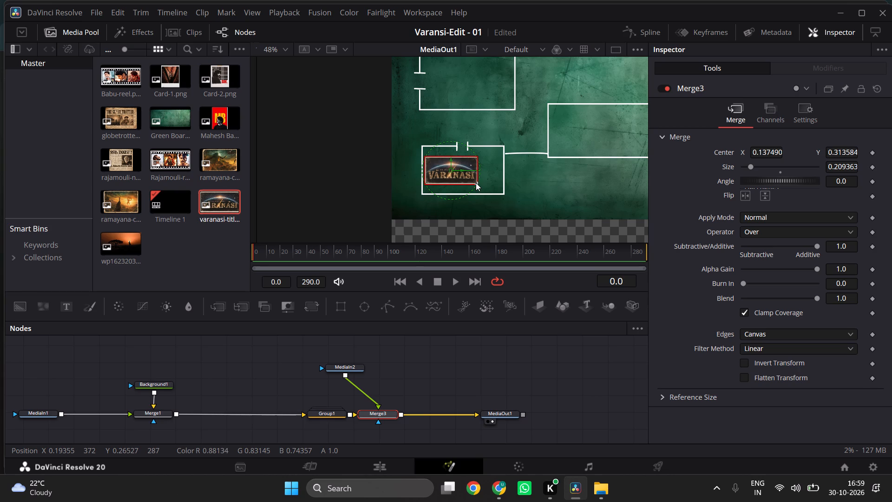
click(450, 171)
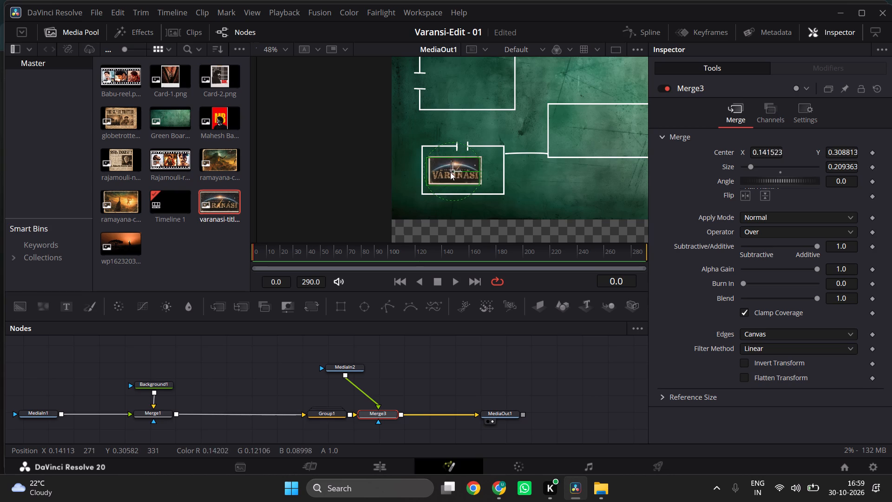
Reselect Merge3 and nudge the title card slightly up inside its frame to about Y 0.314.
click(538, 186)
click(433, 362)
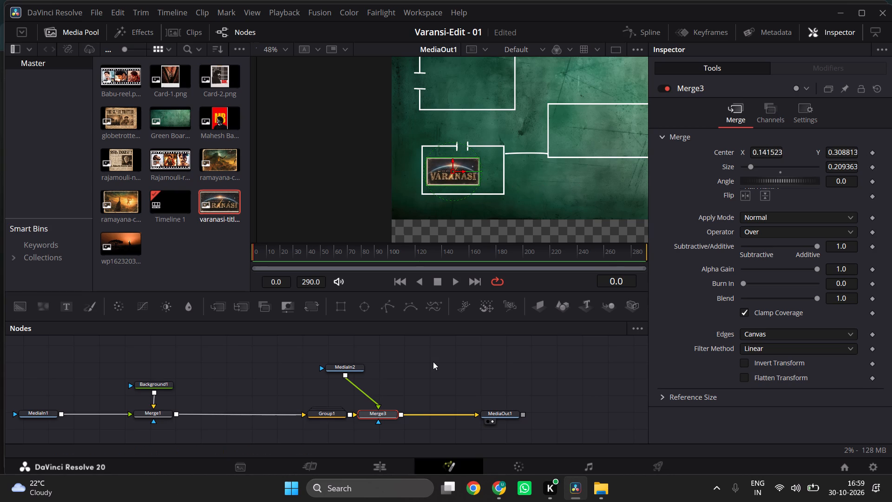
click(341, 368)
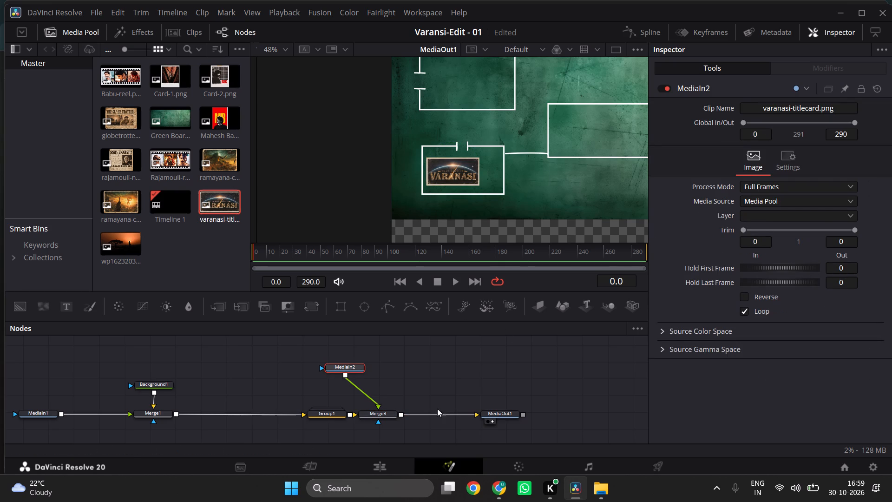
click(375, 413)
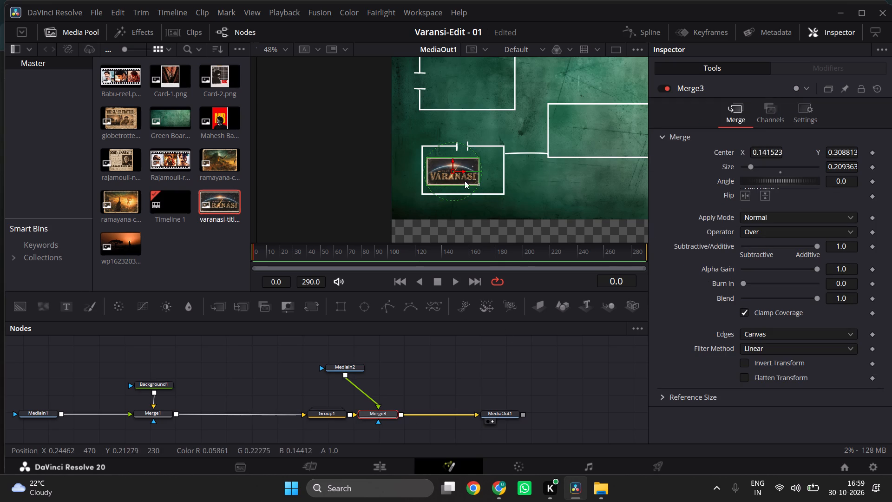
click(454, 169)
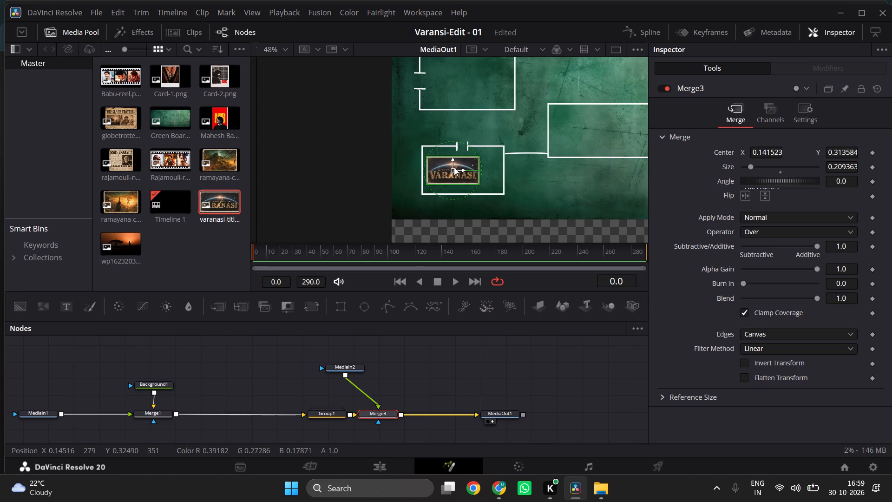
click(577, 206)
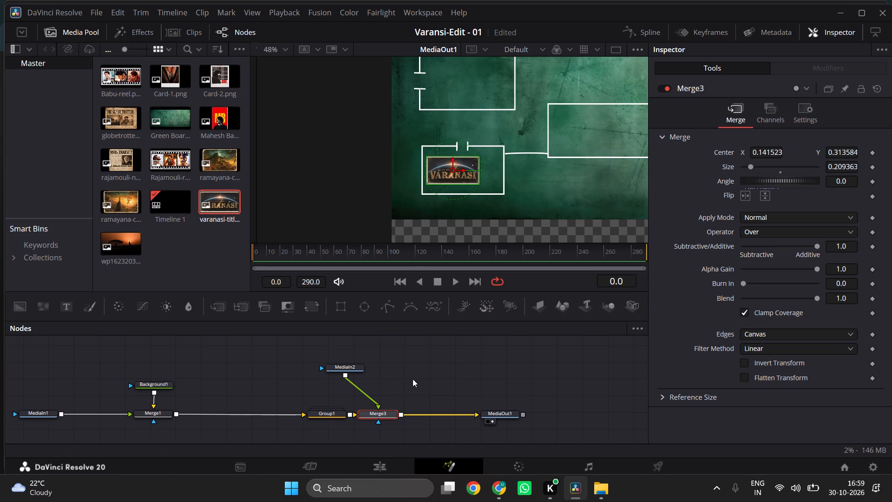
click(413, 379)
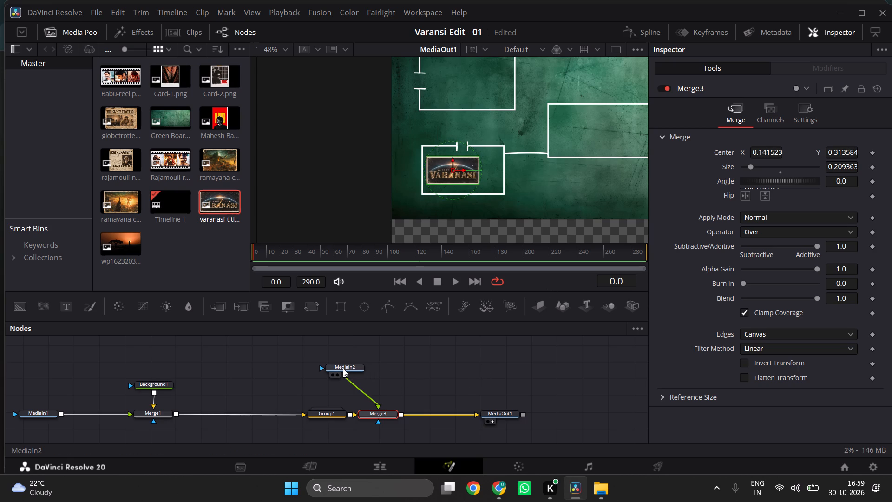
Examine the title card's fit in its frame and its image quality, both on the whole board and up close.
click(343, 368)
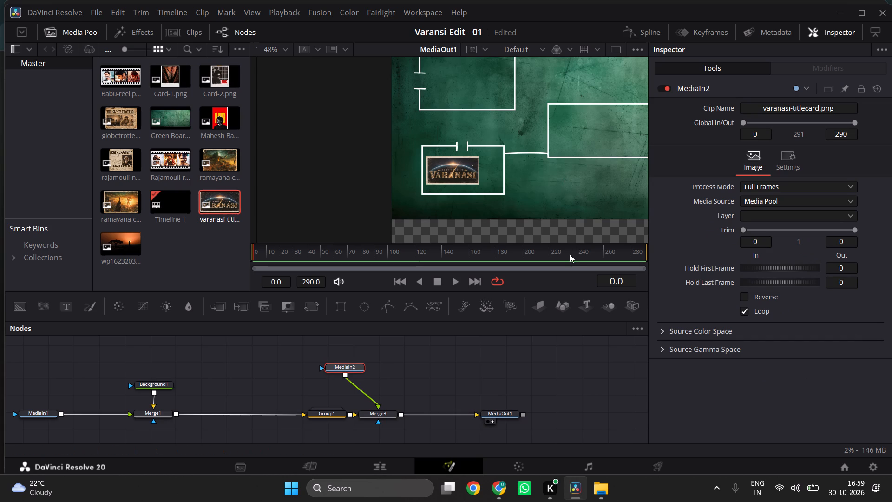
ctrl+scroll(512, 177, down, 2)
scroll(512, 177, left, 1)
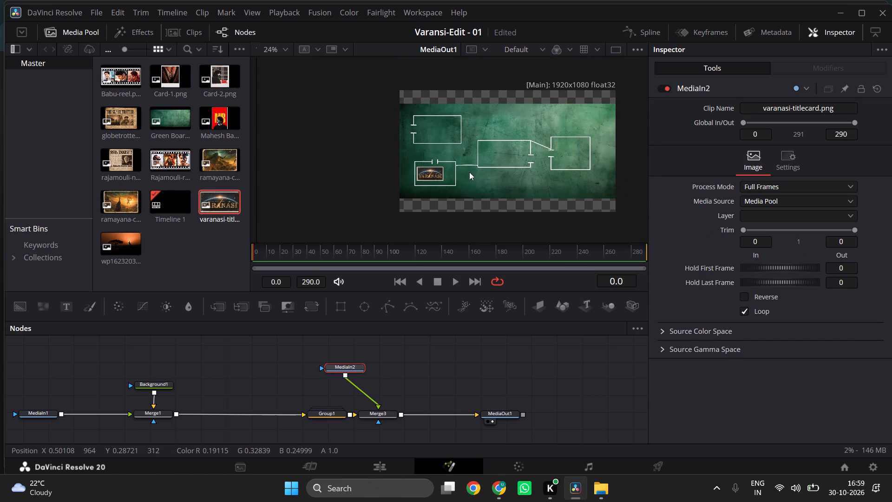
ctrl+scroll(413, 154, up, 3)
scroll(413, 154, up, 3)
scroll(413, 154, down, 1)
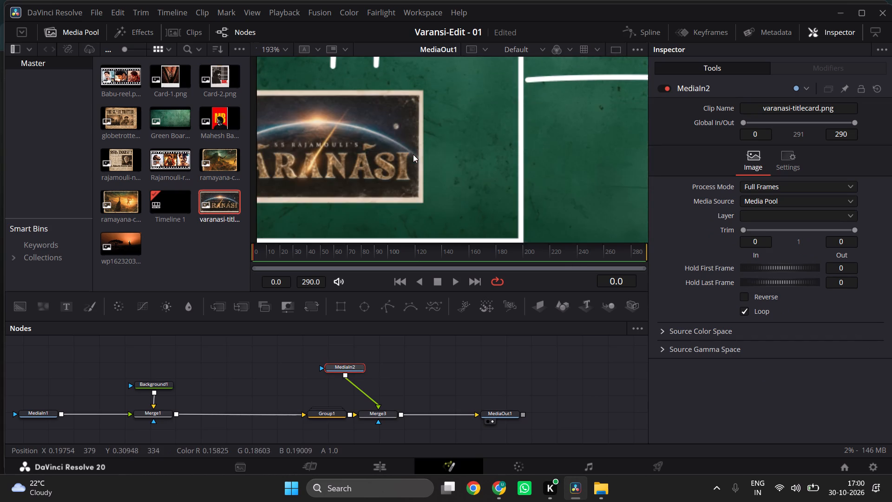
scroll(413, 154, down, 1)
ctrl+scroll(413, 154, down, 2)
ctrl+scroll(413, 154, up, 1)
ctrl+scroll(413, 154, down, 1)
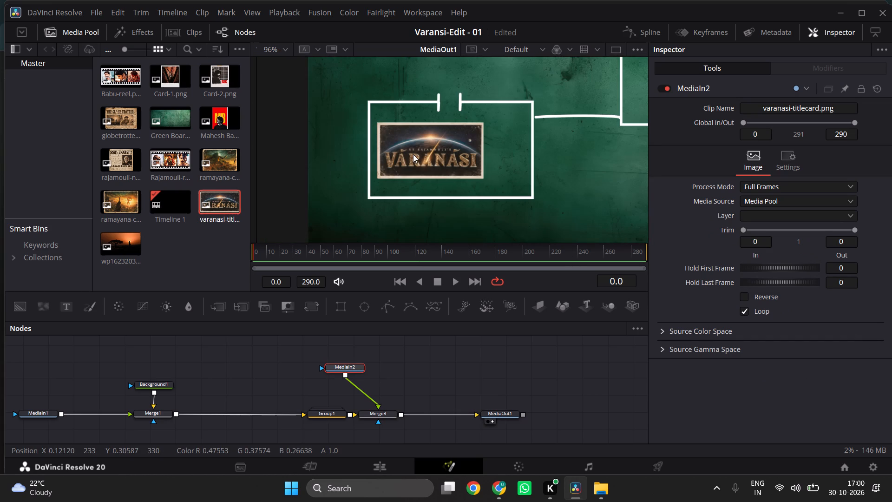
ctrl+scroll(413, 154, down, 2)
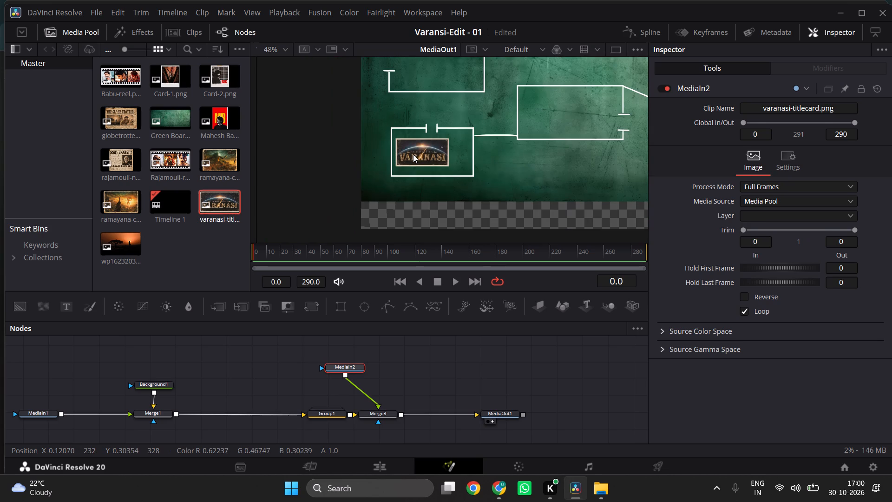
Move the tutorial's Chrome icon between DaVinci Resolve and File Explorer on the taskbar, and close the "Part-1 The Intro of ssmb29" folder window.
key(alt+Tab)
click(583, 489)
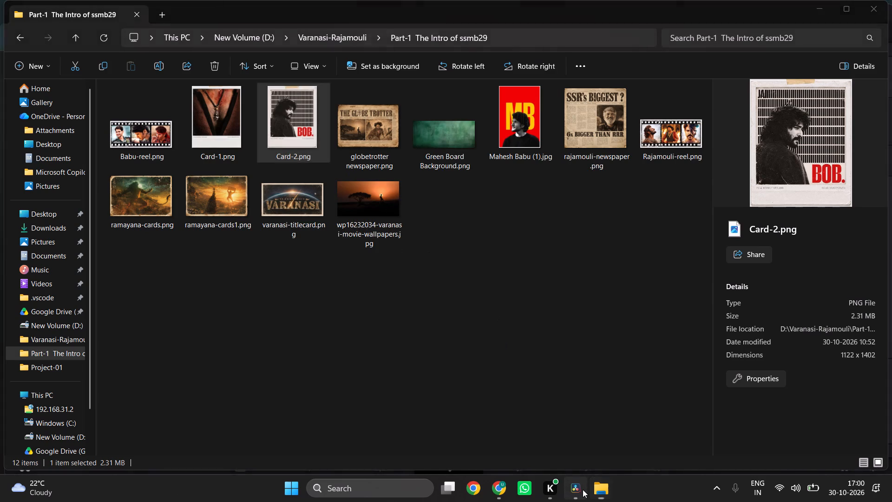
drag(491, 481, 572, 482)
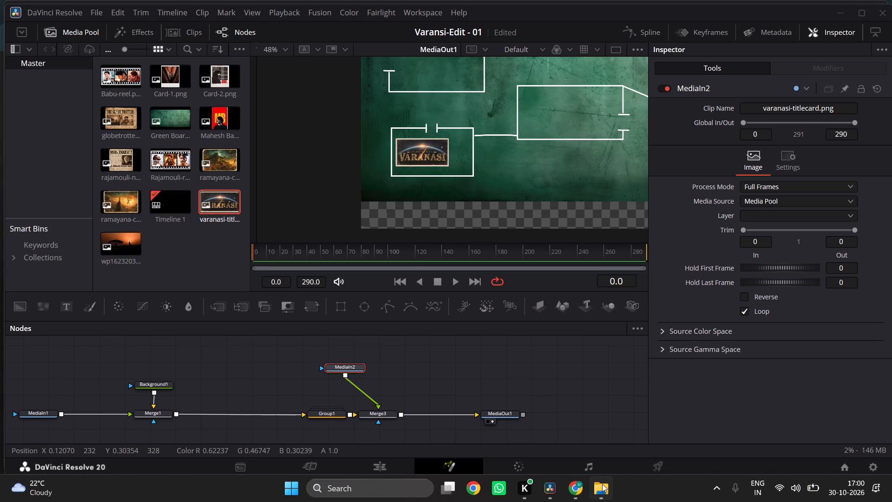
click(655, 393)
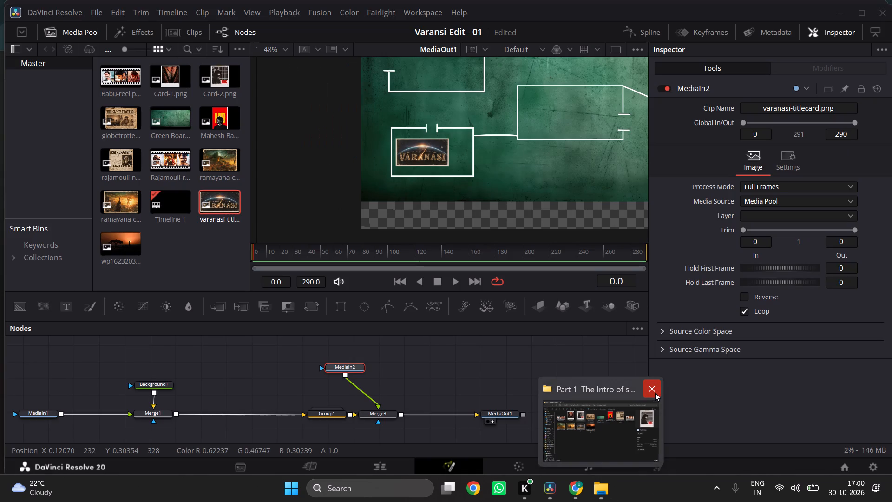
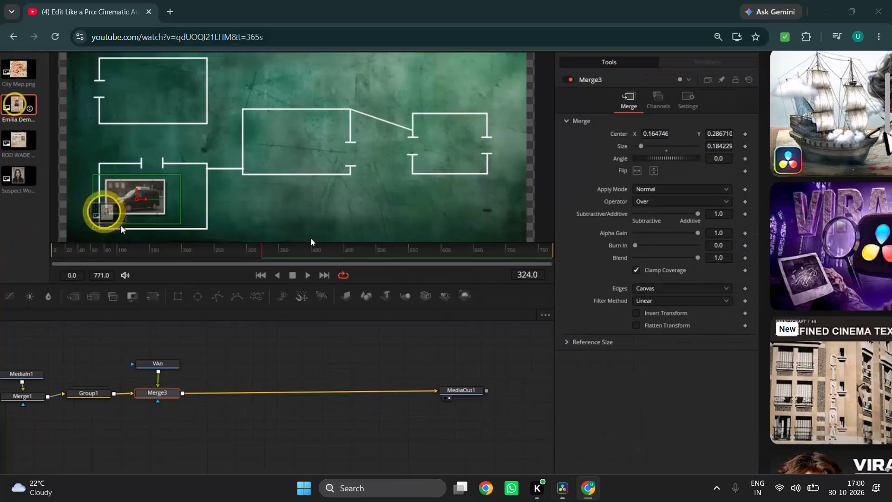
Switch to the tutorial and watch how the woman's newspaper is merged and sized inside the board's far-right frame.
click(289, 157)
scroll(289, 157, right, 1)
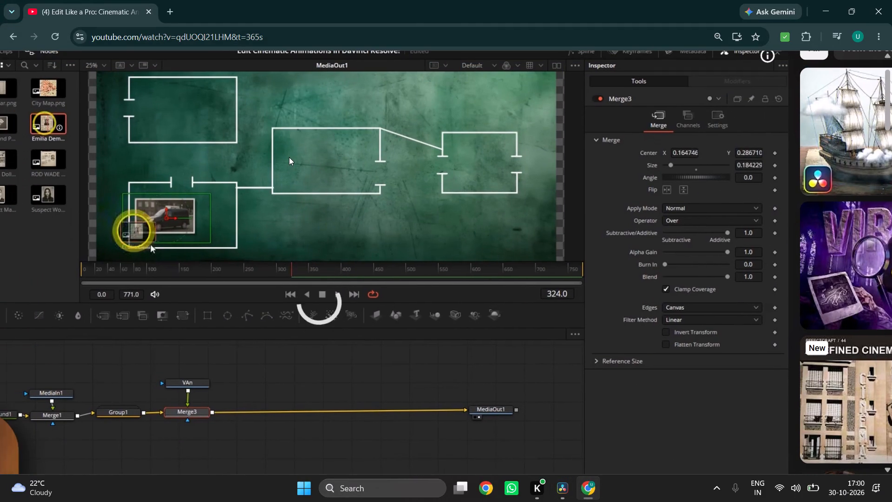
scroll(289, 157, right, 2)
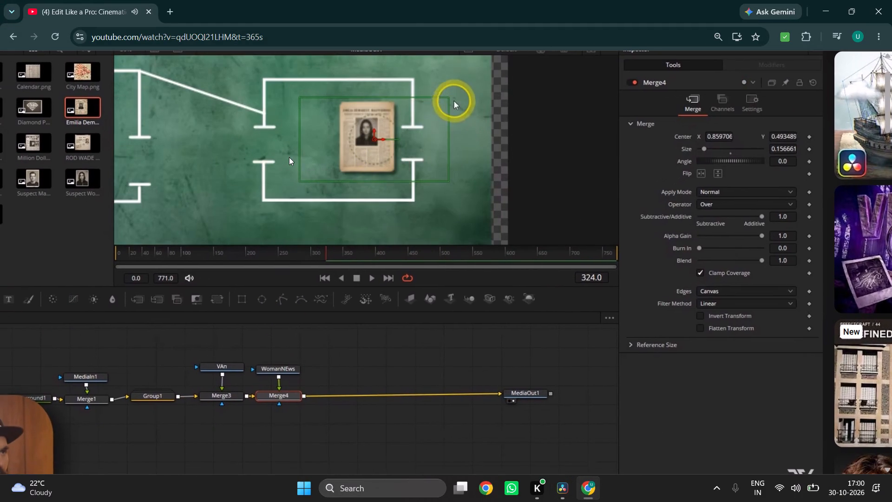
key(Left)
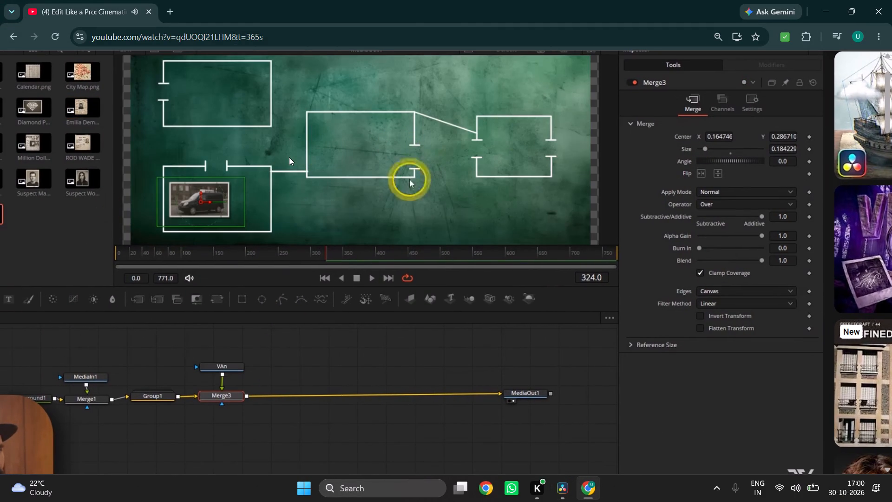
click(378, 219)
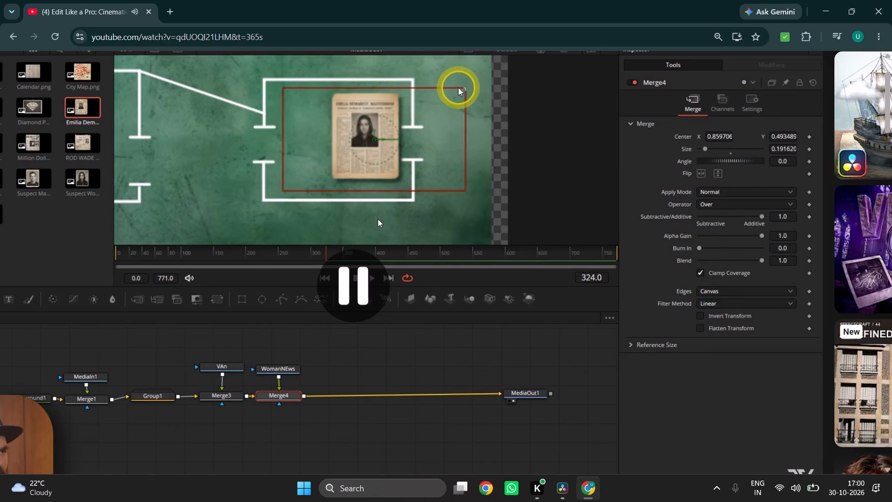
Switch to DaVinci Resolve, add rajamouli-newspaper.png to the node graph and merge it over the output of Merge3.
key(alt+Tab)
scroll(498, 185, up, 1)
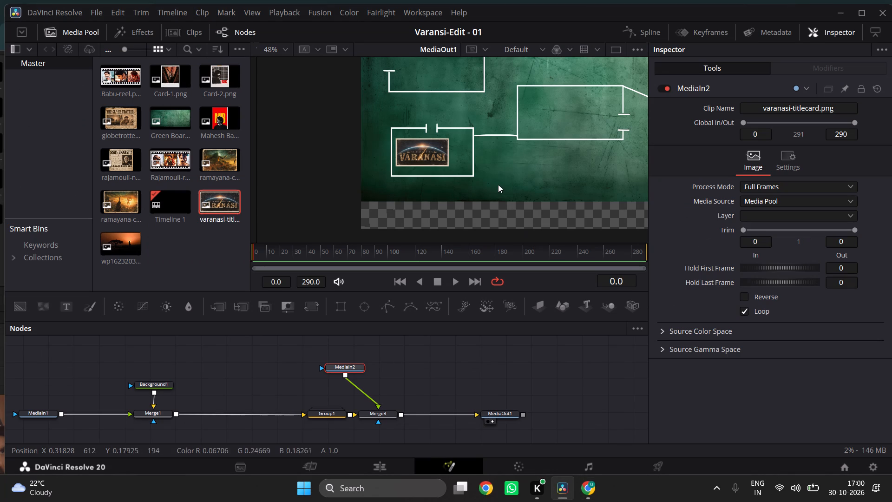
scroll(498, 185, up, 1)
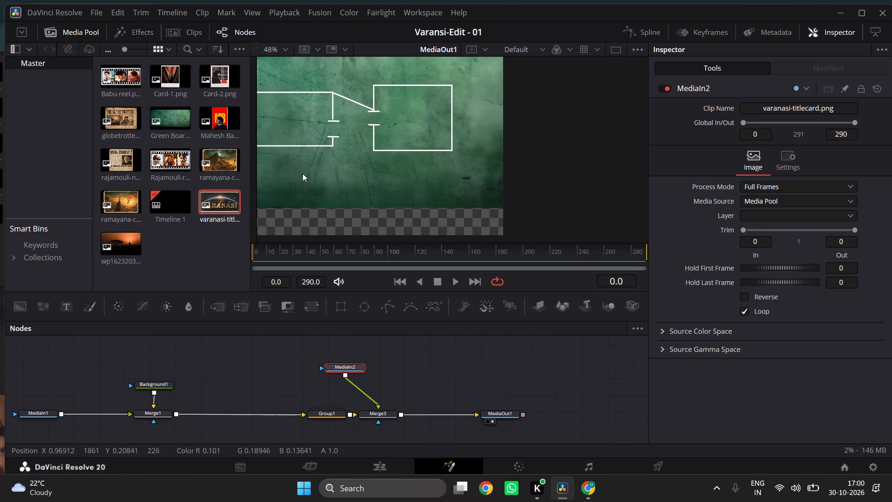
drag(131, 155, 412, 368)
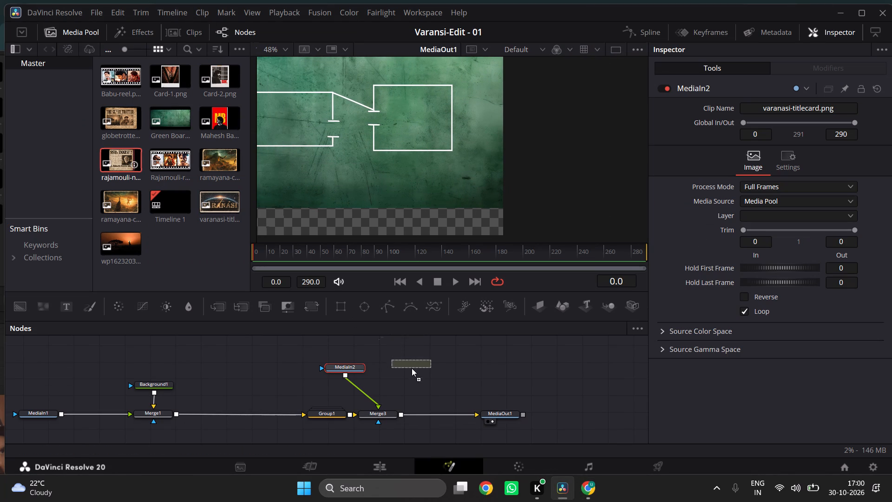
drag(412, 368, 412, 373)
key(alt+Tab)
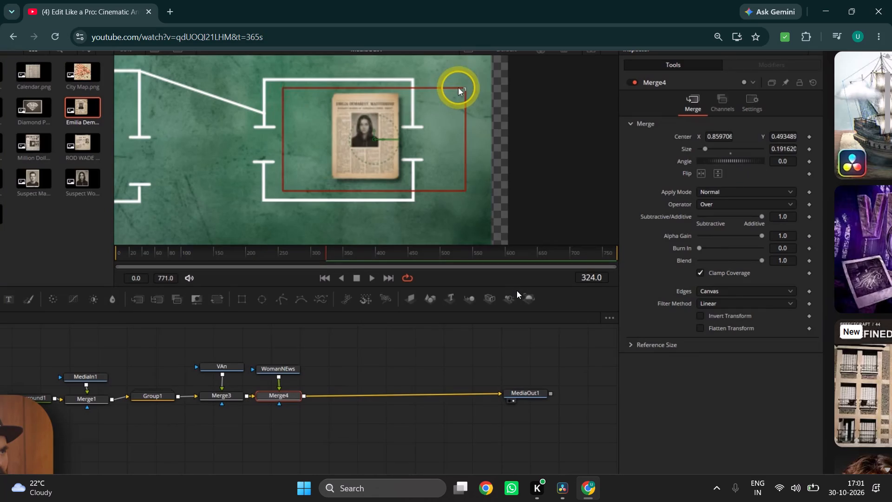
key(alt+Tab)
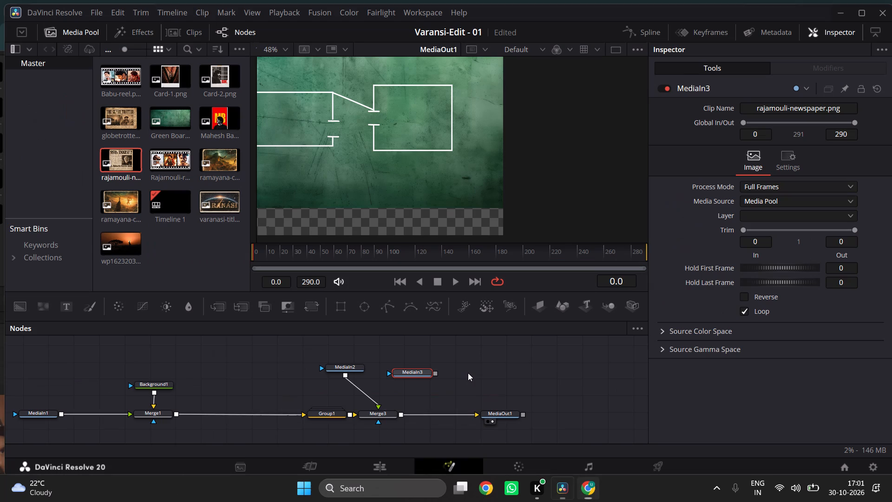
drag(434, 375, 406, 417)
drag(406, 417, 400, 414)
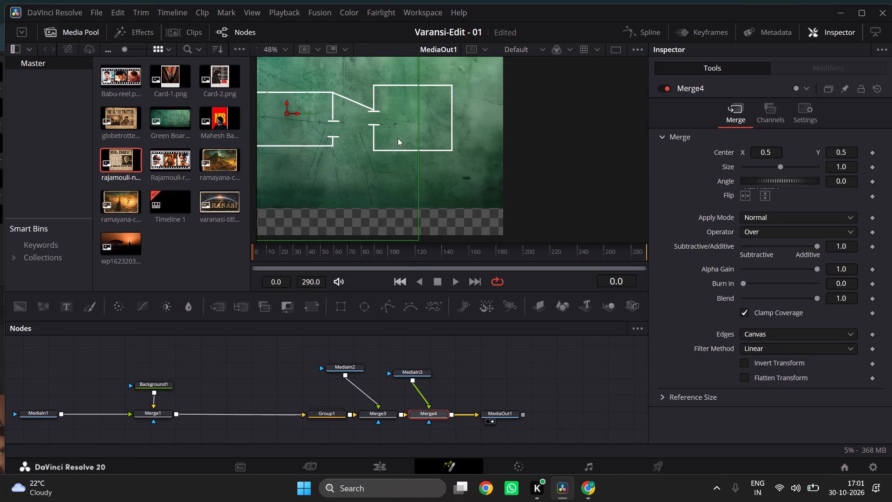
Scale the newspaper down to about 0.195 and move it into the board's far-right frame at about X 0.806, Y 0.483.
scroll(398, 132, right, 1)
scroll(457, 171, left, 1)
ctrl+scroll(457, 171, down, 1)
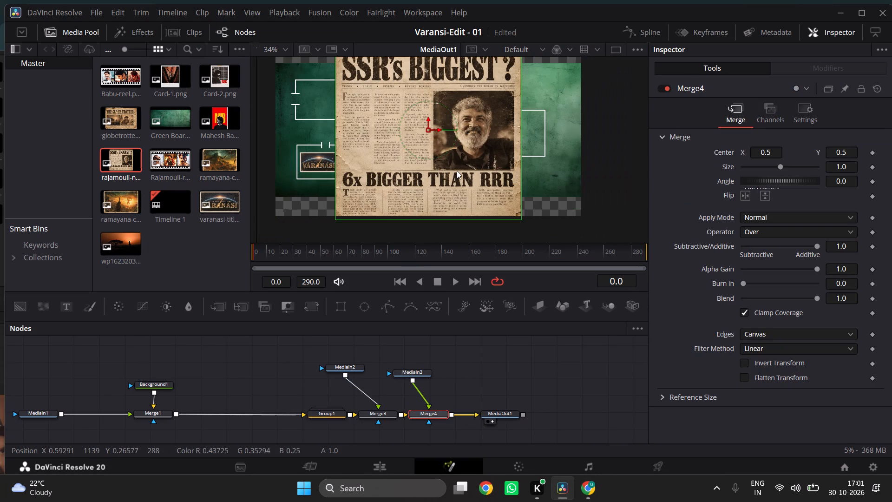
drag(521, 218, 493, 188)
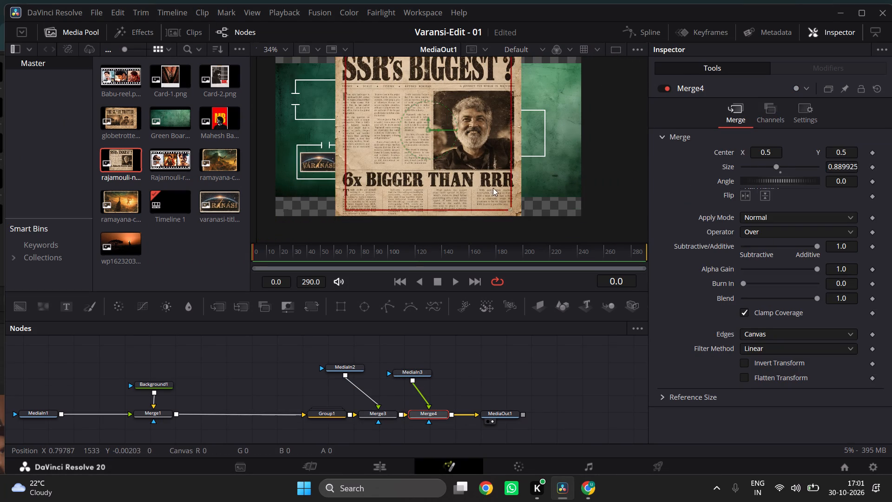
drag(493, 188, 446, 143)
drag(426, 130, 507, 141)
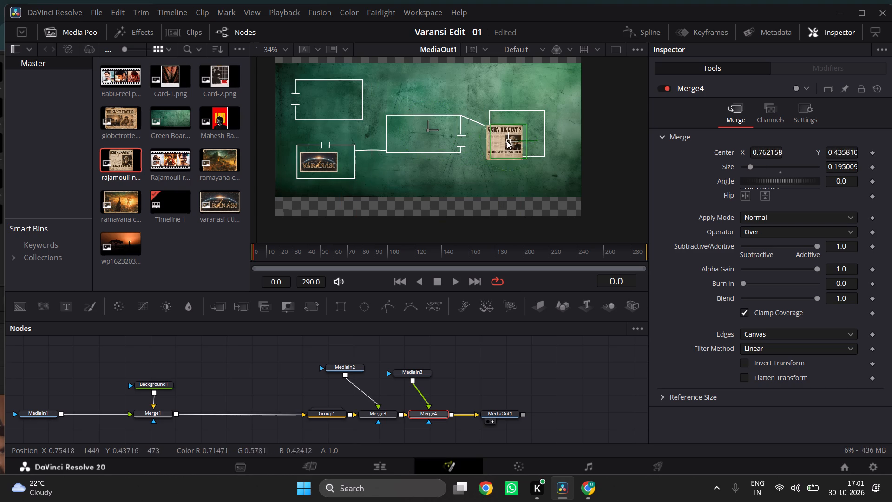
drag(507, 141, 520, 132)
key(alt+Tab)
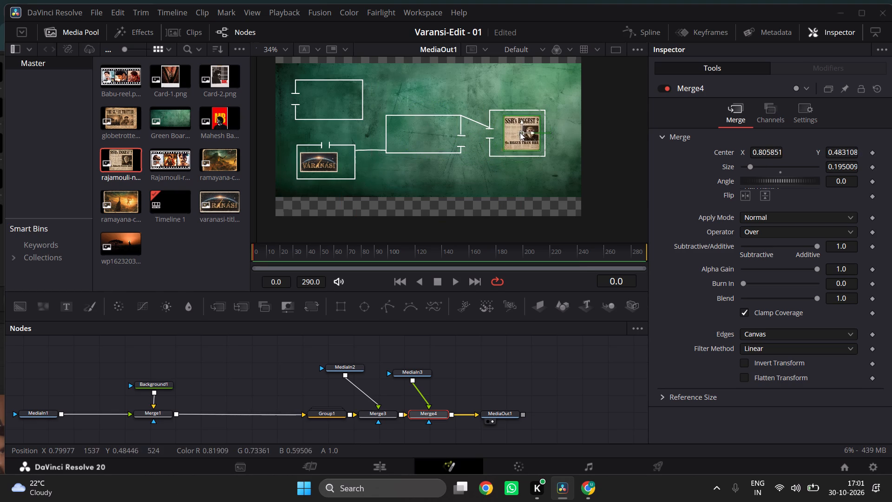
key(alt+Tab)
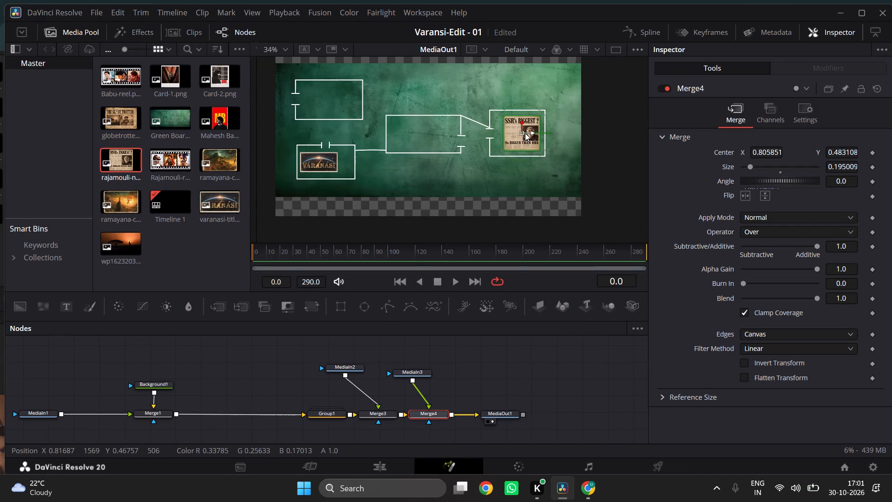
Reduce the newspaper to about 0.163 and shift it to about X 0.817, Y 0.484, comparing its placement with the tutorial.
ctrl+scroll(526, 174, up, 10)
scroll(526, 174, down, 1)
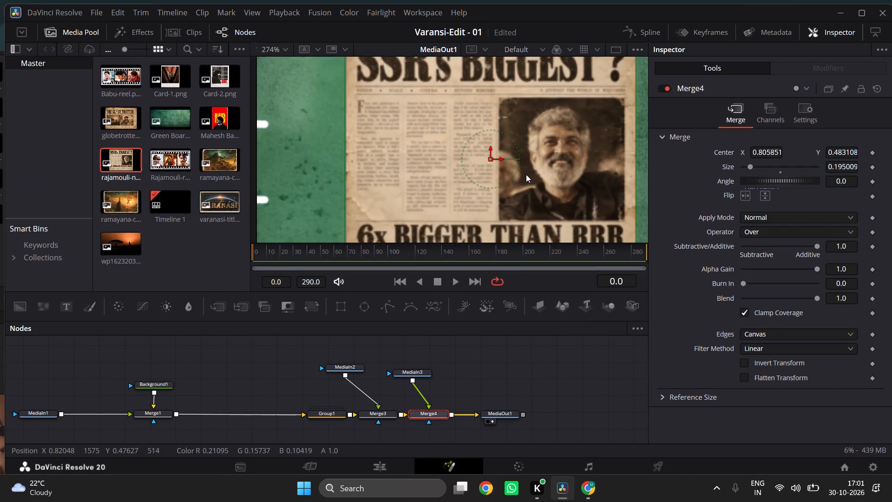
ctrl+scroll(526, 174, down, 1)
scroll(526, 174, left, 1)
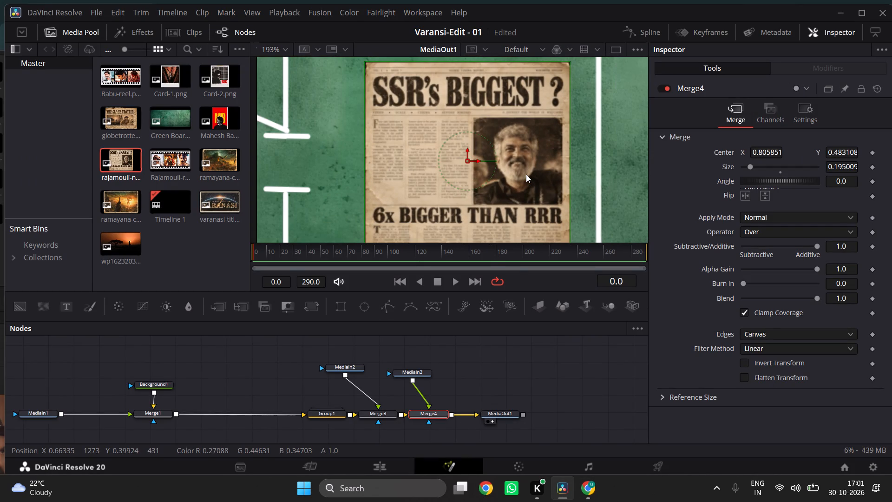
ctrl+scroll(526, 174, down, 2)
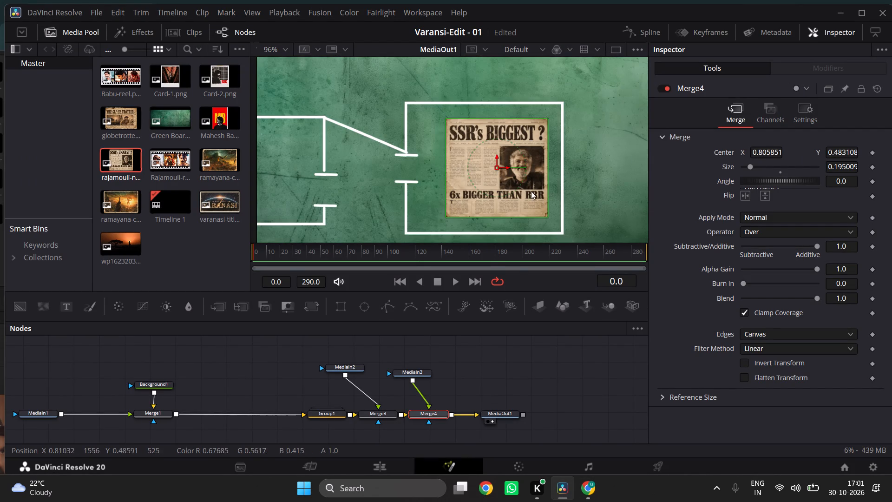
drag(547, 216, 539, 211)
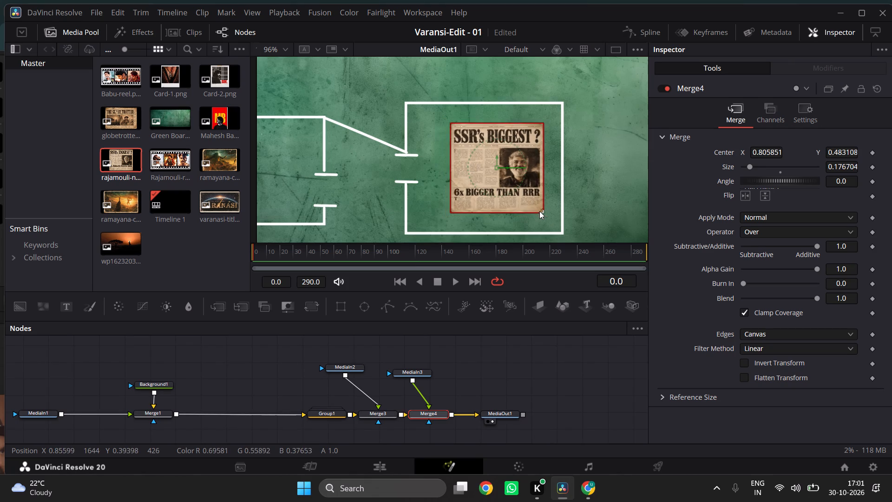
drag(539, 211, 533, 208)
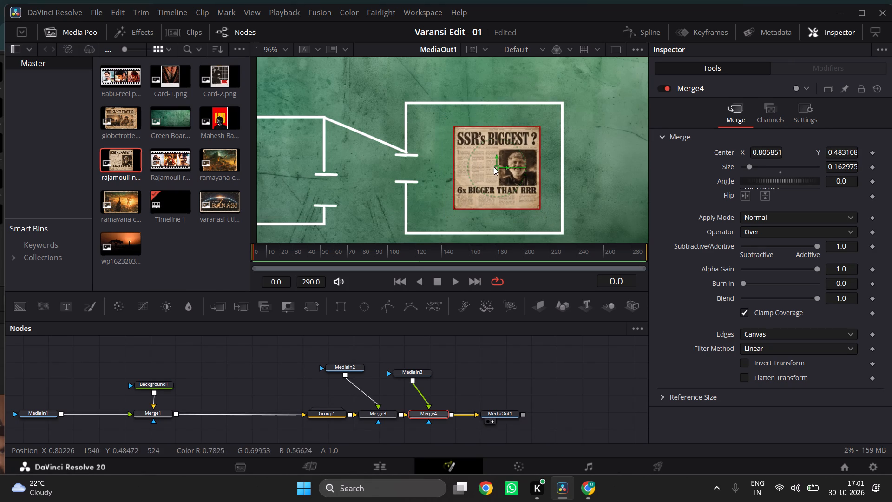
click(494, 167)
drag(497, 167, 501, 167)
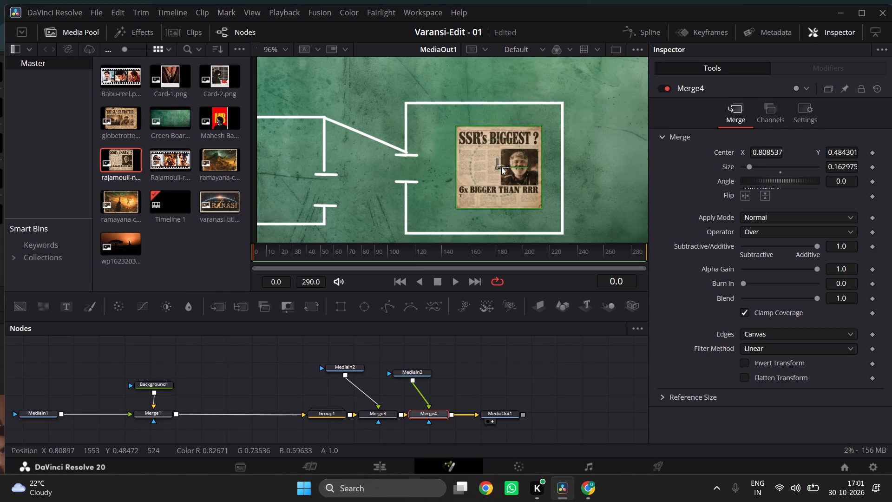
drag(501, 167, 506, 167)
key(alt+Tab)
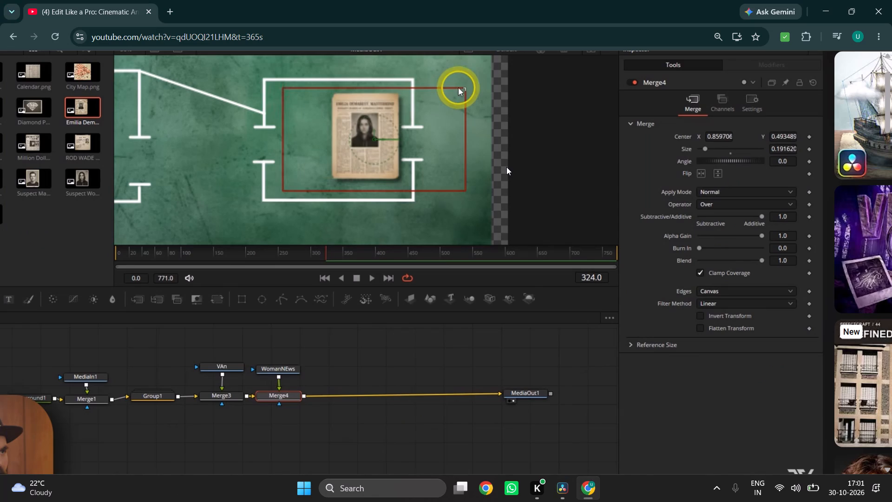
key(alt+Tab)
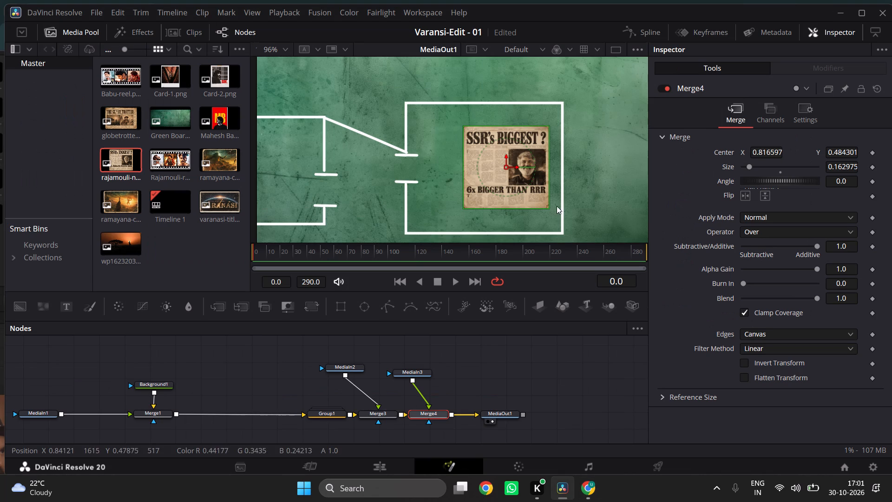
Shrink the newspaper slightly to about 0.156 and nudge it along its frame to about X 0.821.
click(548, 207)
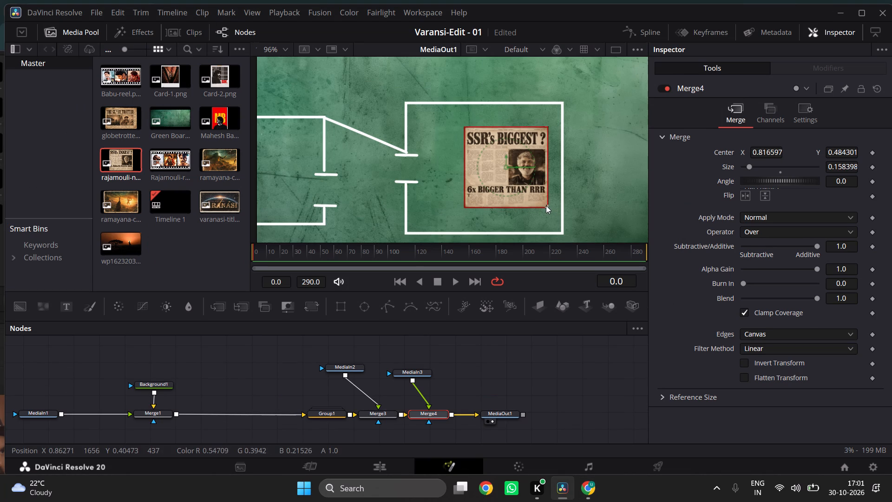
drag(506, 166, 509, 166)
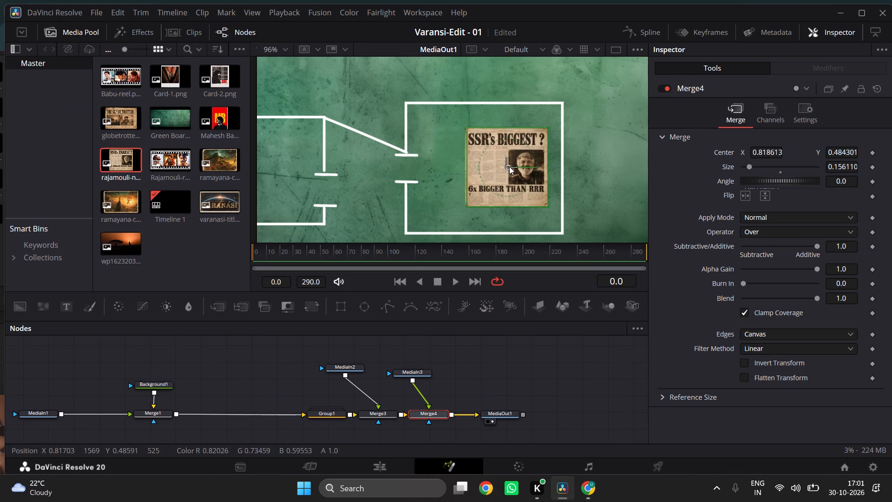
drag(509, 166, 510, 166)
click(598, 204)
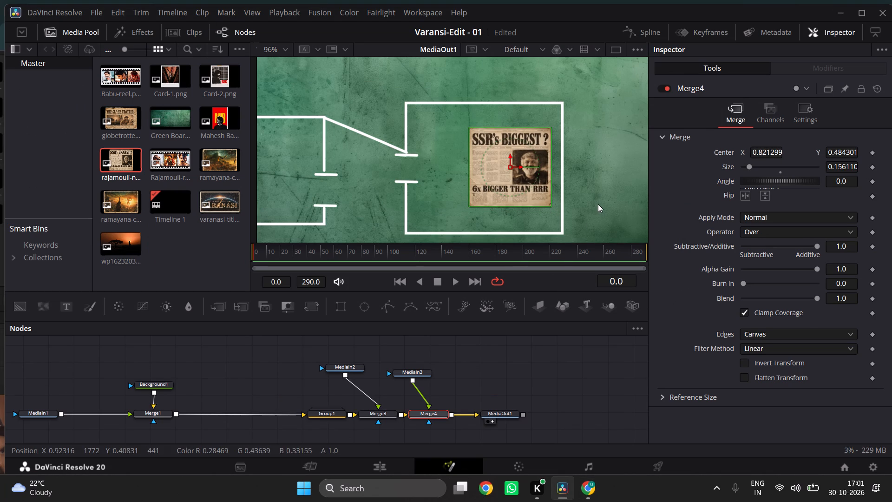
Examine the newspaper's size and placement in its frame against the whole board.
ctrl+scroll(598, 204, down, 3)
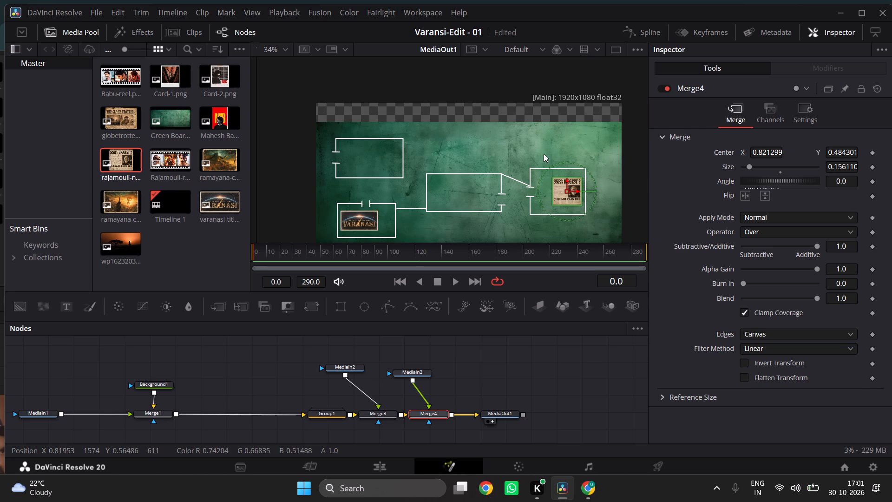
click(536, 151)
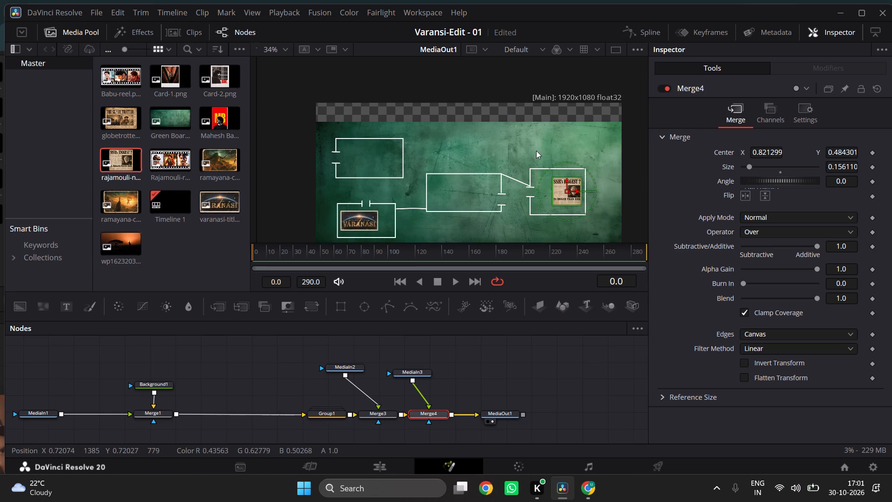
scroll(536, 151, left, 2)
scroll(536, 151, right, 1)
scroll(536, 151, left, 1)
scroll(536, 151, down, 1)
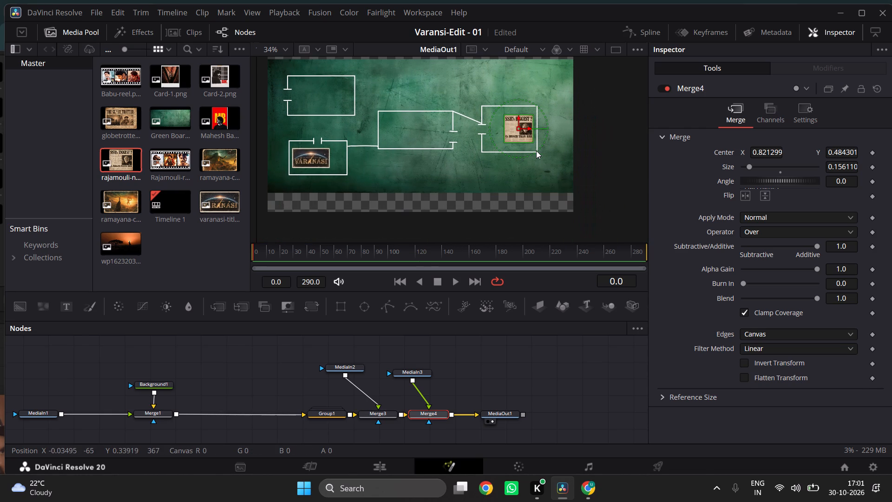
scroll(536, 151, down, 1)
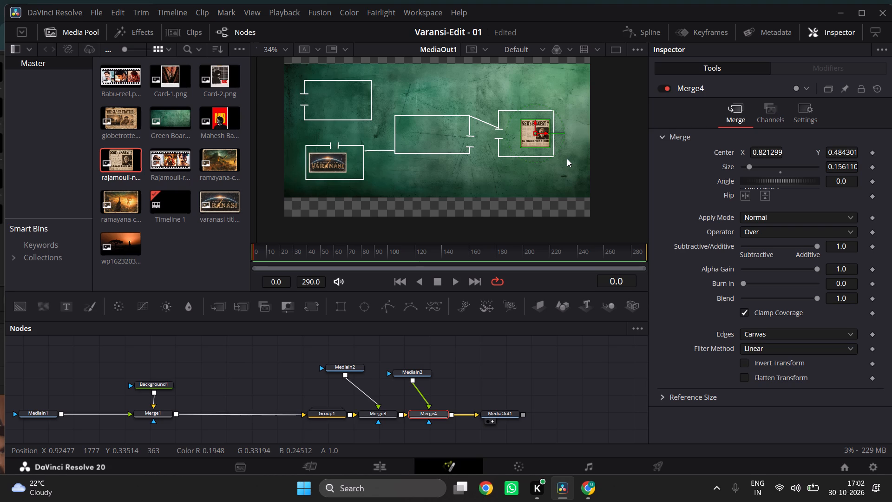
Switch to the tutorial and play on to compare its enlarged newspaper in the far-right frame with the Resolve board.
key(alt+Tab)
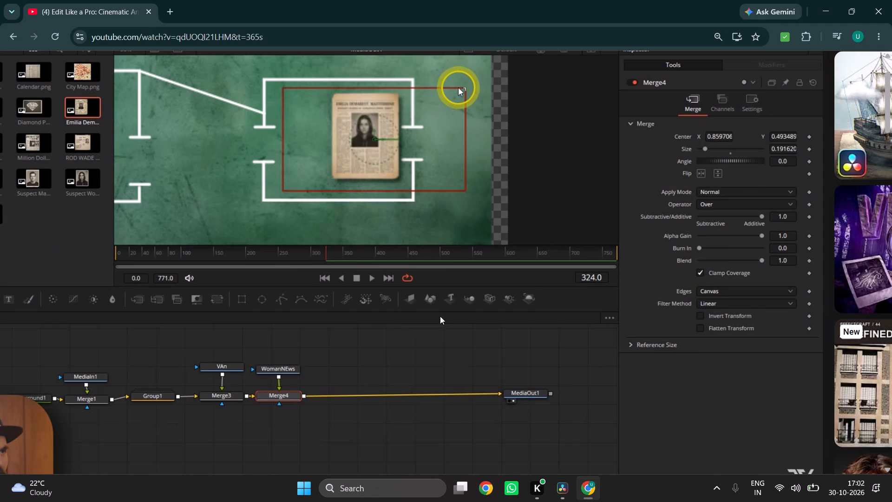
click(404, 260)
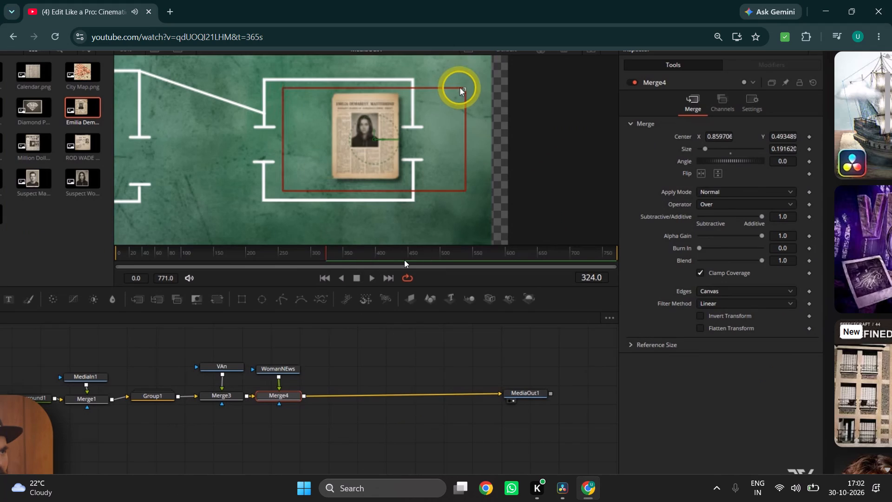
click(404, 260)
key(alt+Tab)
key(alt+Tab)
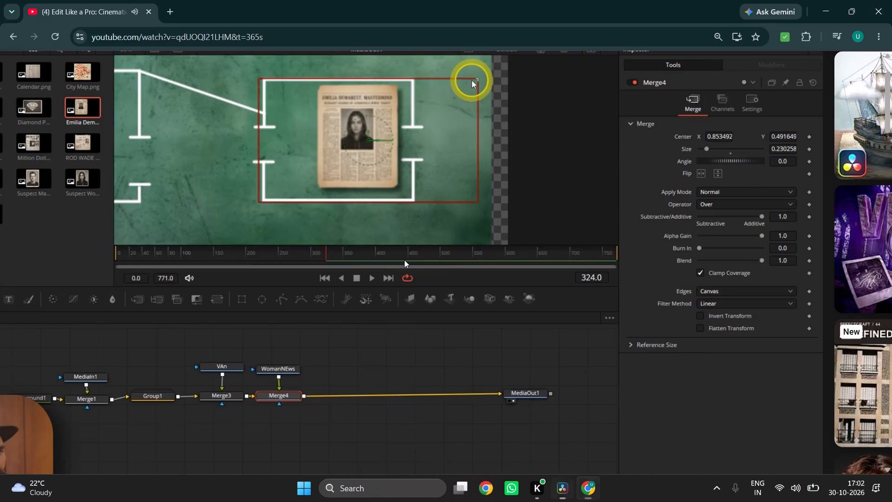
key(alt+Tab)
Enlarge the Rajamouli newspaper to about 0.174 and nudge it horizontally to about X 0.815 in its frame.
ctrl+scroll(547, 130, up, 7)
scroll(547, 130, down, 1)
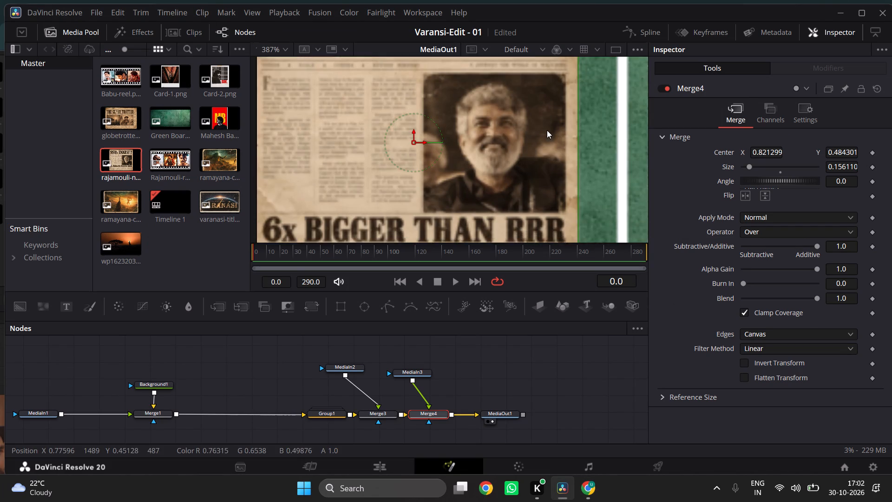
scroll(547, 130, down, 1)
ctrl+scroll(539, 159, down, 2)
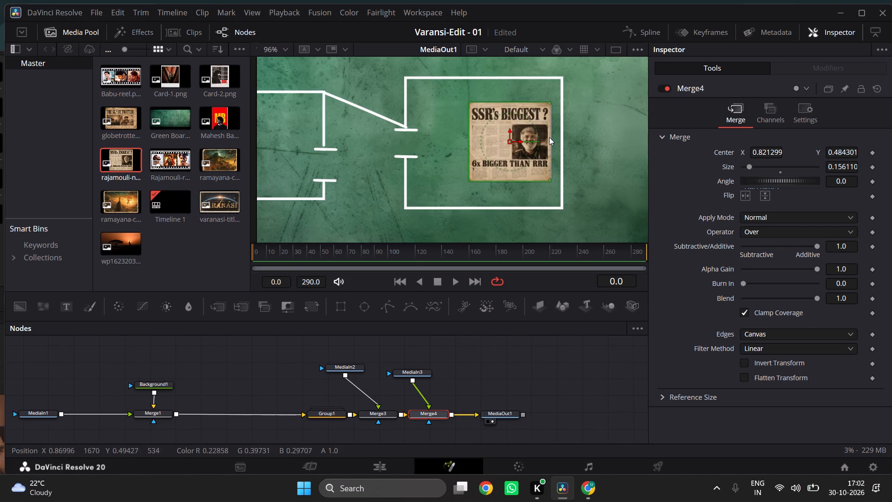
drag(549, 138, 554, 138)
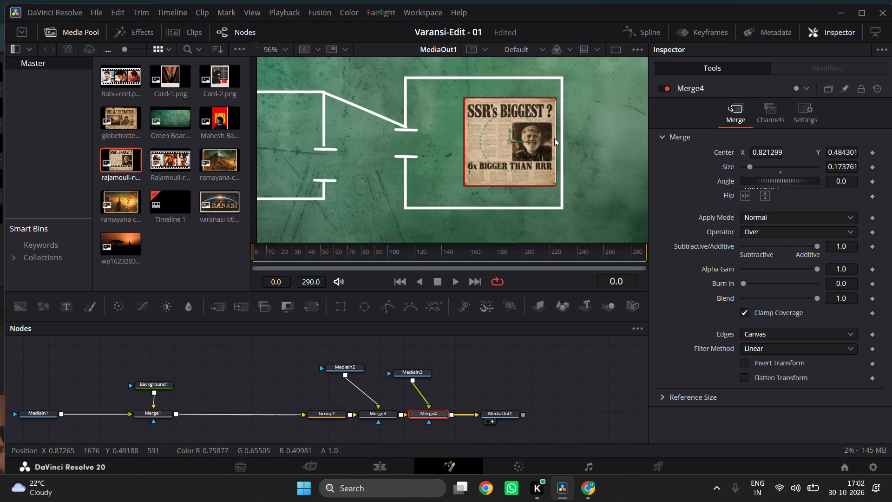
drag(554, 138, 554, 139)
drag(510, 140, 508, 140)
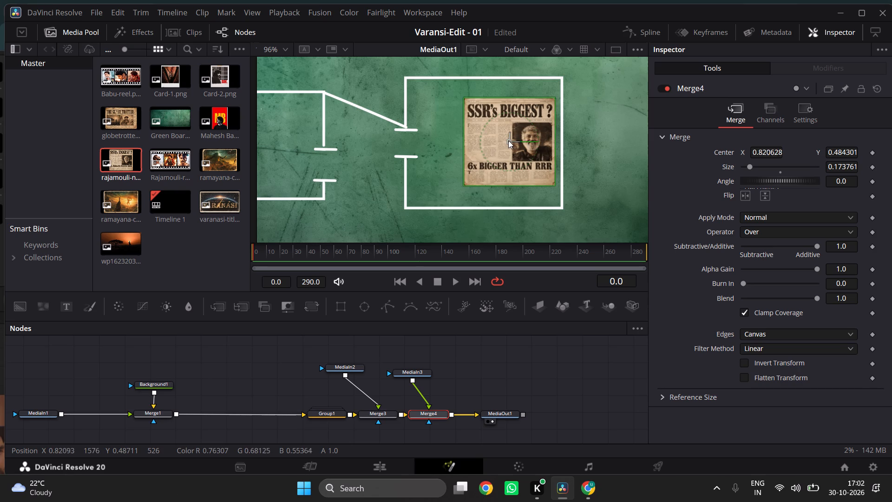
drag(508, 140, 504, 140)
click(603, 137)
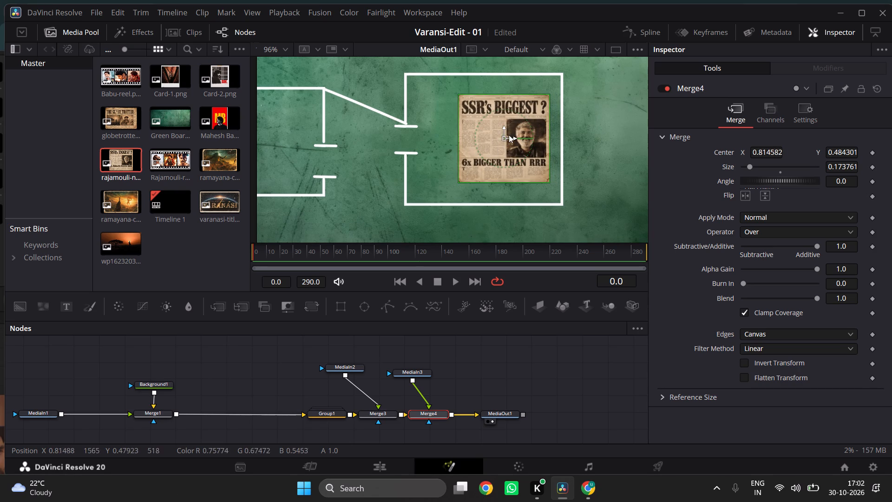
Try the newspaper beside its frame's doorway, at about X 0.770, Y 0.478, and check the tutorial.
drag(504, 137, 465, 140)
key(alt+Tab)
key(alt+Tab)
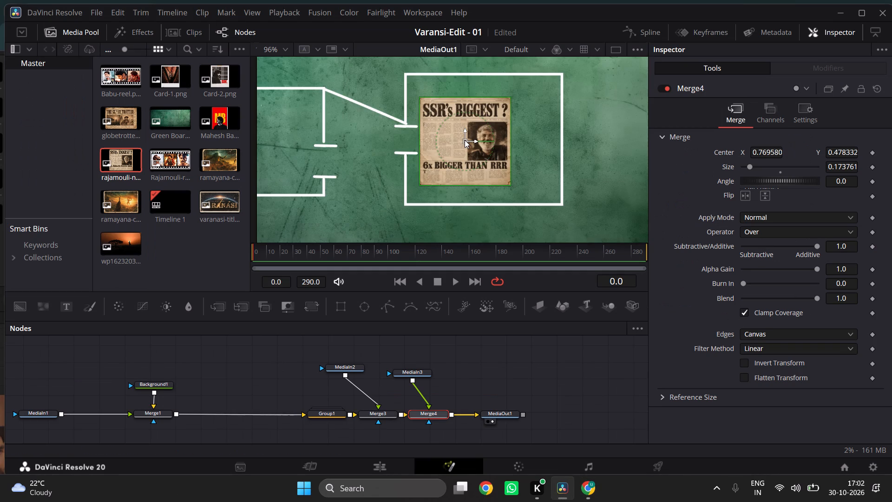
Move the newspaper away from the doorway to about X 0.819, Y 0.477 and compare it with the tutorial.
ctrl+scroll(465, 140, down, 5)
ctrl+scroll(463, 139, up, 4)
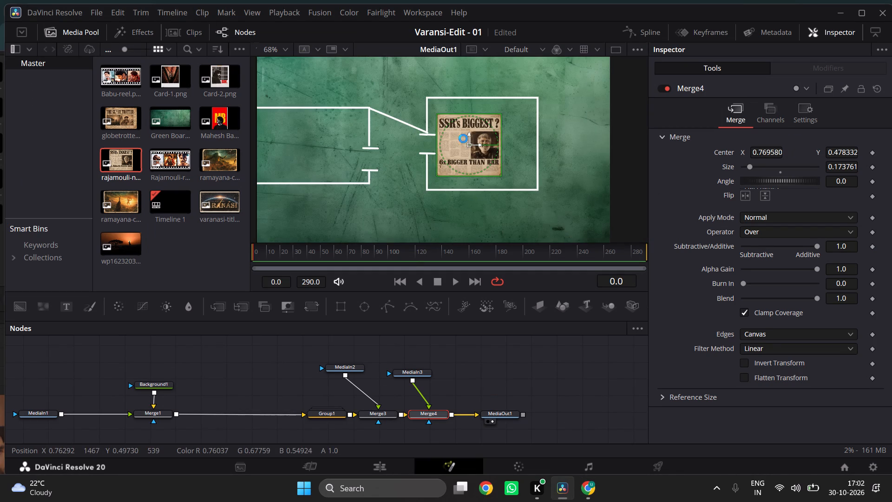
drag(470, 145, 498, 145)
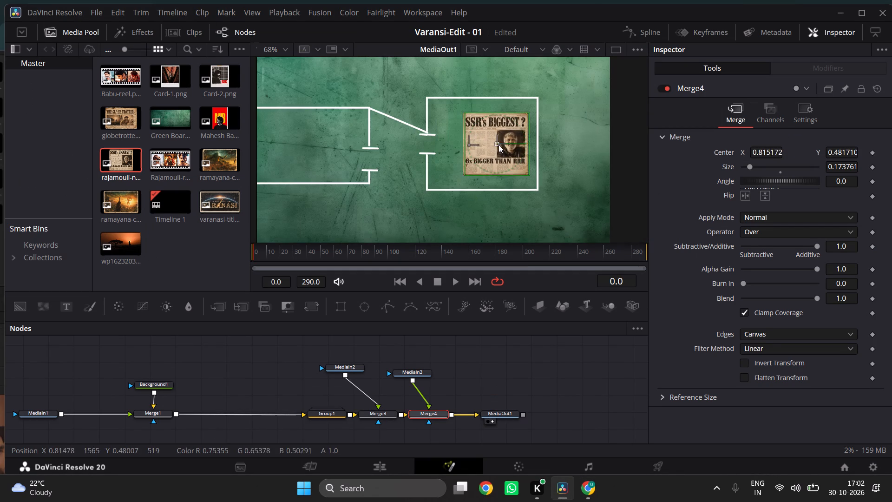
drag(498, 145, 500, 146)
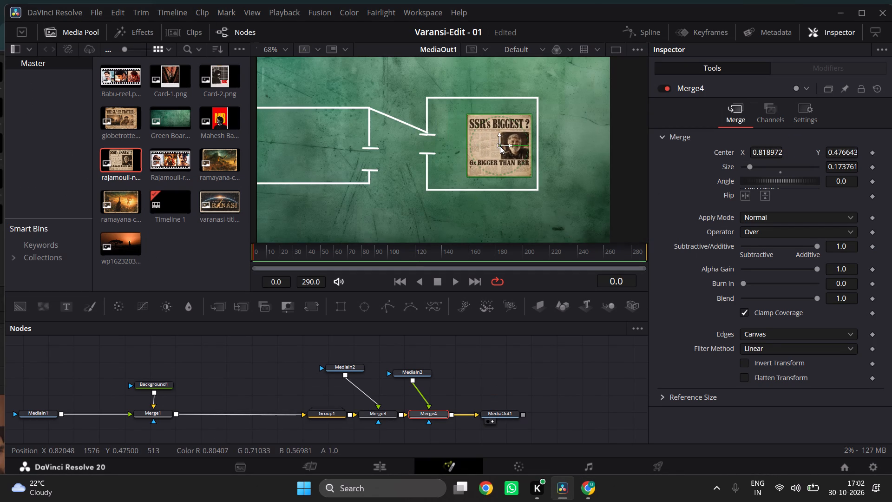
click(570, 155)
ctrl+scroll(570, 155, down, 3)
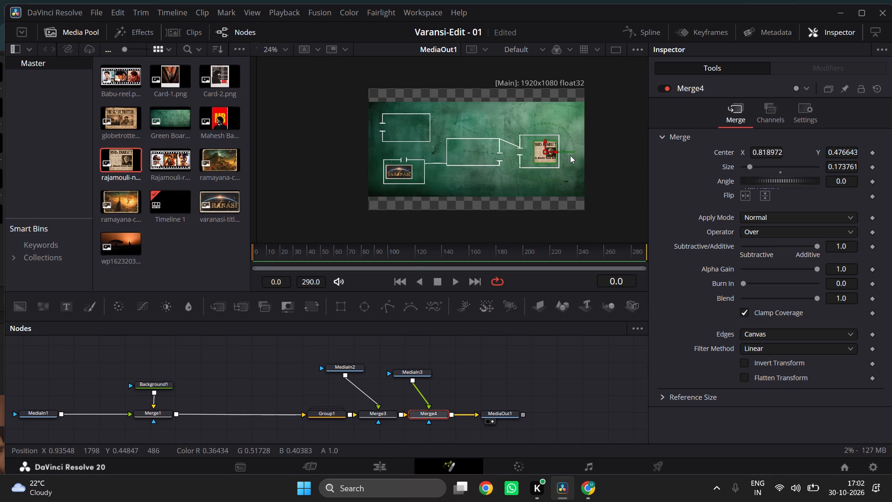
key(alt+Tab)
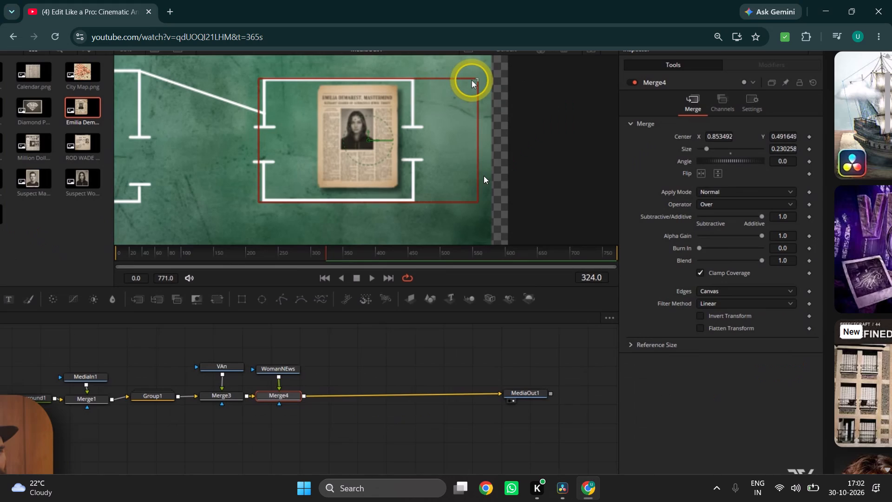
key(alt+Tab)
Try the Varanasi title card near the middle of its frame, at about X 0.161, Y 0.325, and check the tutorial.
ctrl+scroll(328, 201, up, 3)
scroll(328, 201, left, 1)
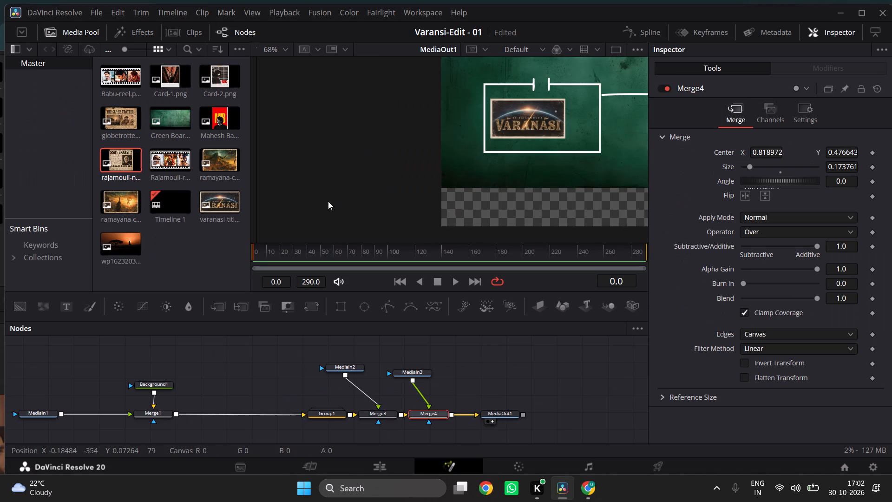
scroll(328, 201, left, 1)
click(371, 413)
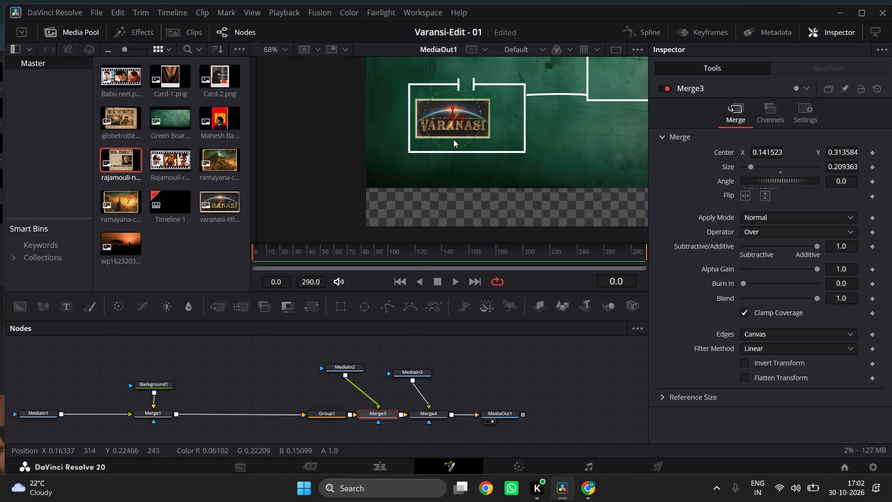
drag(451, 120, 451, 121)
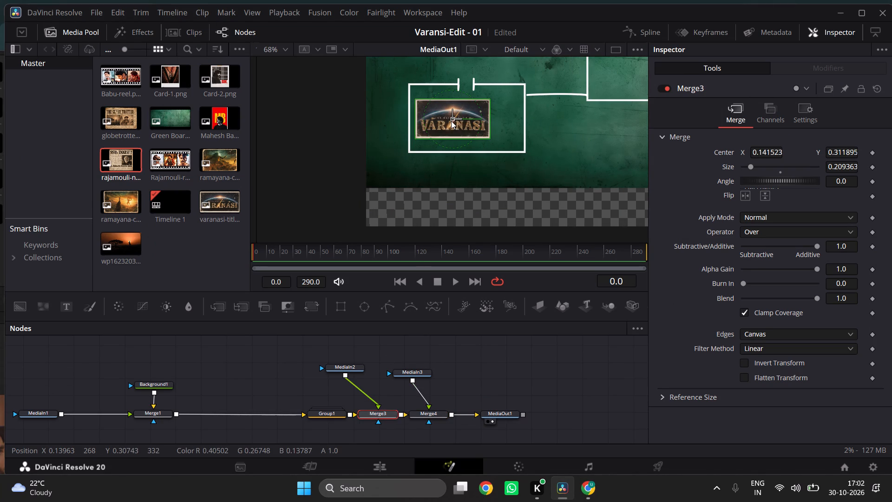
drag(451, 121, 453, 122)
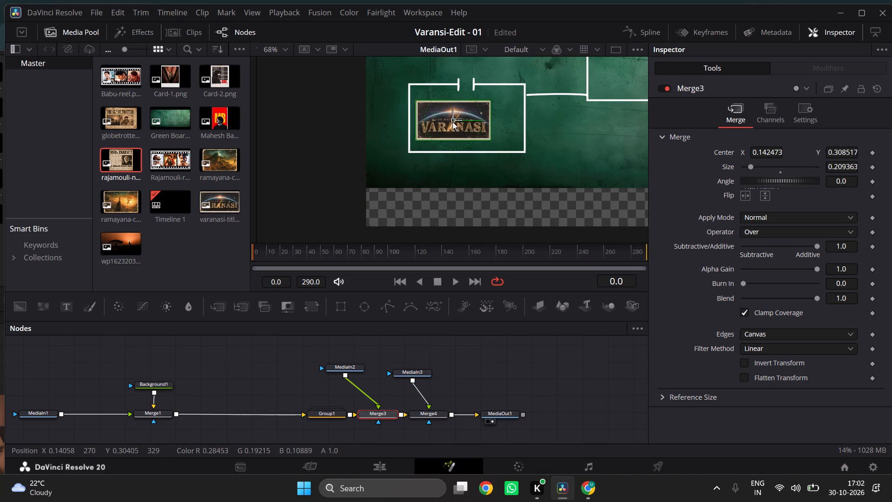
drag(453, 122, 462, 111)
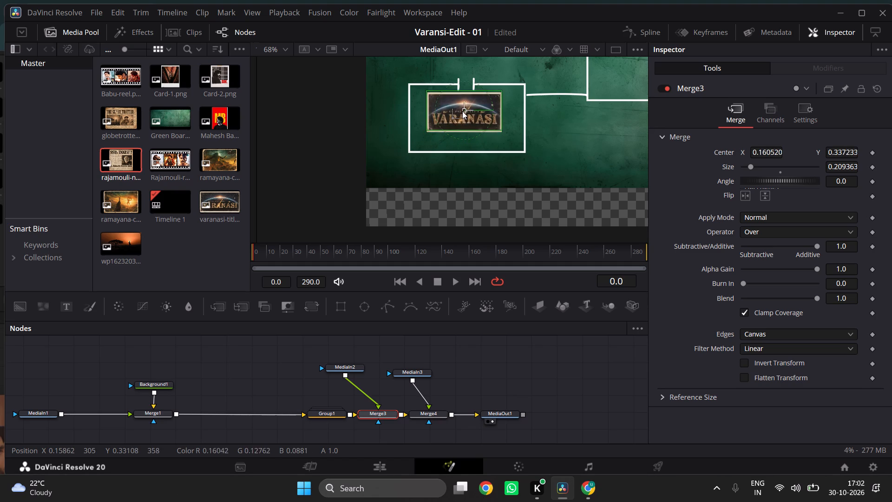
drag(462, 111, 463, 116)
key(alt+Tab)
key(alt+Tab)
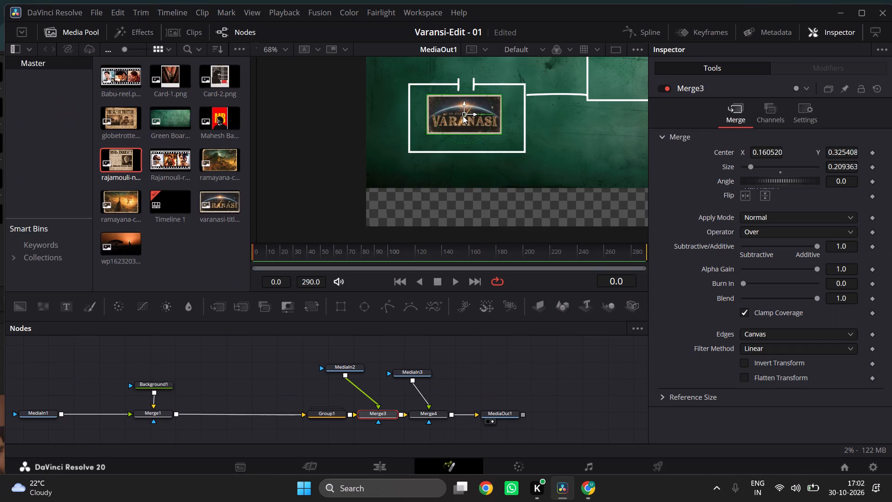
Examine the Varanasi title card and the newspaper in their frames across the whole board at the final output.
ctrl+scroll(463, 116, down, 5)
ctrl+scroll(495, 165, up, 7)
scroll(495, 165, right, 1)
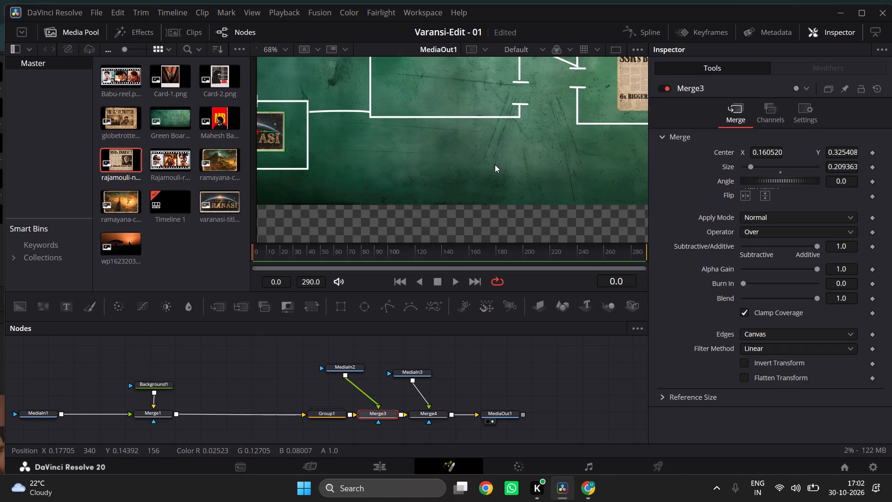
scroll(495, 165, right, 2)
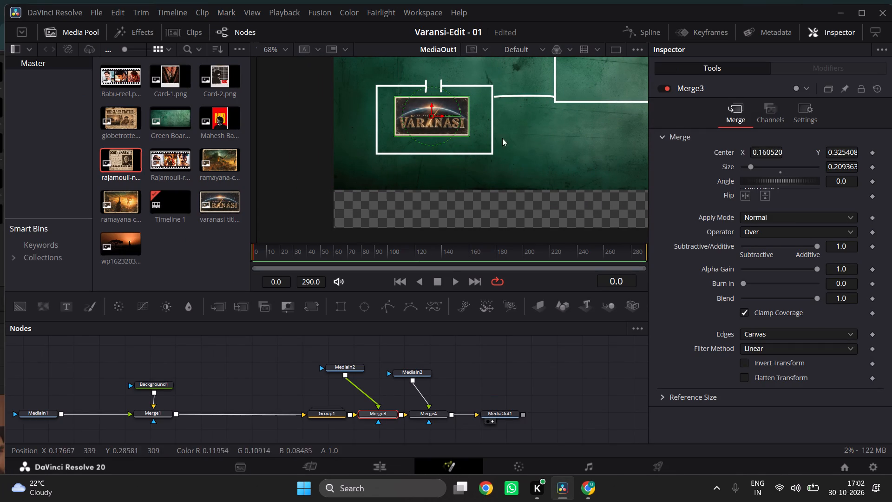
click(536, 136)
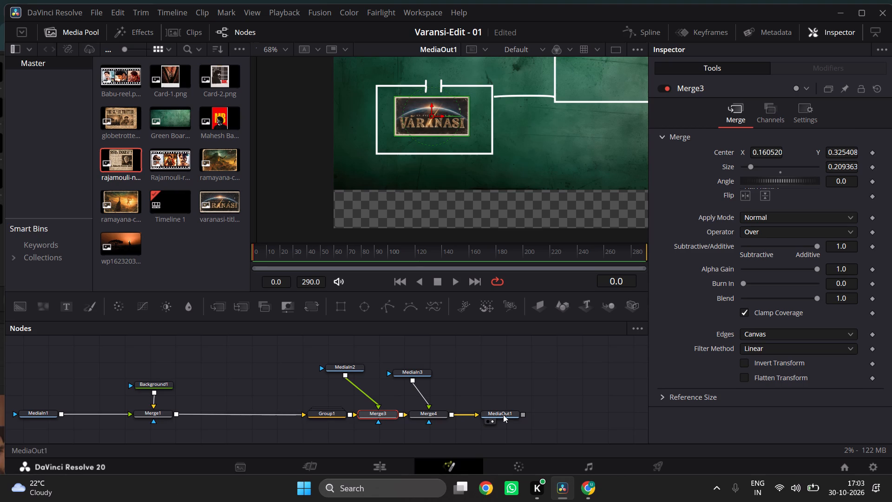
click(503, 415)
scroll(547, 240, left, 1)
ctrl+scroll(547, 240, down, 2)
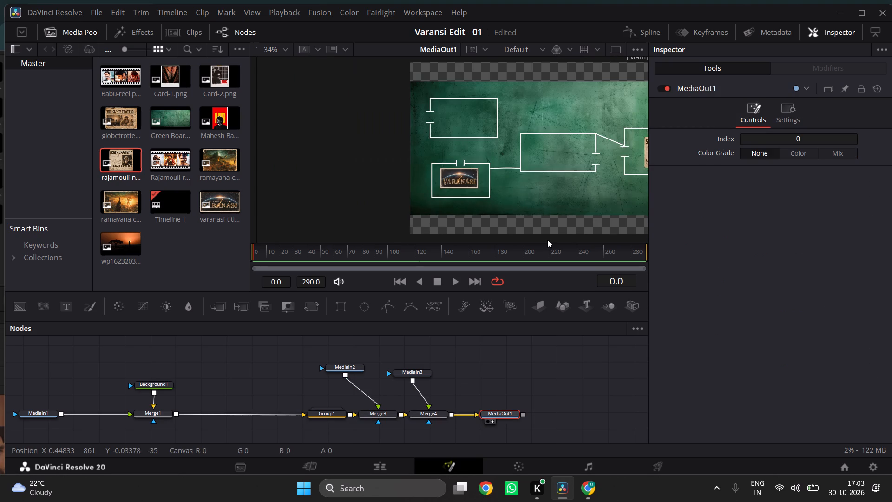
scroll(547, 240, left, 1)
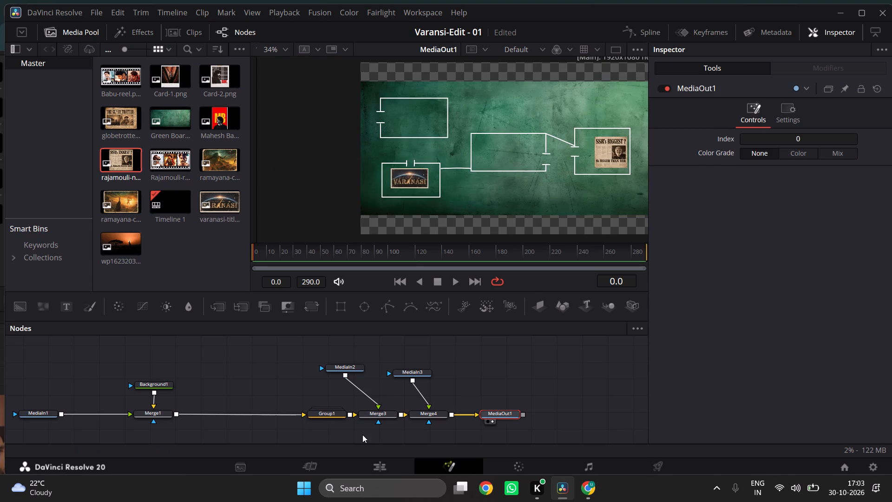
Shift the Varanasi title card off-centre toward its frame's outer side, to about X 0.139, Y 0.309.
click(380, 412)
click(380, 418)
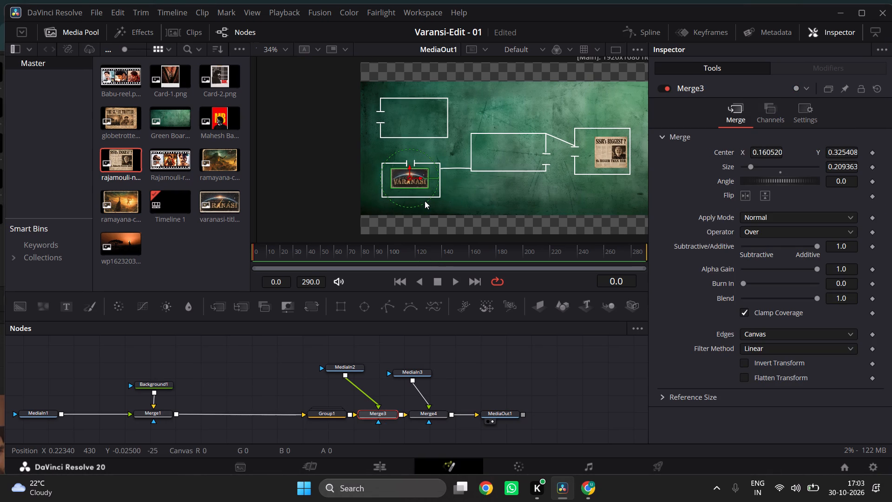
ctrl+scroll(413, 182, up, 1)
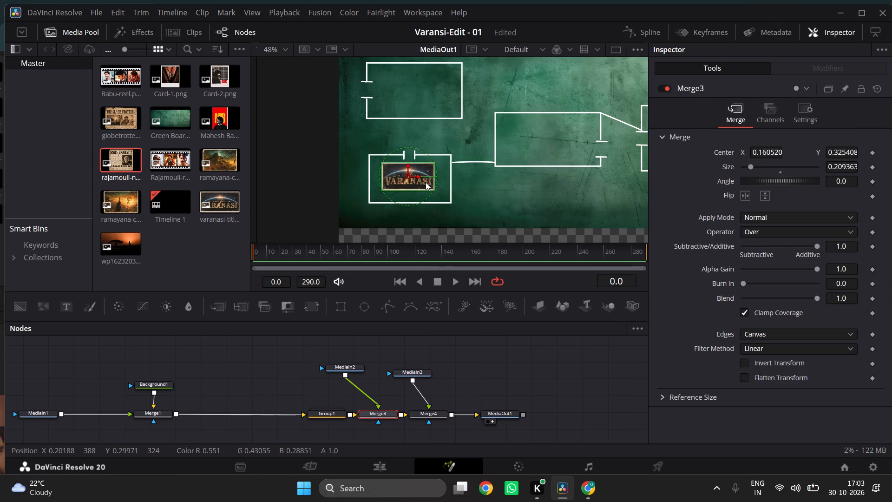
ctrl+scroll(426, 182, up, 4)
scroll(426, 182, right, 1)
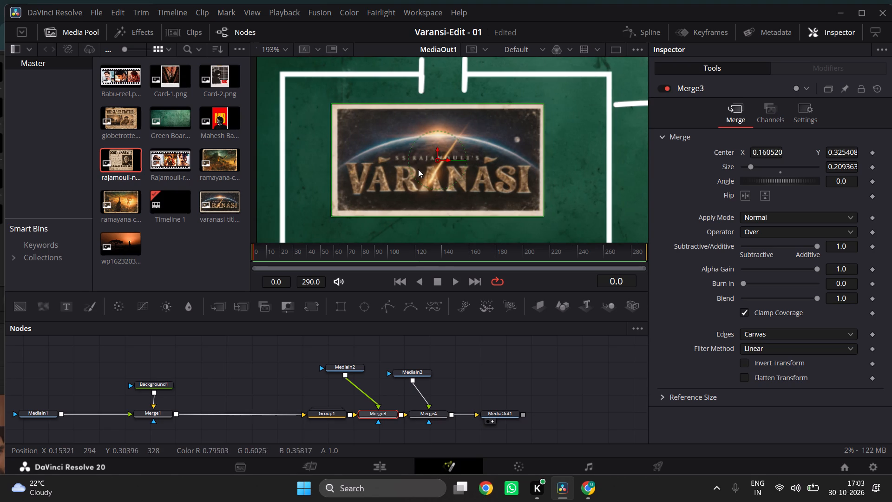
drag(438, 159, 411, 175)
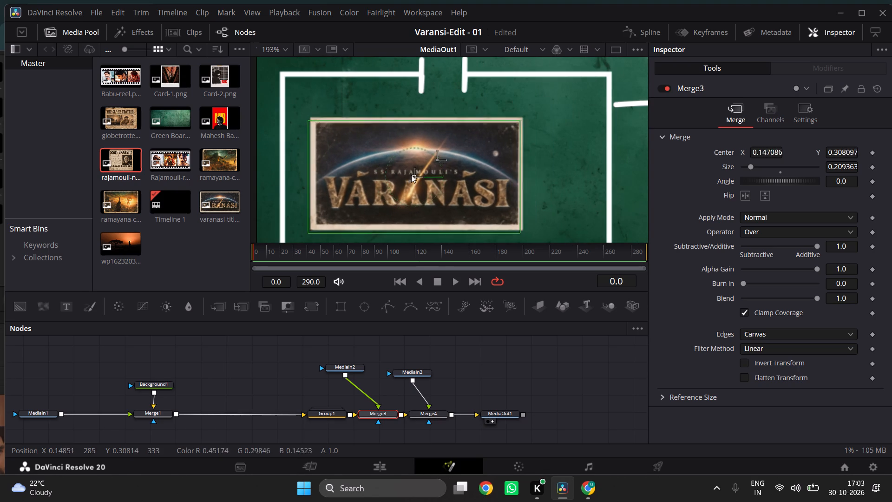
drag(411, 175, 401, 174)
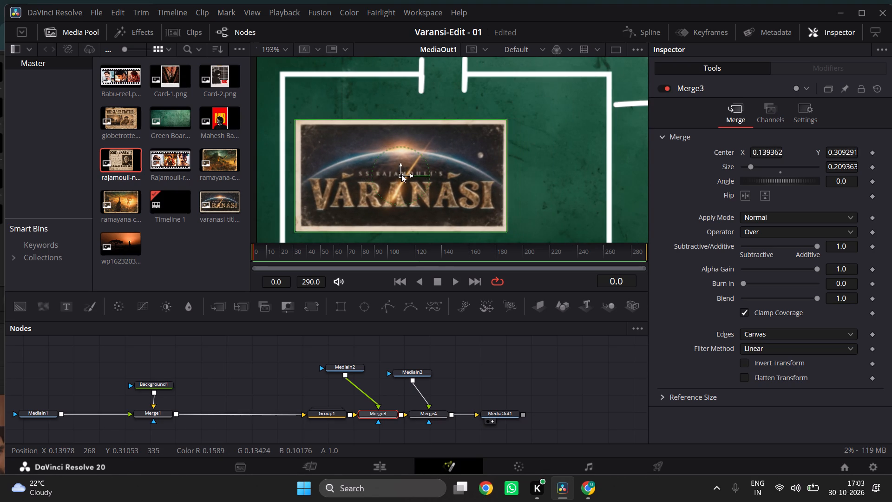
scroll(501, 159, down, 1)
scroll(560, 137, up, 1)
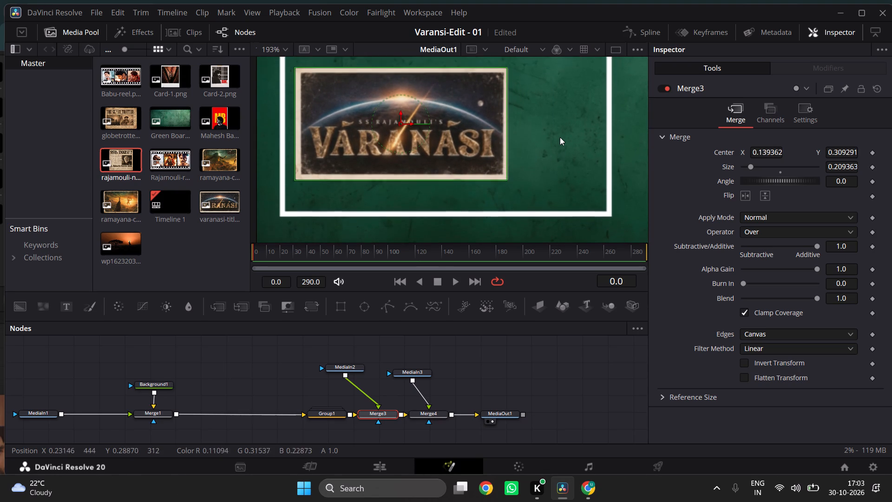
scroll(560, 137, up, 1)
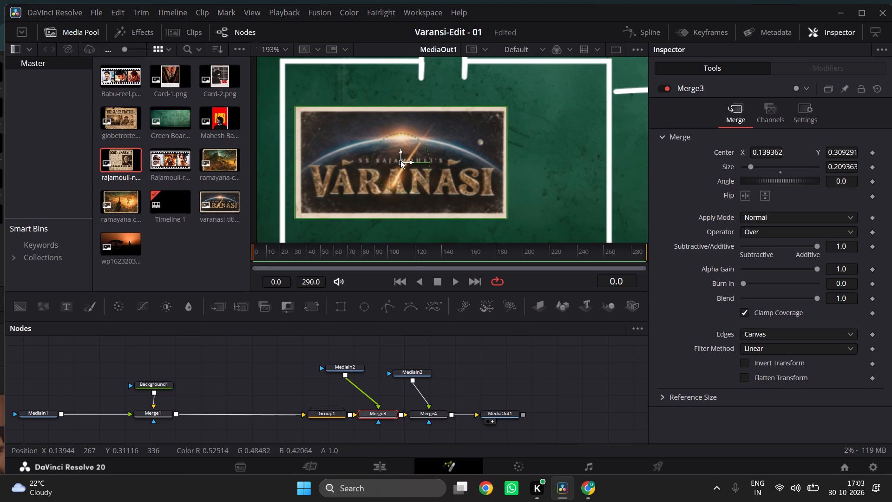
Try the title card higher in its frame and settle it at about X 0.141, Y 0.315.
click(400, 160)
drag(400, 157, 414, 127)
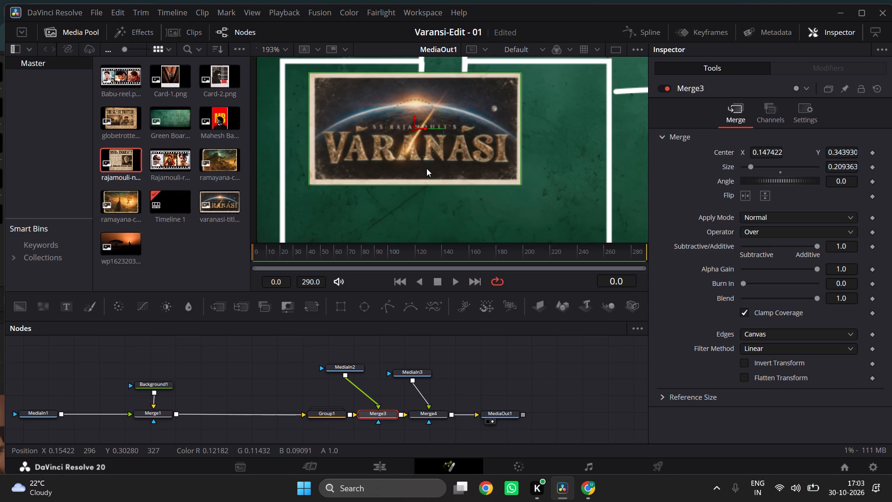
ctrl+scroll(426, 168, down, 3)
drag(426, 168, 421, 157)
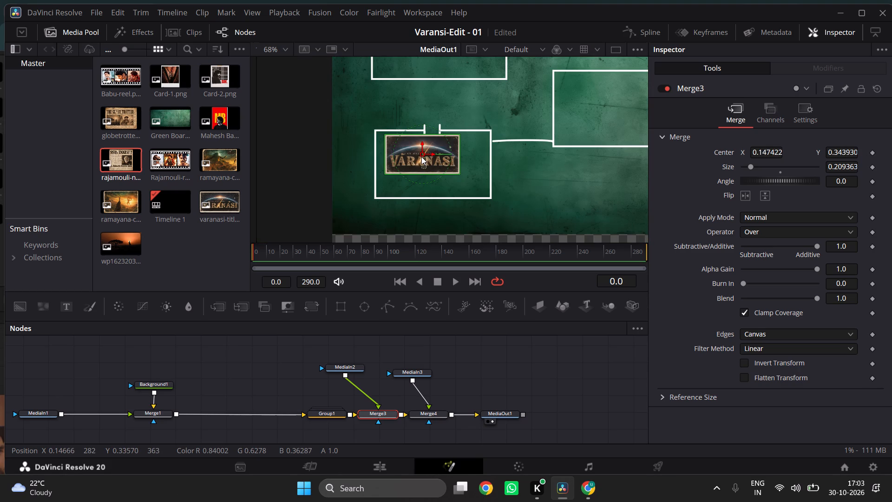
drag(421, 157, 421, 153)
drag(421, 153, 418, 164)
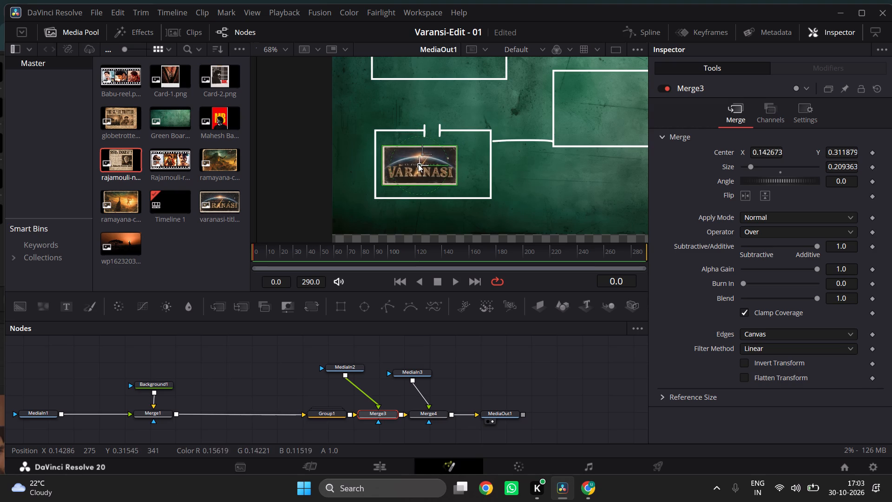
drag(418, 164, 418, 163)
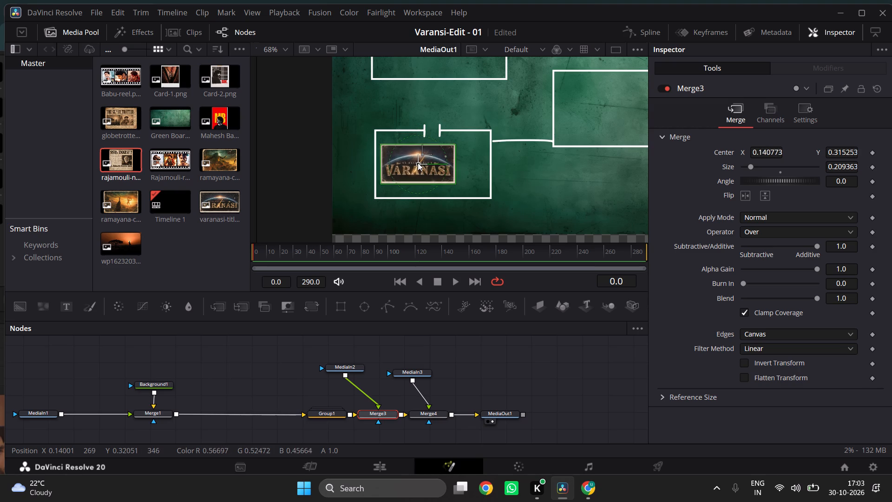
Nudge the Varanasi title card slightly higher in its frame, to about X 0.141, Y 0.319.
drag(418, 163, 418, 162)
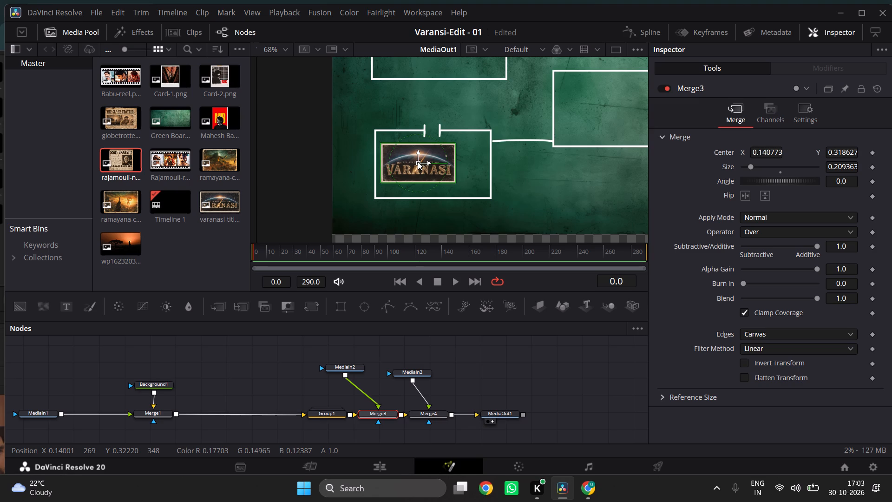
Examine the whole board and compare it with how the tutorial fills the newspaper's frame.
click(555, 192)
scroll(555, 192, left, 1)
ctrl+scroll(555, 192, down, 3)
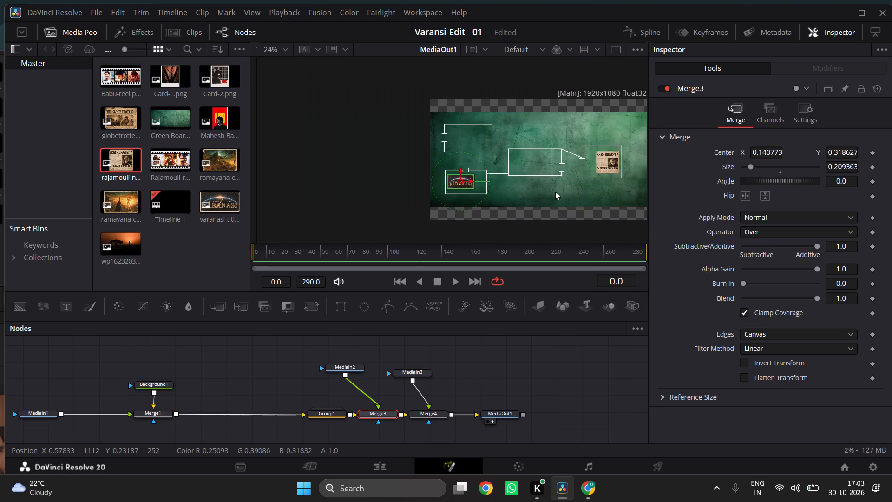
ctrl+scroll(555, 192, down, 1)
ctrl+scroll(555, 192, up, 1)
scroll(555, 192, left, 1)
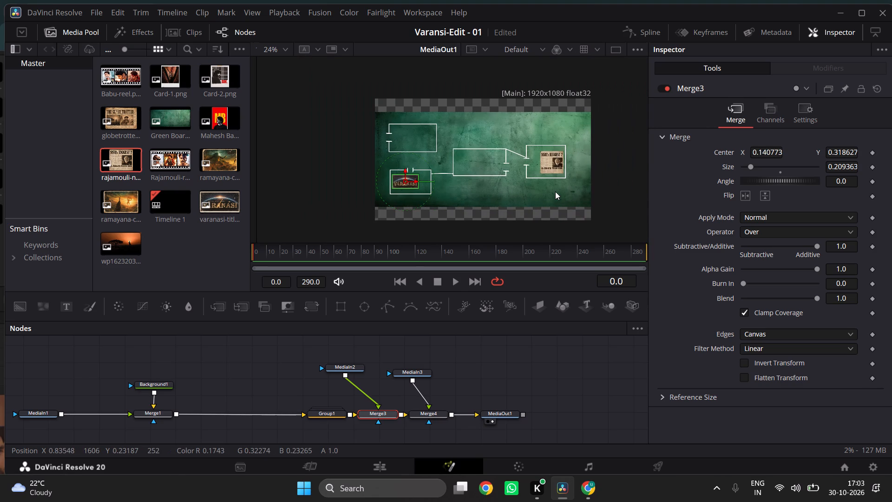
key(alt+Tab)
click(471, 193)
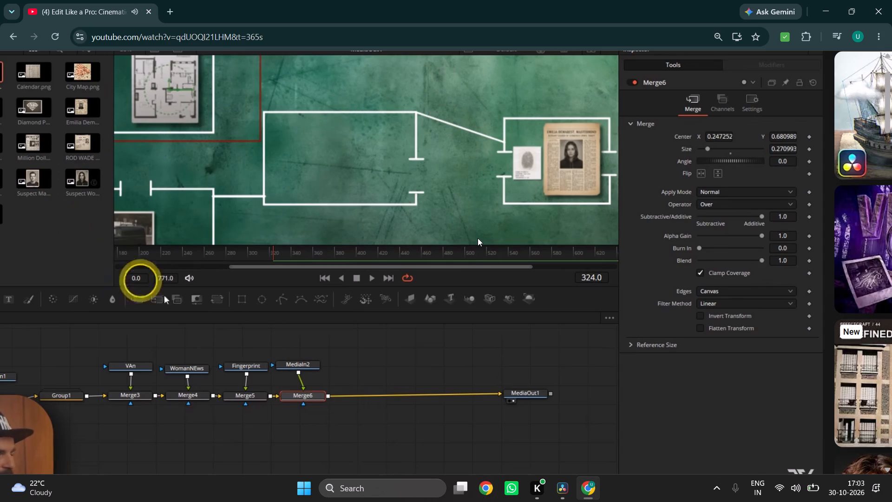
click(478, 238)
key(alt+Tab)
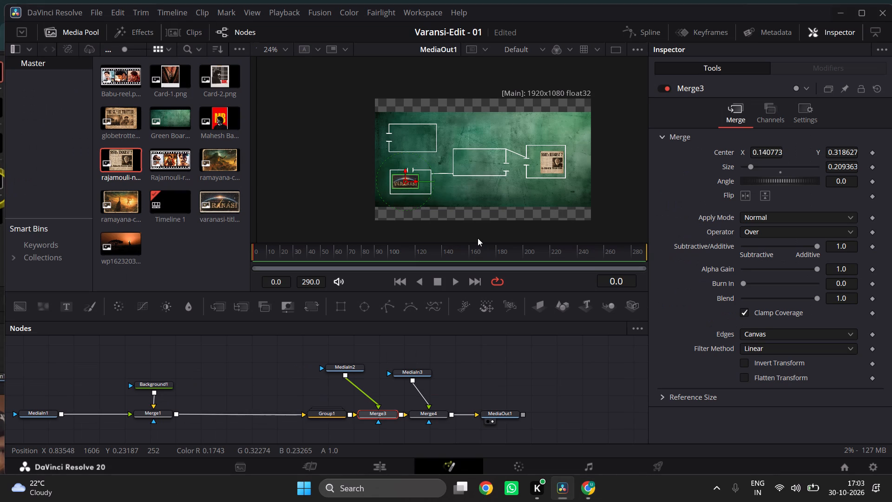
Add the Rajamouli film reel image to the node graph and merge it between Merge4 and MediaOut1.
ctrl+scroll(551, 170, up, 4)
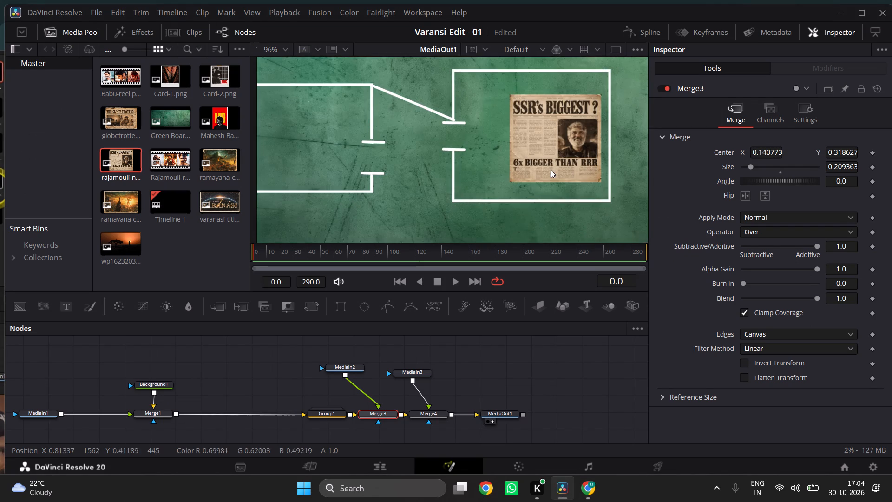
scroll(551, 170, right, 1)
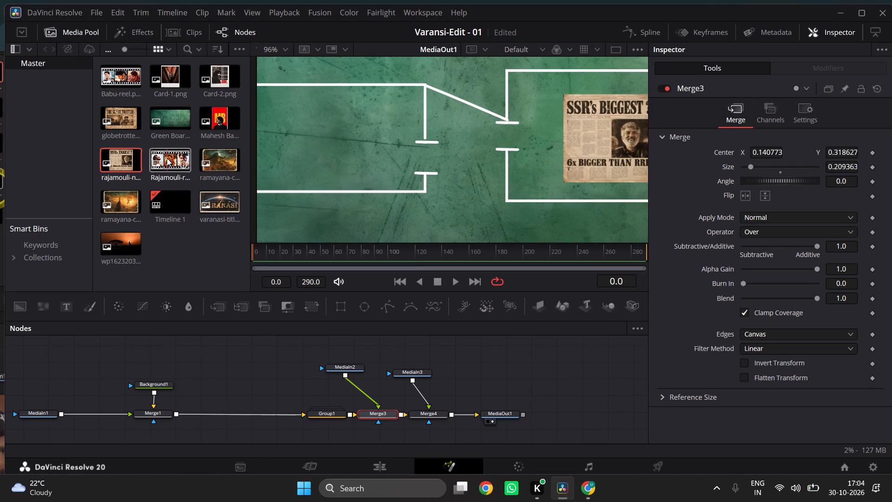
drag(167, 158, 341, 269)
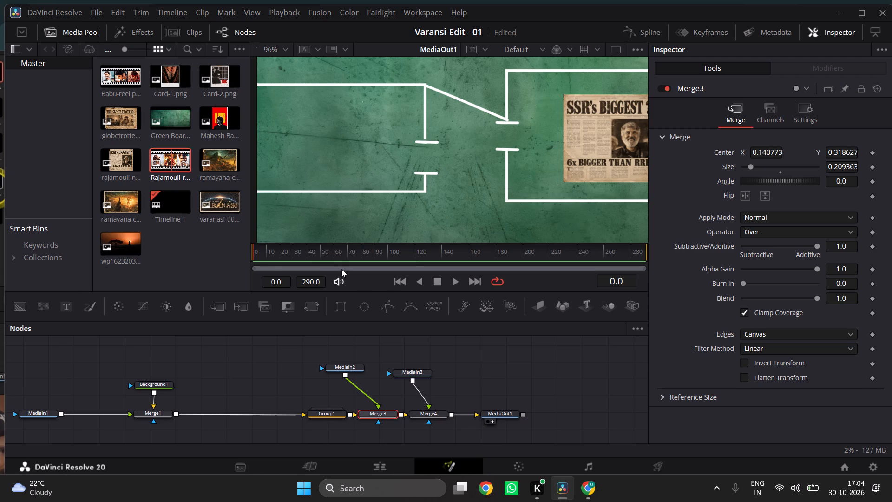
drag(341, 269, 480, 365)
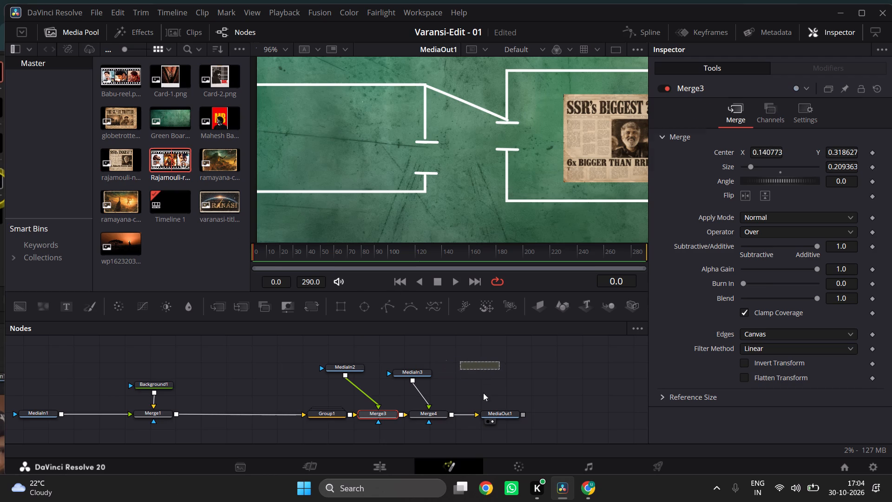
drag(503, 368, 450, 413)
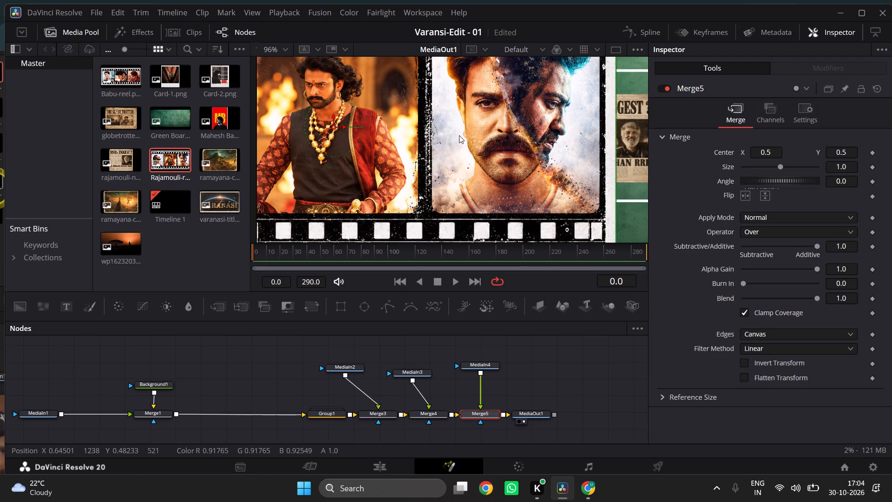
Shrink the film reel to a size of about 0.156 and move it beside the newspaper, at about X 0.720, Y 0.493.
ctrl+scroll(459, 135, down, 3)
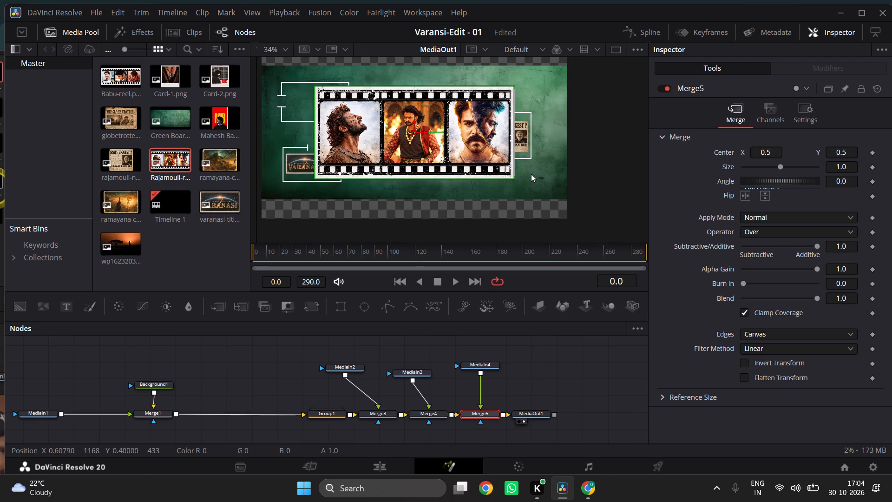
drag(513, 178, 422, 143)
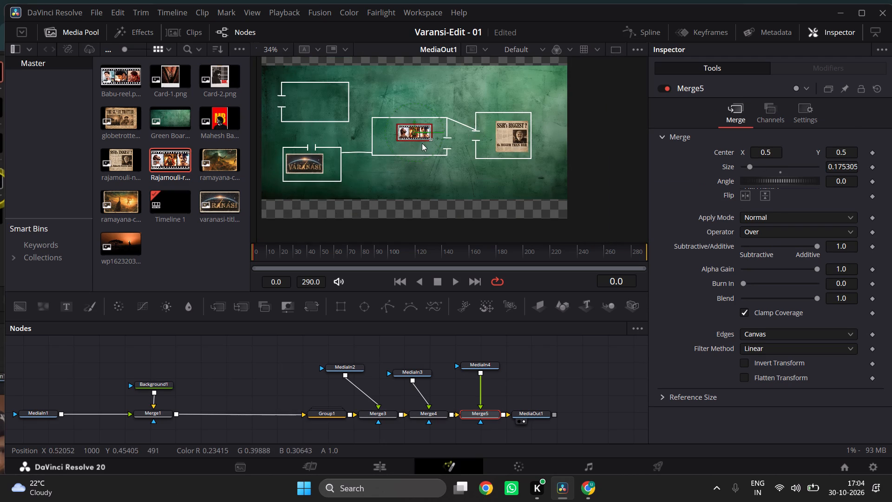
drag(422, 143, 422, 143)
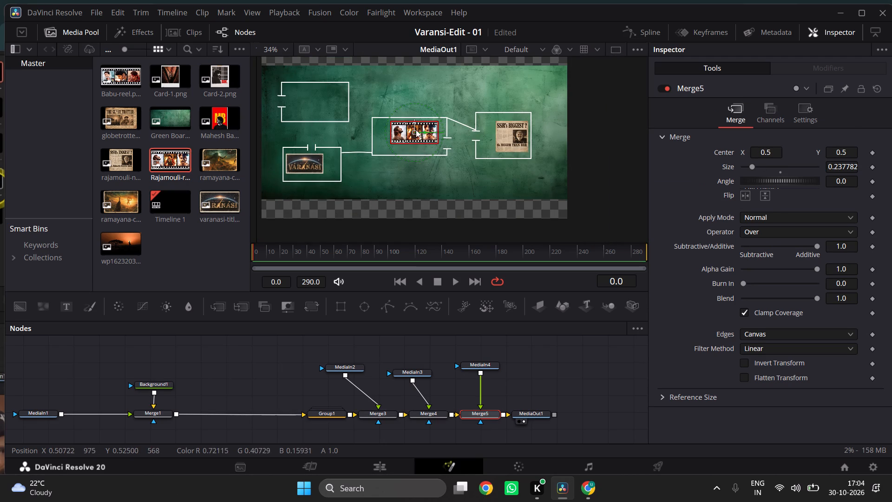
drag(415, 132, 476, 132)
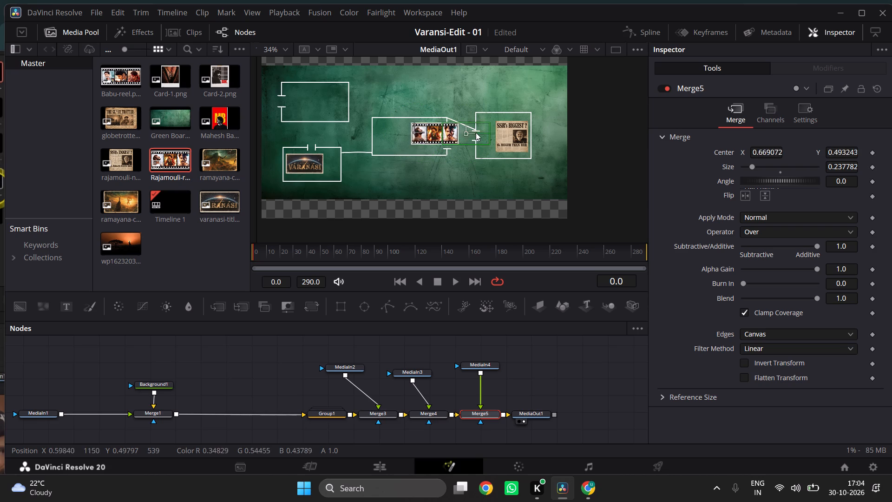
drag(476, 132, 482, 132)
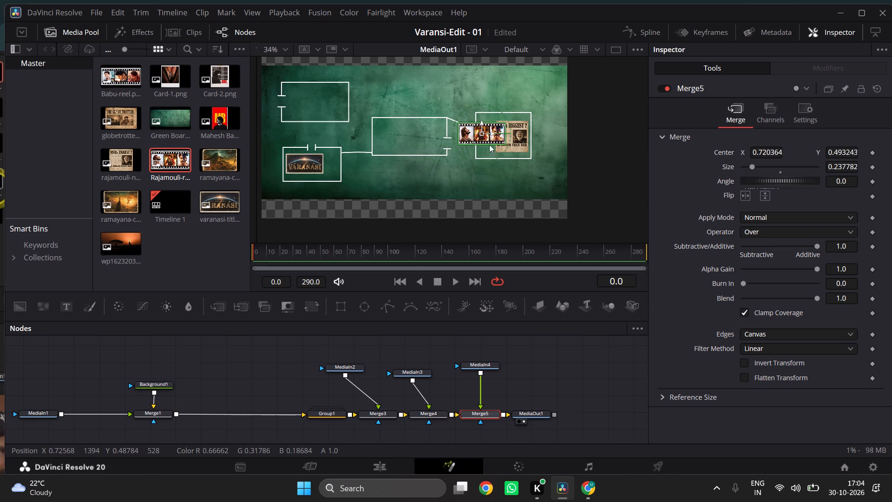
drag(505, 144, 505, 127)
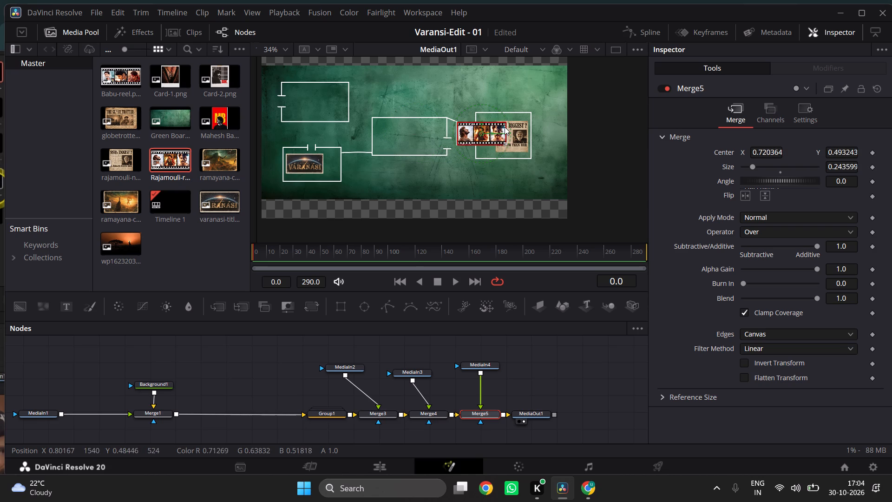
drag(505, 127, 497, 135)
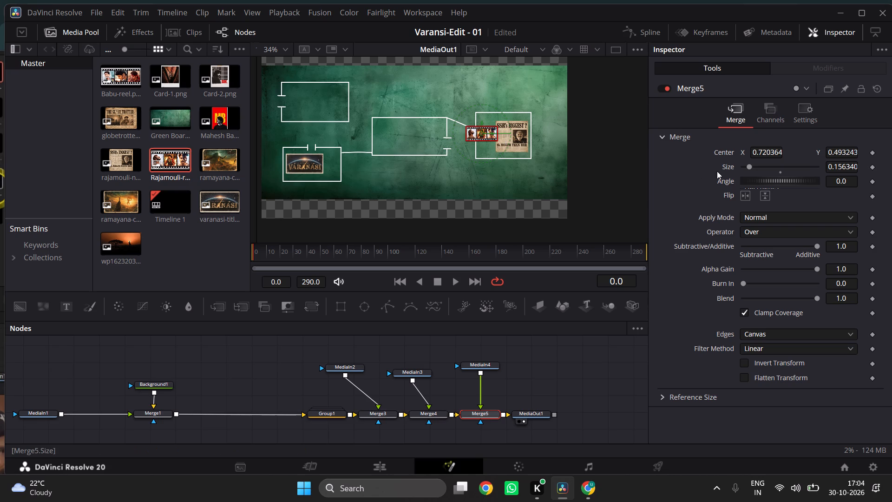
Rotate the film reel so it stands vertically, setting its angle to 90.3.
drag(797, 178, 765, 179)
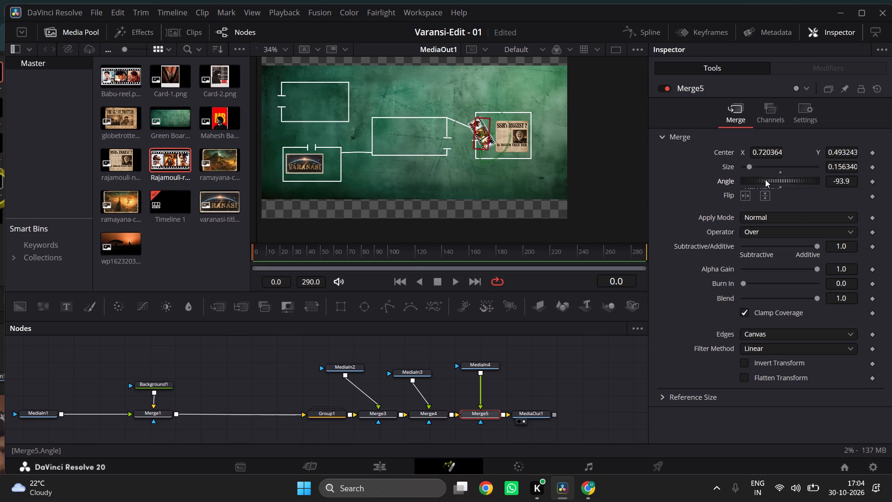
drag(765, 179, 796, 174)
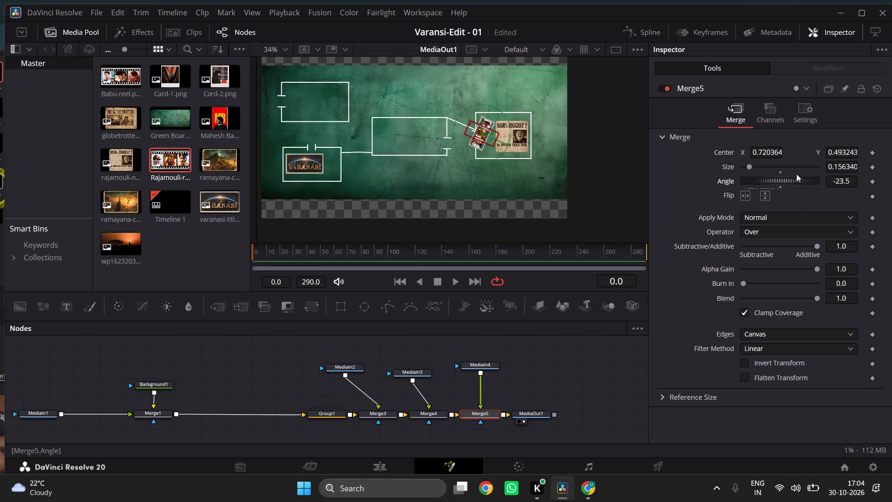
drag(796, 174, 824, 172)
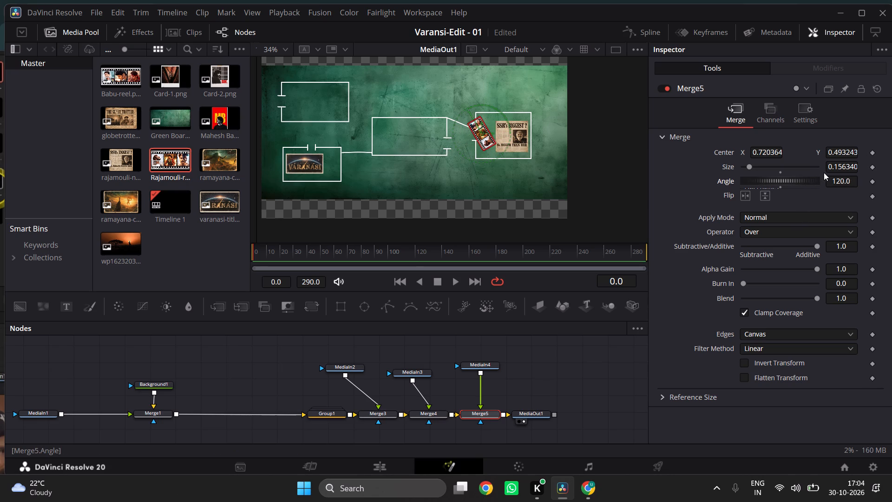
drag(824, 172, 819, 172)
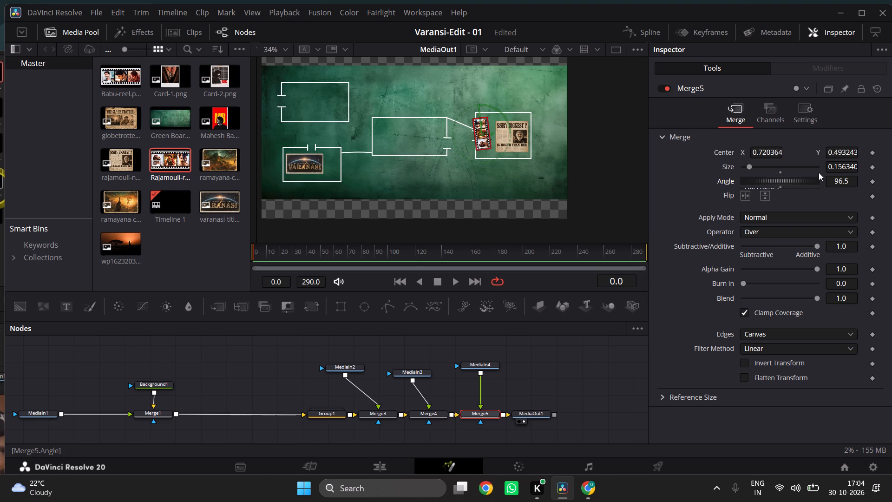
drag(819, 172, 818, 173)
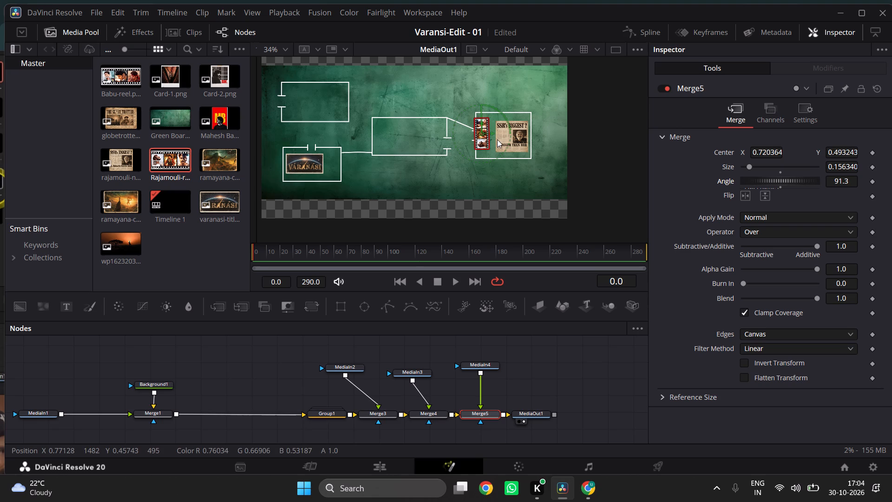
ctrl+scroll(497, 139, up, 6)
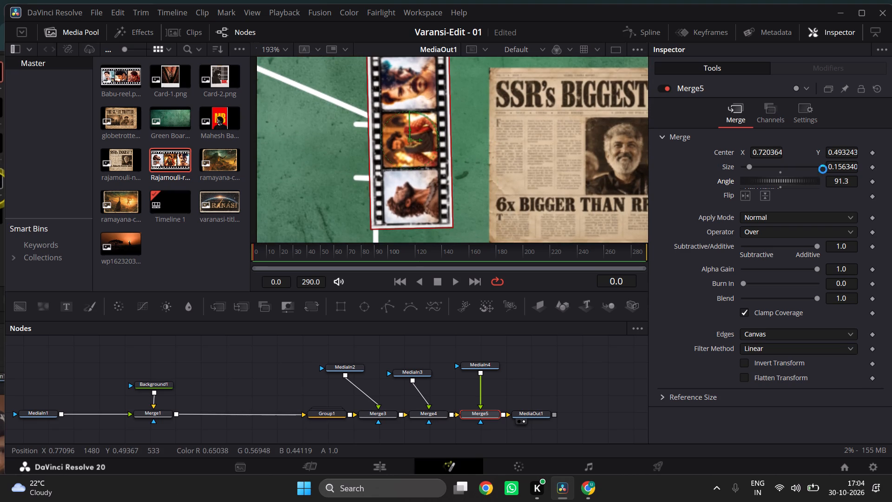
click(847, 181)
key(Left)
key(Left)
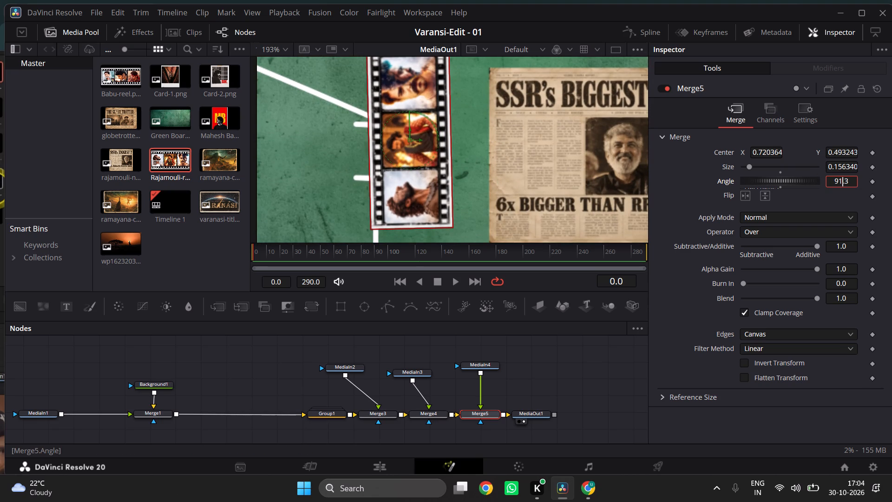
key(BackSpace)
key(0)
key(Return)
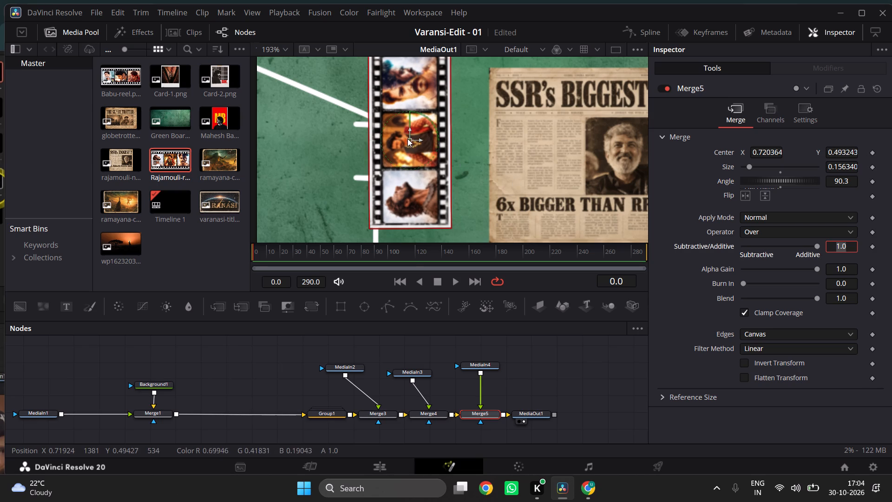
Position the vertical film reel inside the frame next to the newspaper, at about X 0.739, Y 0.477.
drag(407, 139, 439, 152)
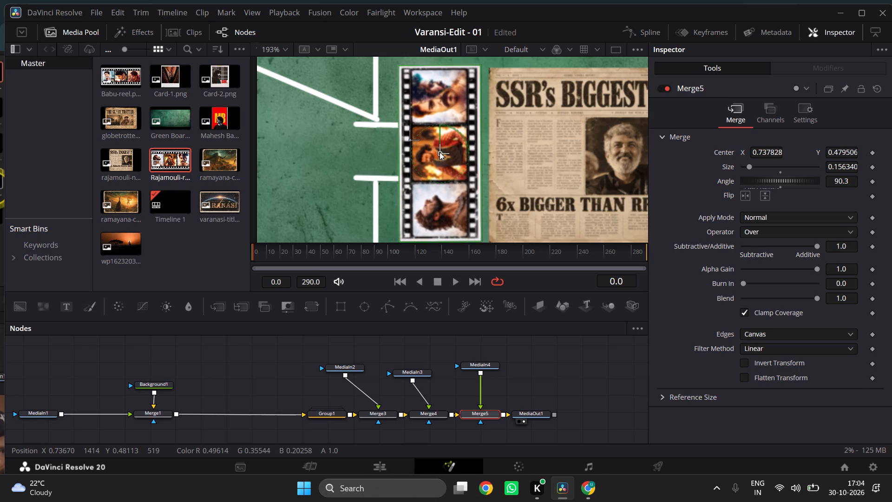
drag(439, 152, 440, 152)
scroll(440, 152, down, 1)
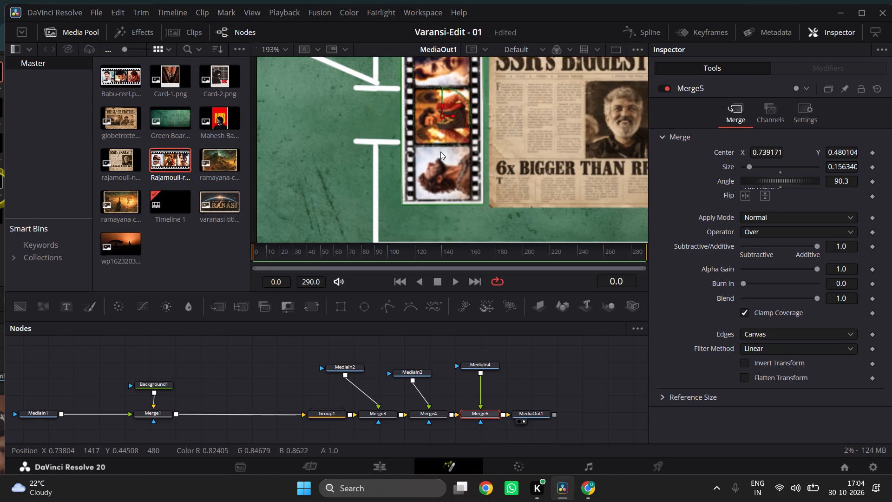
scroll(440, 152, down, 1)
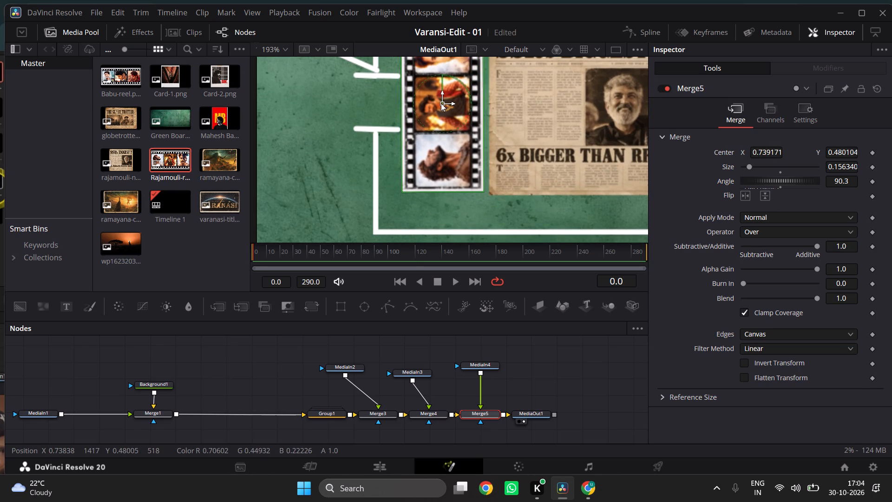
click(441, 103)
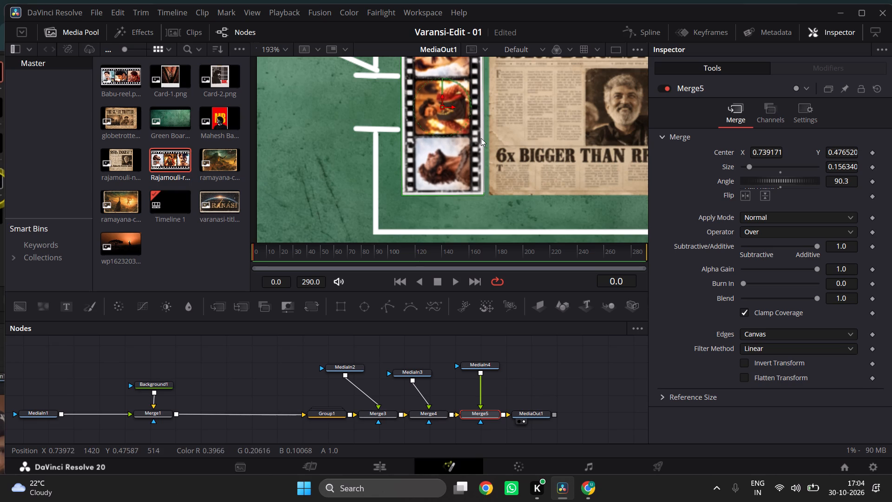
Examine the film reel and newspaper in their frame, up close and across the board, at the final output MediaOut1.
scroll(481, 138, left, 1)
ctrl+scroll(481, 138, down, 3)
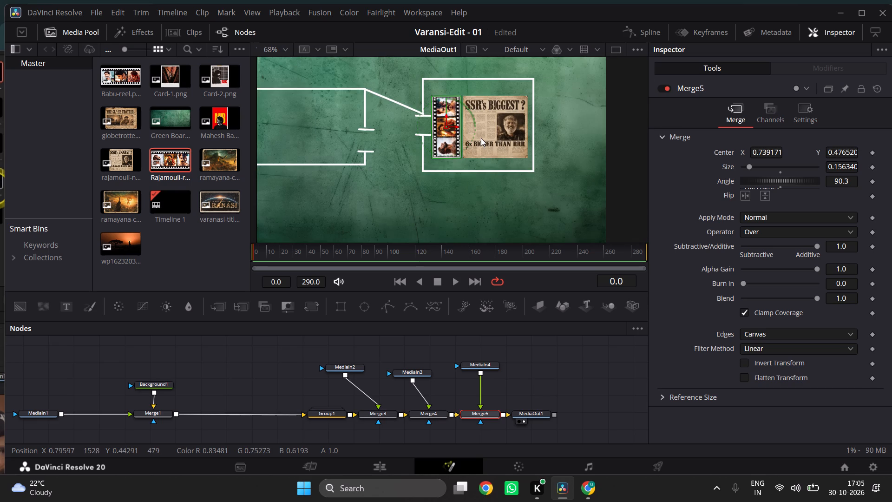
ctrl+scroll(481, 138, up, 4)
scroll(481, 138, right, 1)
scroll(481, 138, up, 1)
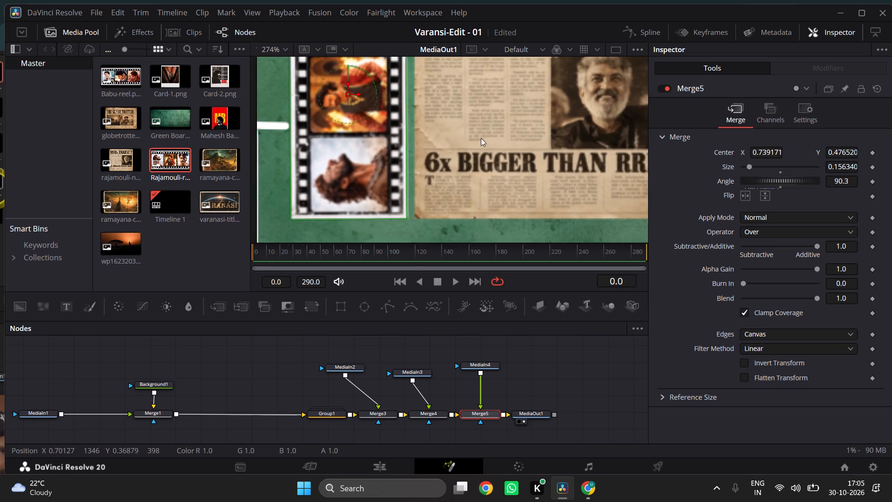
scroll(481, 138, up, 2)
scroll(481, 138, down, 1)
ctrl+scroll(481, 138, down, 5)
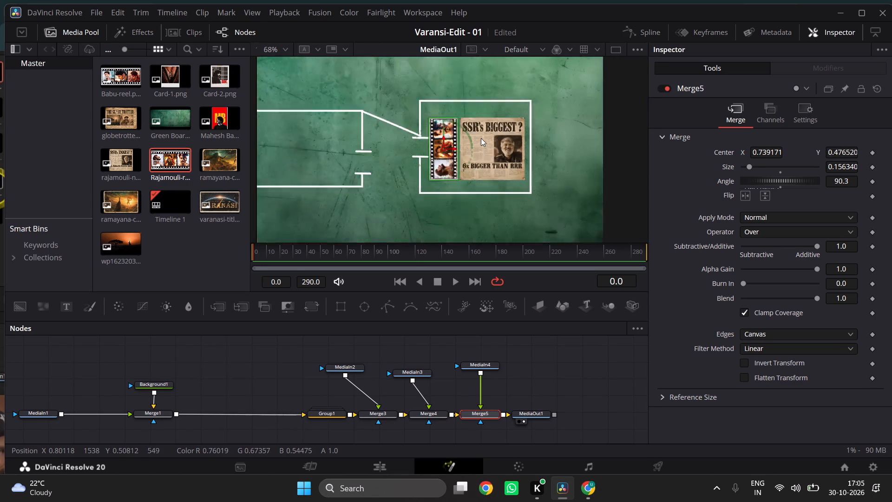
ctrl+scroll(481, 138, down, 2)
click(543, 158)
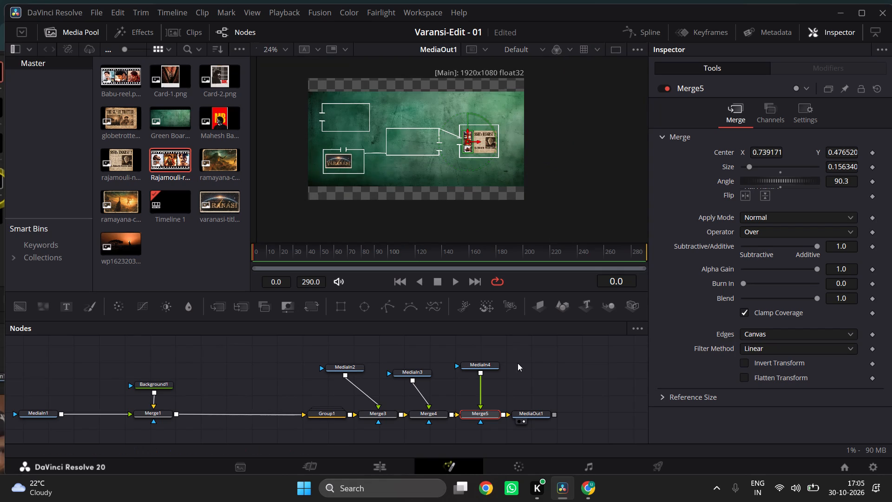
click(532, 409)
click(533, 414)
ctrl+scroll(528, 199, up, 2)
scroll(528, 199, up, 1)
scroll(528, 199, right, 1)
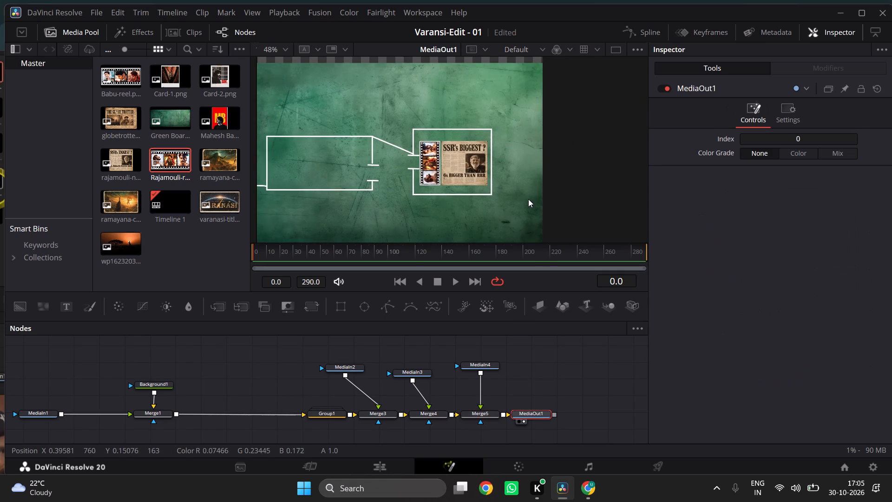
Add Babu-reel.png to the node graph and merge it over the board between Merge5 and MediaOut1.
scroll(528, 199, right, 1)
scroll(528, 199, left, 1)
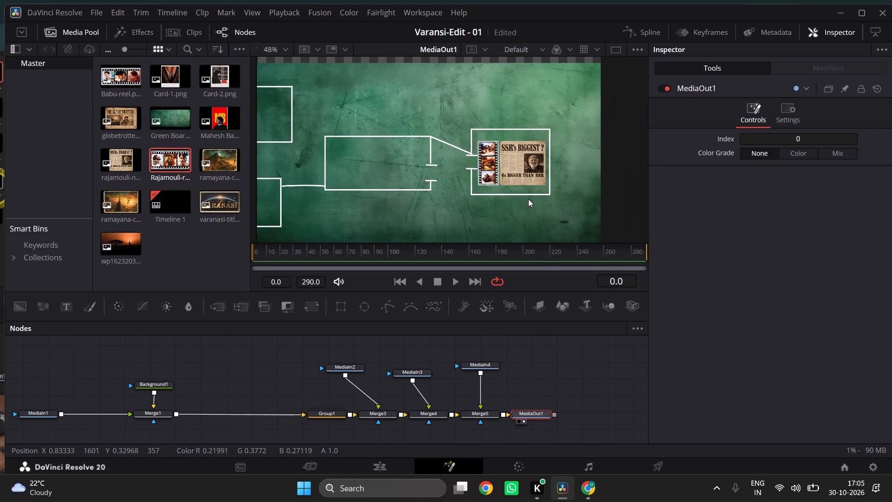
scroll(528, 199, down, 1)
scroll(528, 199, up, 1)
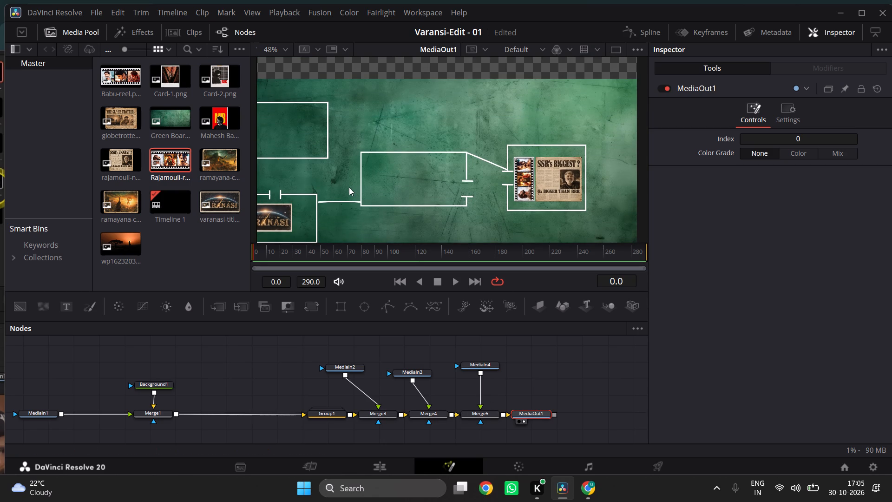
scroll(349, 187, right, 1)
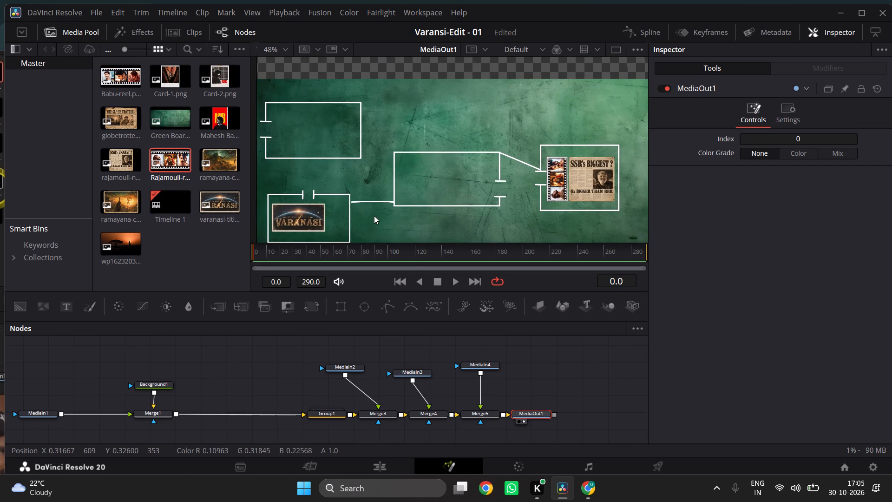
click(127, 75)
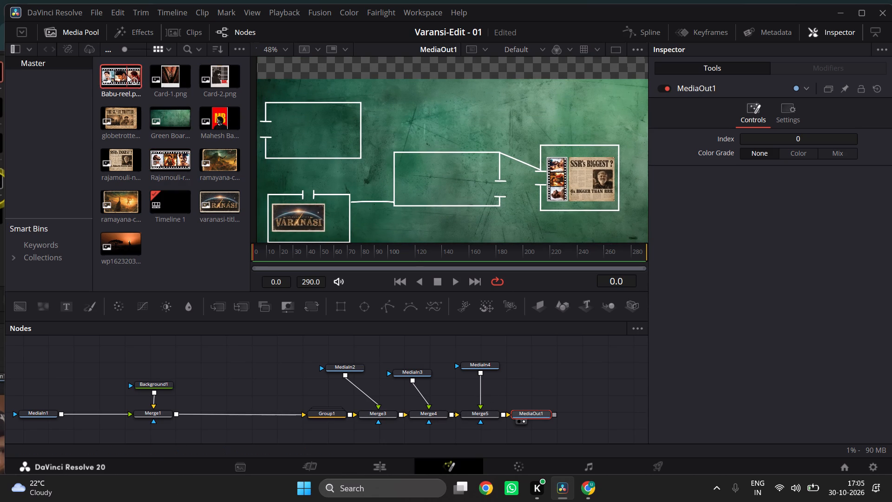
drag(127, 75, 372, 121)
drag(107, 73, 463, 371)
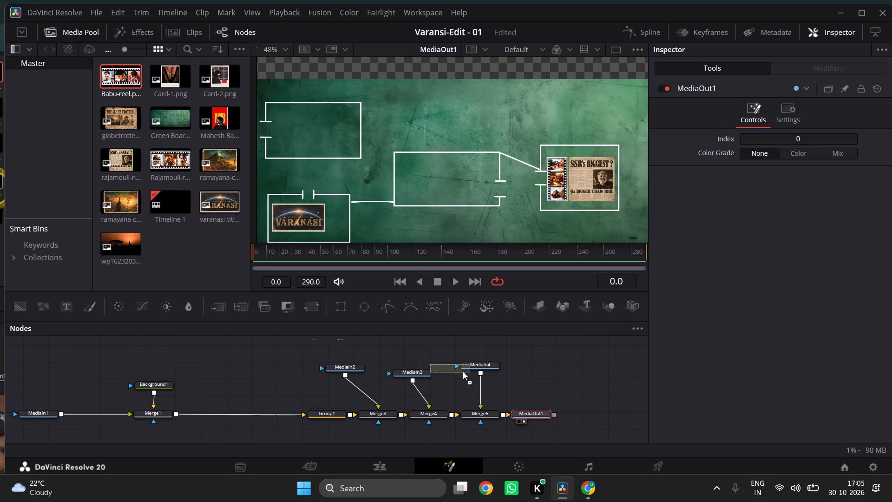
drag(463, 371, 522, 360)
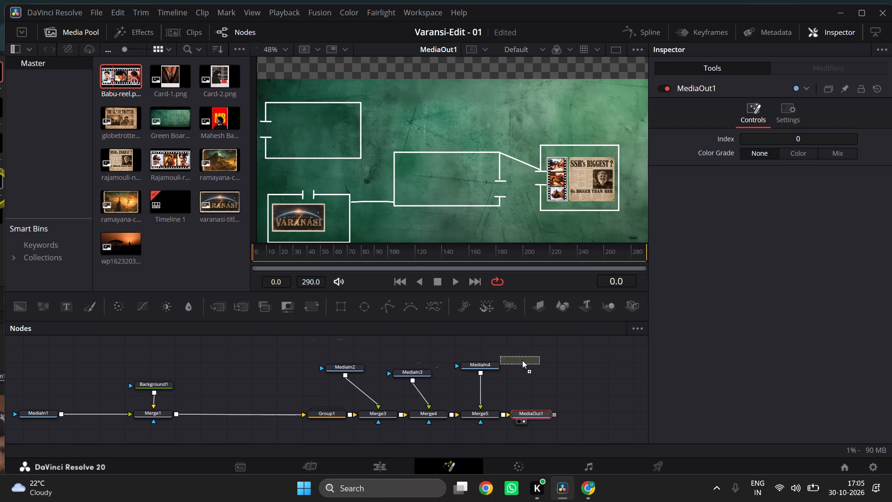
drag(522, 360, 525, 361)
drag(531, 416, 552, 416)
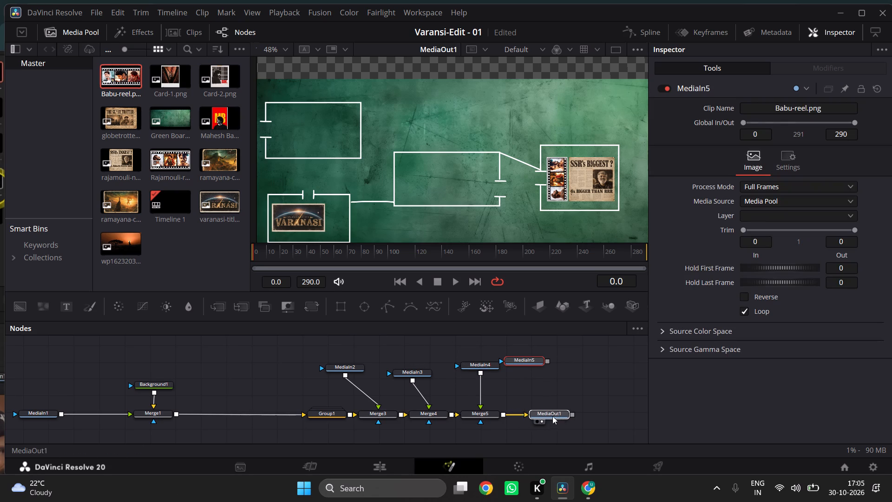
drag(552, 416, 596, 419)
drag(547, 362, 504, 413)
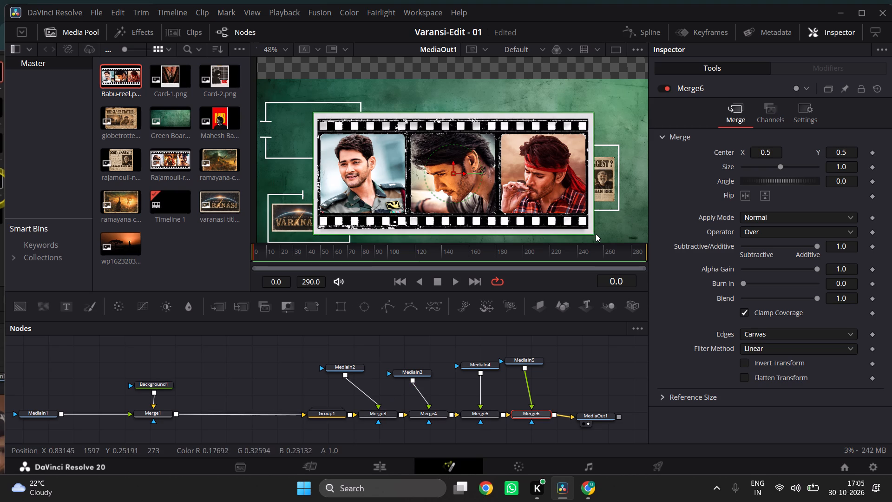
Shrink the Babu reel to a size of about 0.151 within the board's middle frame.
drag(594, 234, 485, 177)
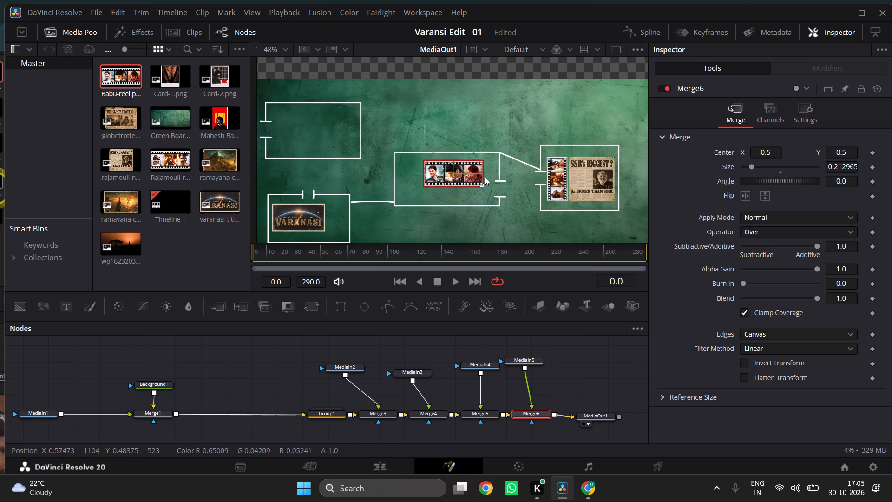
drag(485, 177, 485, 179)
drag(453, 171, 404, 179)
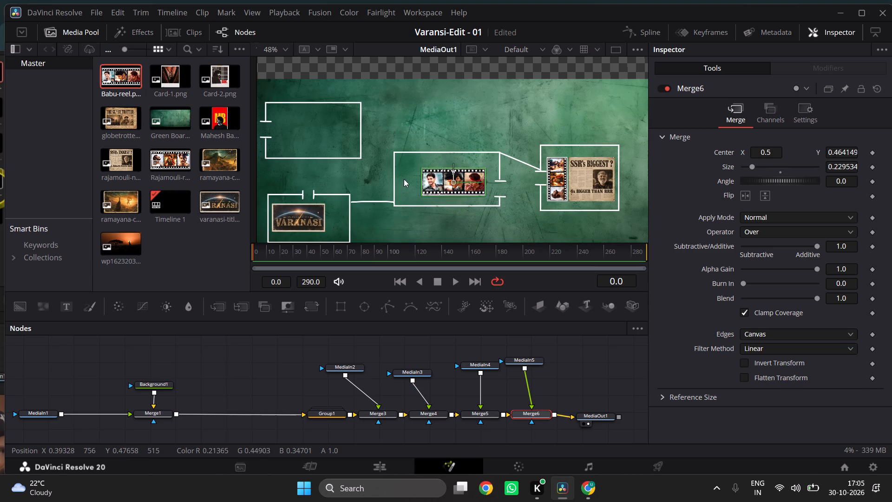
drag(404, 179, 408, 180)
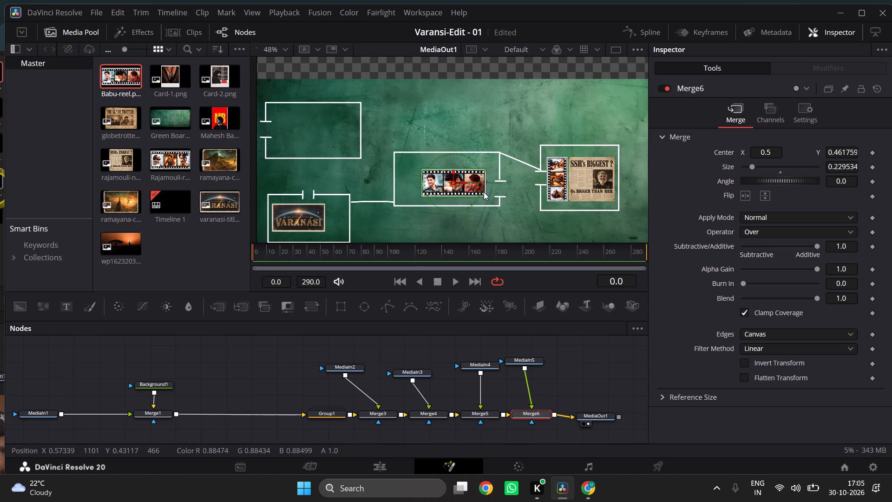
drag(485, 194, 473, 190)
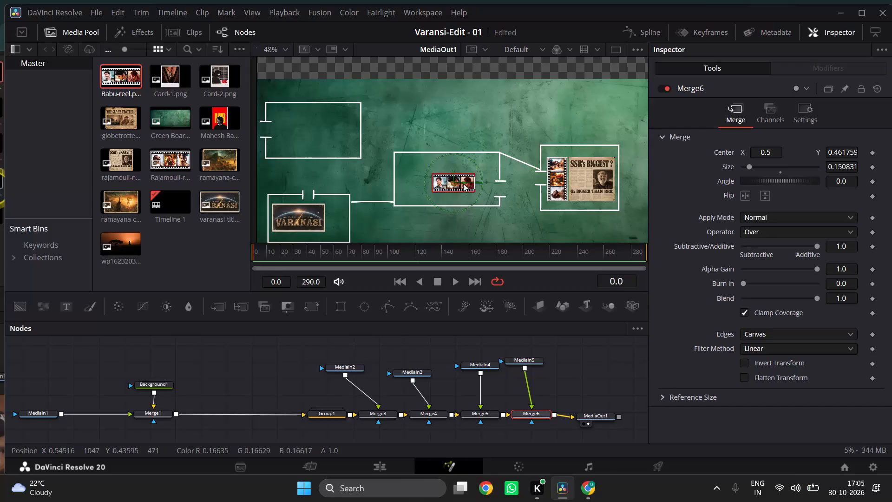
Position the Babu reel just below the middle frame's upper edge, at about X 0.478, Y 0.541.
drag(453, 181, 446, 167)
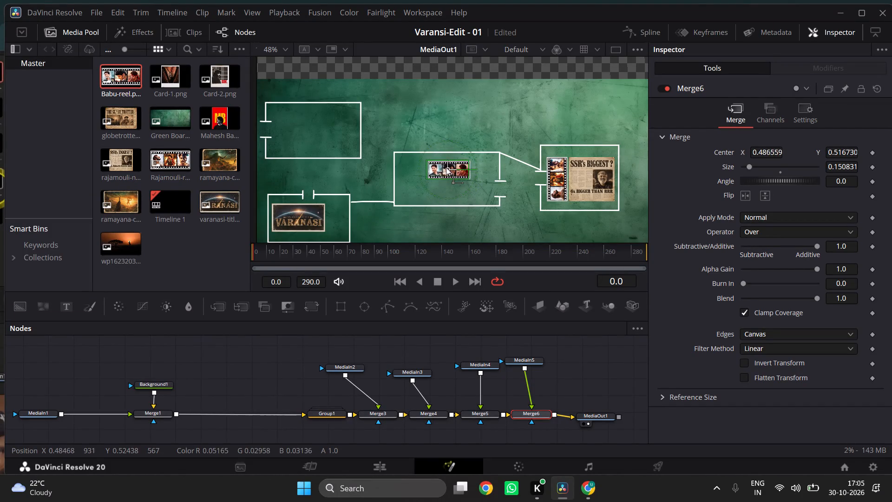
drag(446, 167, 439, 160)
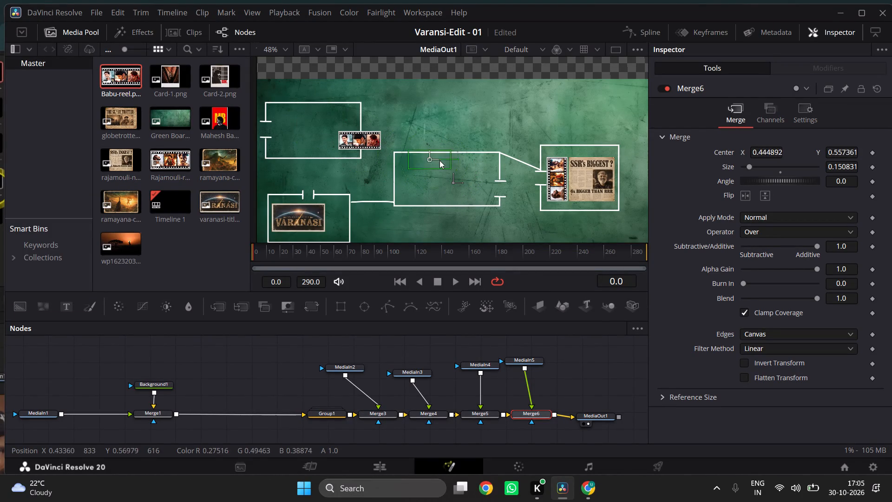
drag(439, 160, 443, 161)
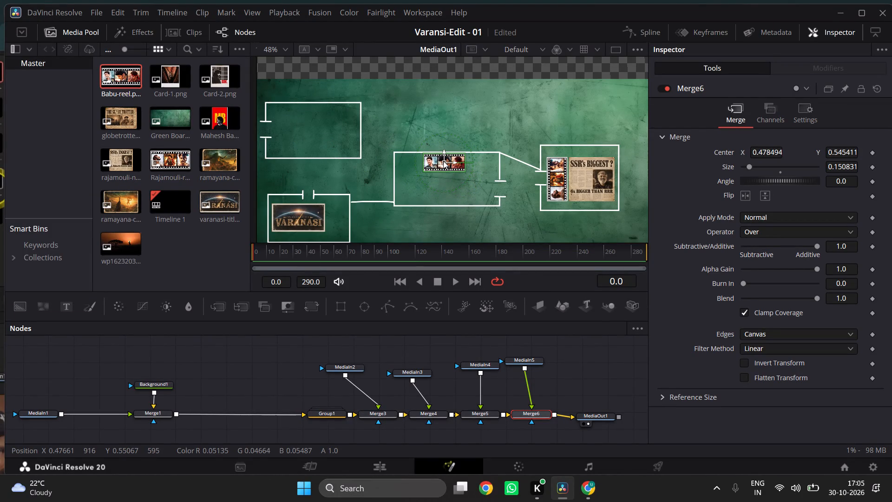
ctrl+scroll(443, 161, up, 5)
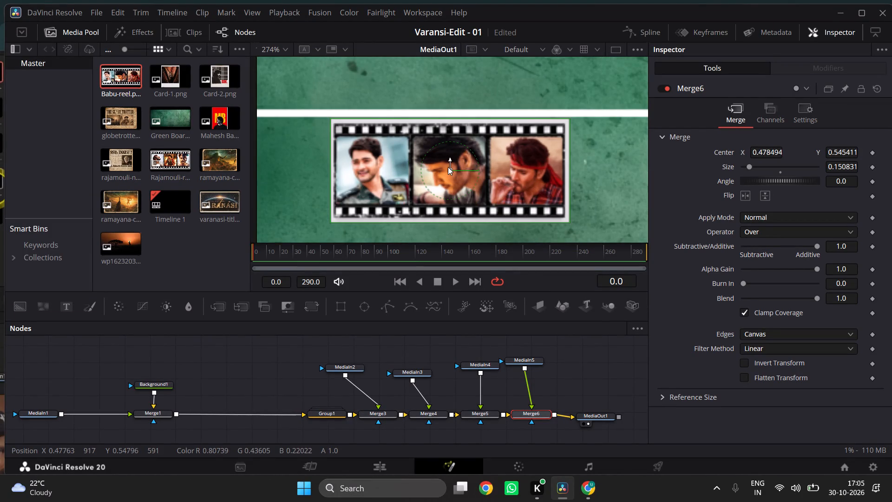
click(448, 167)
drag(449, 168, 449, 172)
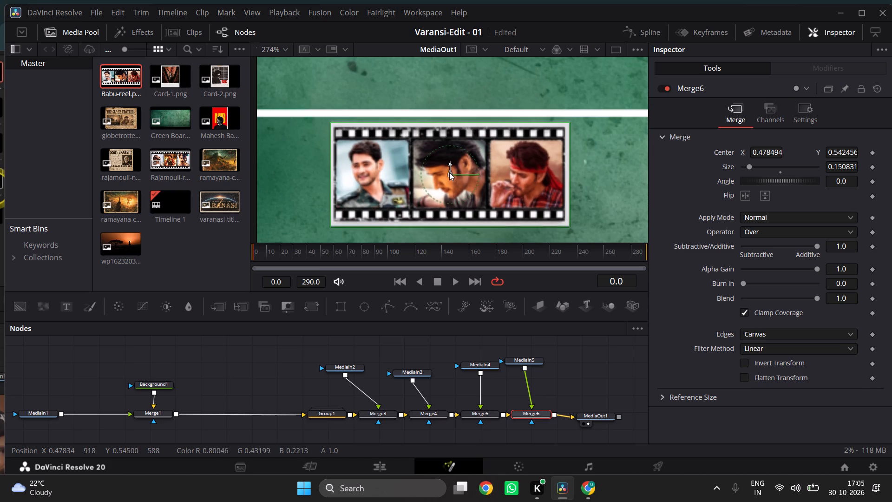
drag(449, 172, 449, 174)
Examine the Babu reel's sharpness and placement in the middle frame, up close and within the wider board.
scroll(449, 174, left, 1)
ctrl+scroll(449, 174, down, 4)
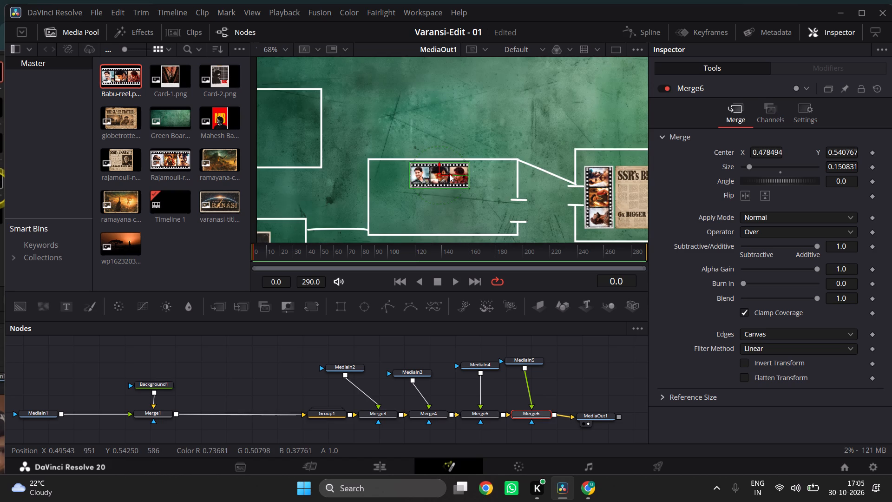
ctrl+scroll(528, 172, up, 4)
scroll(528, 172, down, 1)
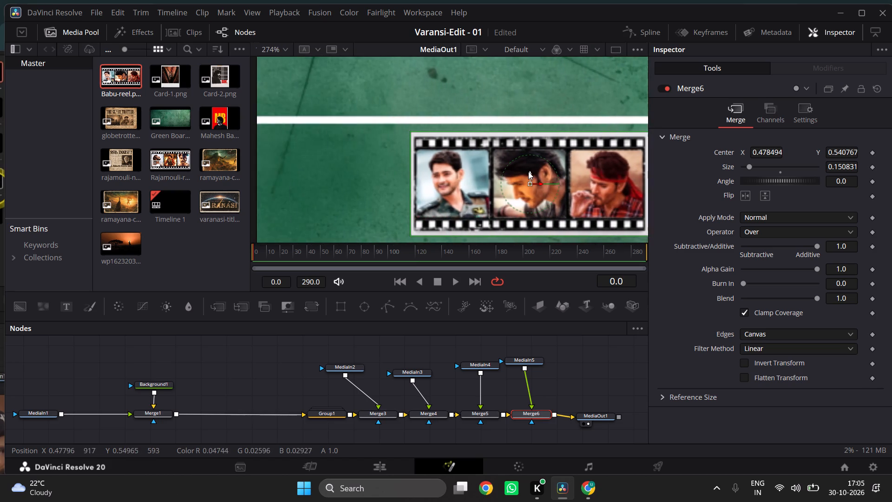
scroll(528, 172, down, 1)
ctrl+scroll(528, 172, up, 1)
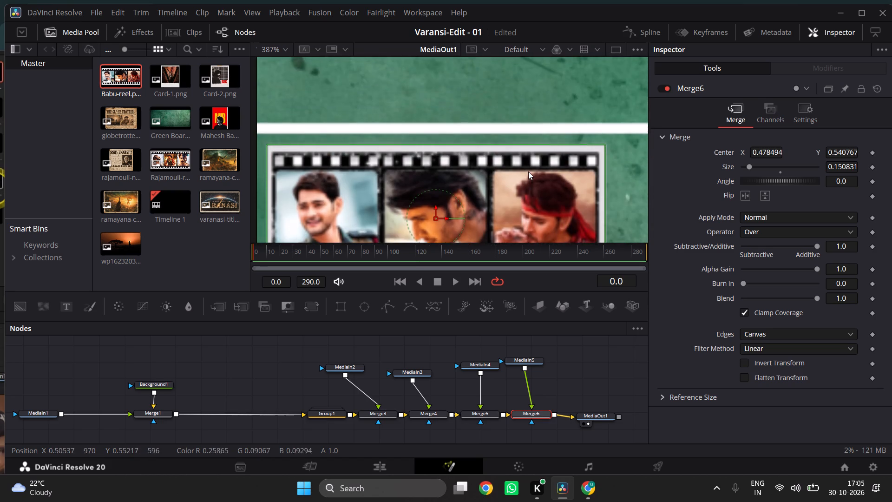
ctrl+scroll(528, 172, up, 1)
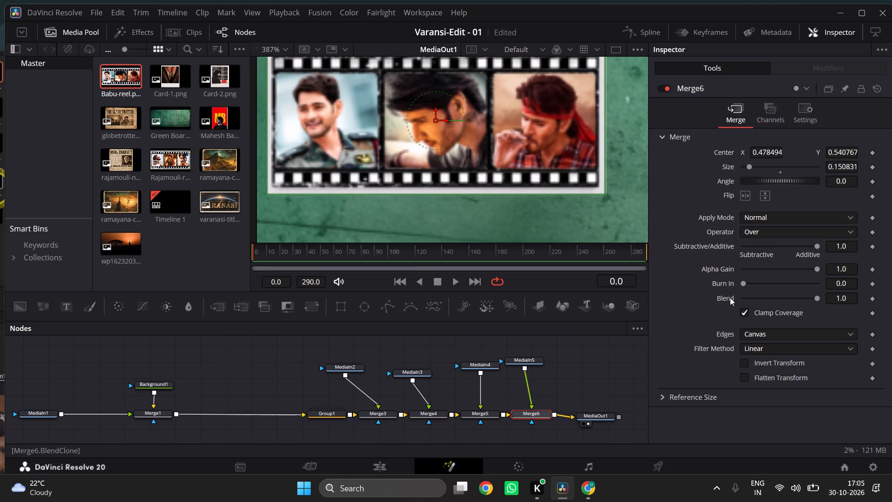
ctrl+scroll(451, 195, down, 2)
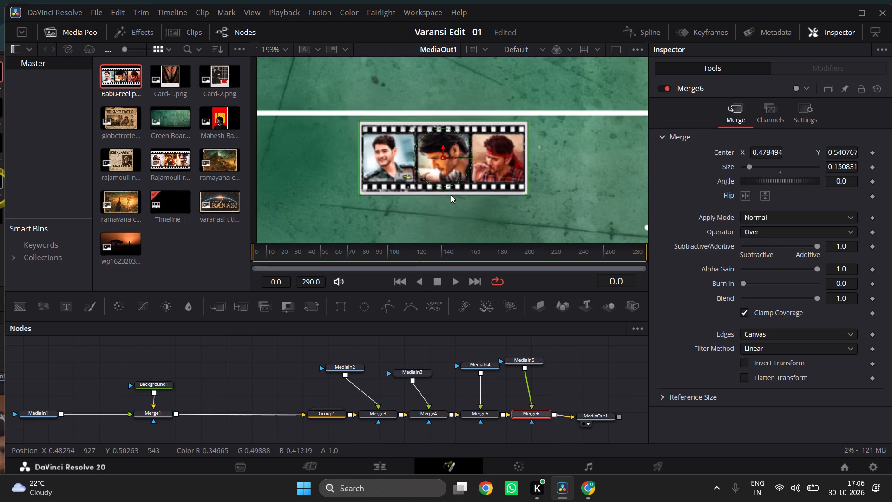
ctrl+scroll(451, 195, down, 2)
scroll(451, 195, down, 2)
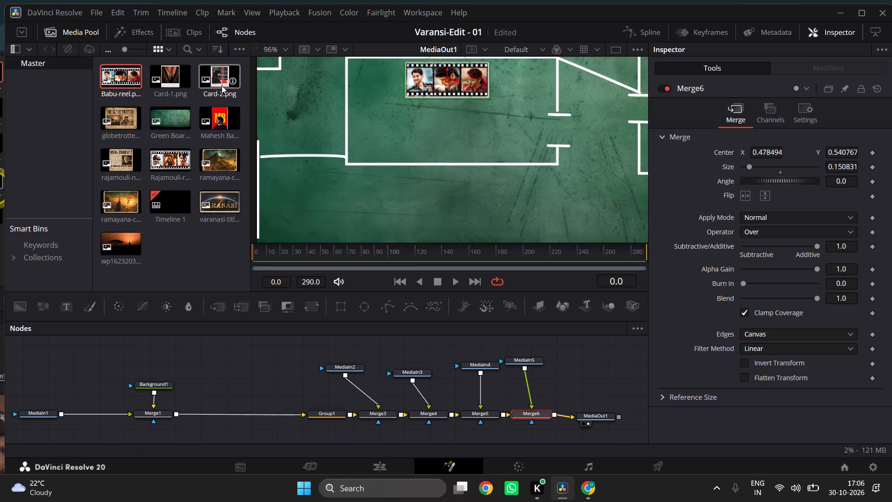
Add Card-2.png to the node graph beside the Babu reel's MediaIn5 node.
drag(222, 86, 564, 360)
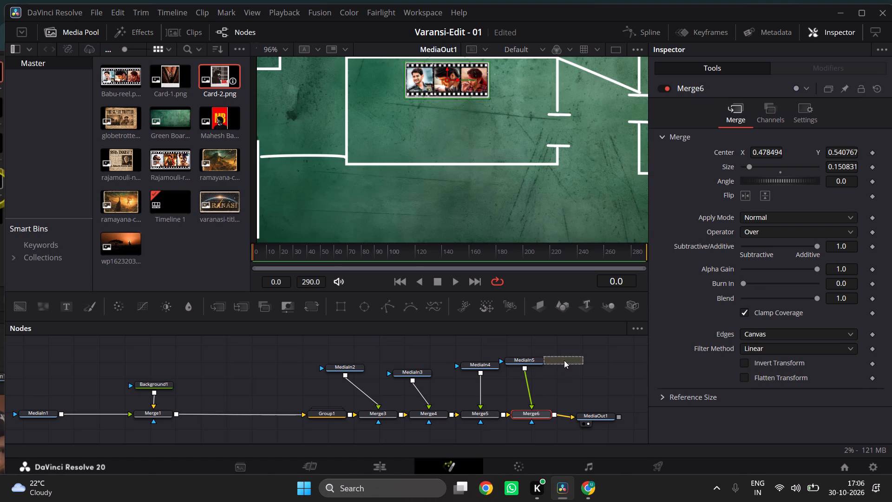
Move Group1 and Merge3 closer to Merge1 in the node graph and align MediaIn2 directly above Merge3.
drag(324, 415, 289, 413)
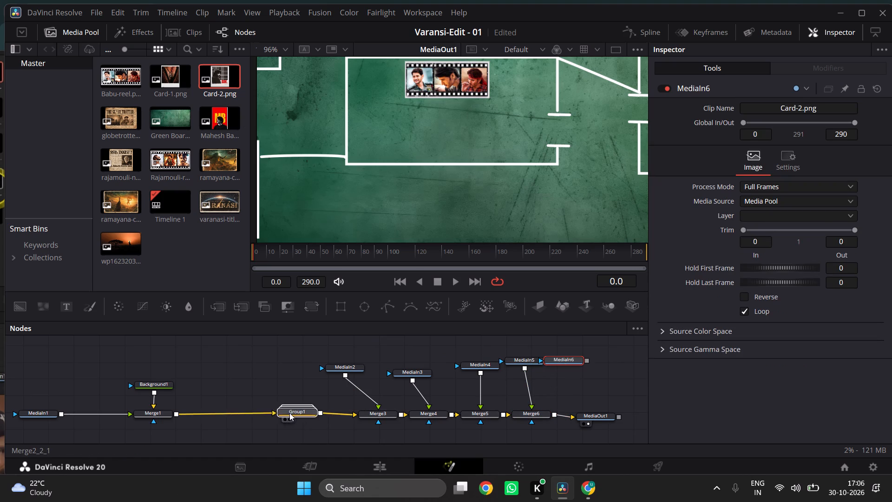
drag(289, 413, 253, 413)
drag(387, 414, 376, 415)
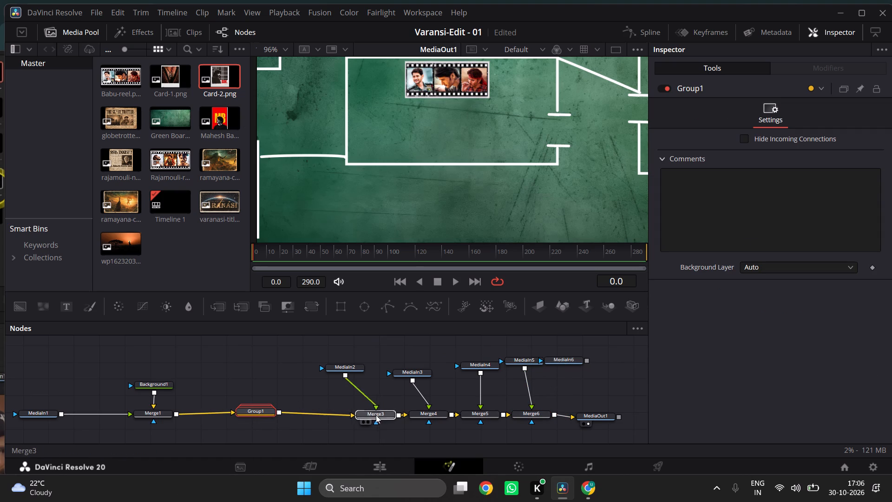
drag(376, 415, 333, 412)
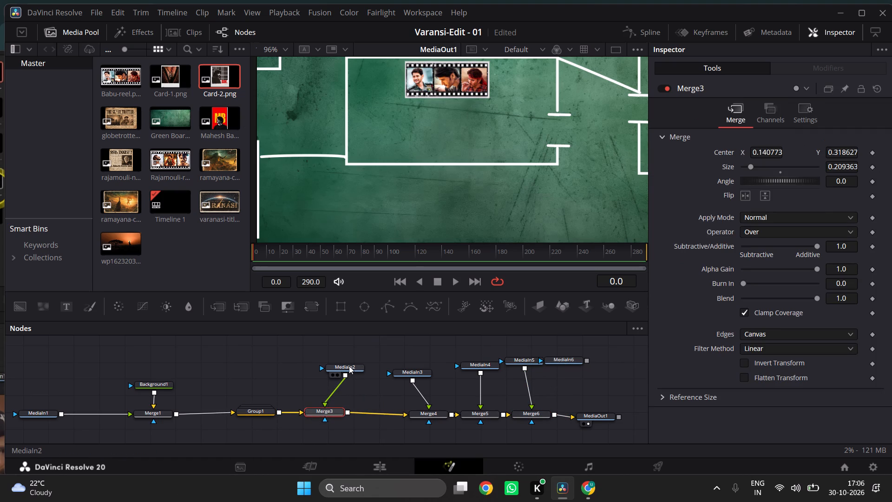
drag(349, 366, 329, 376)
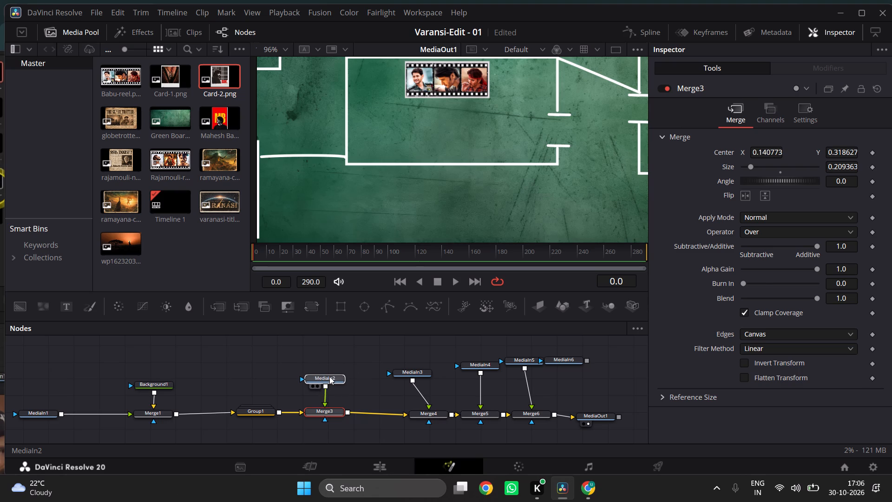
drag(329, 376, 329, 376)
Move Merge4 and Merge5 back along the chain toward Merge3, and align MediaIn3 and MediaIn4 above their respective merges.
drag(432, 414, 406, 413)
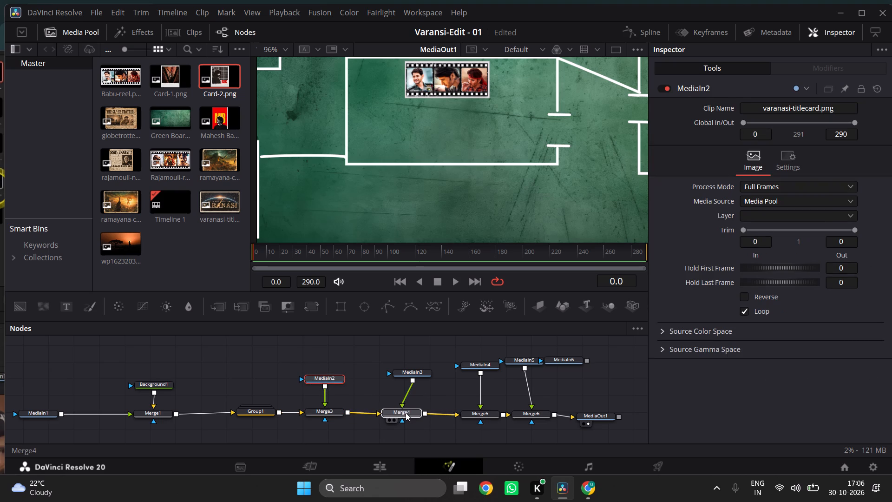
drag(406, 413, 404, 411)
drag(408, 371, 402, 374)
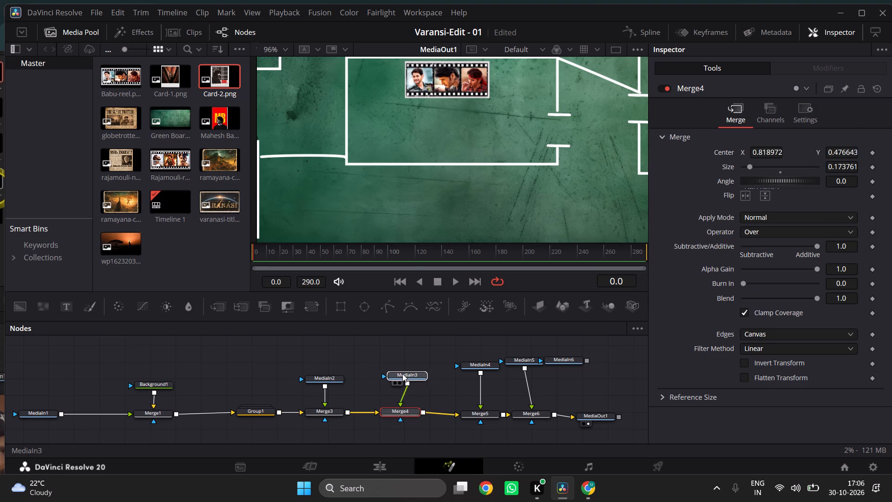
drag(402, 374, 396, 378)
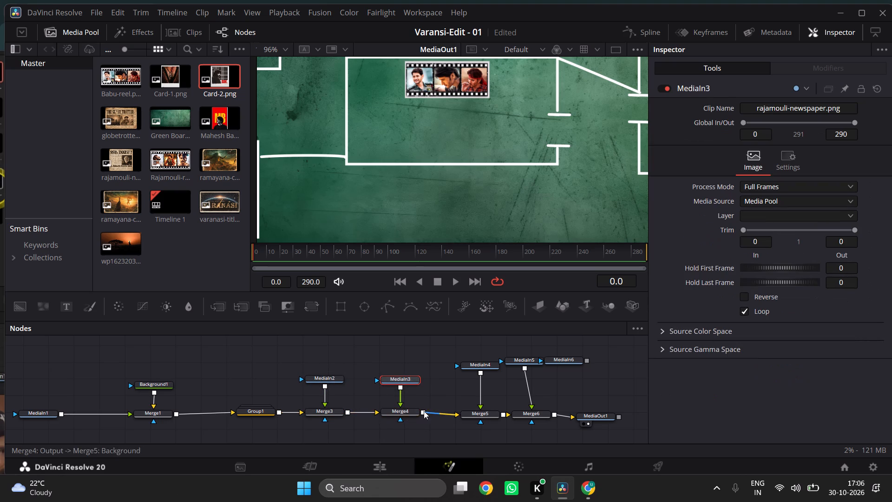
drag(395, 414, 390, 414)
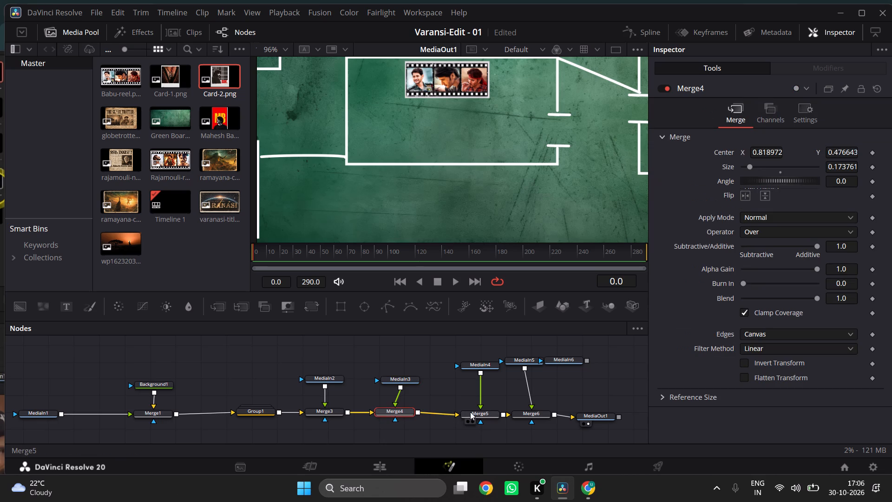
drag(476, 412, 466, 409)
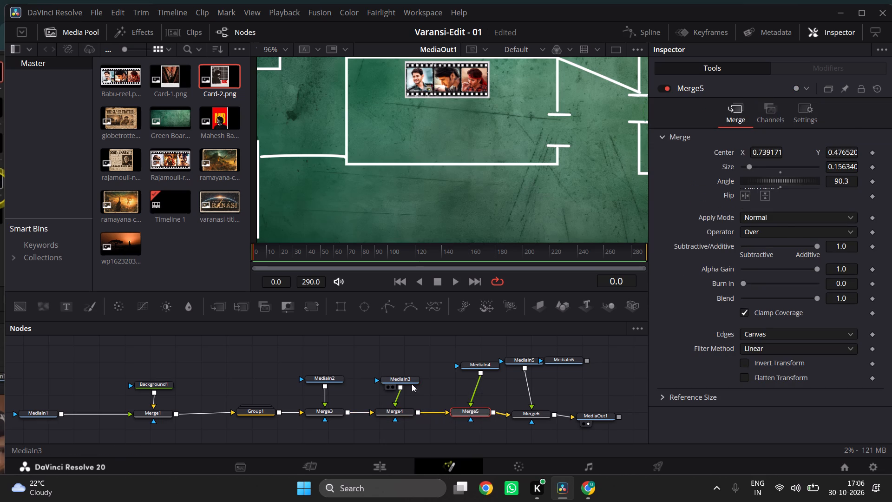
drag(410, 382, 404, 381)
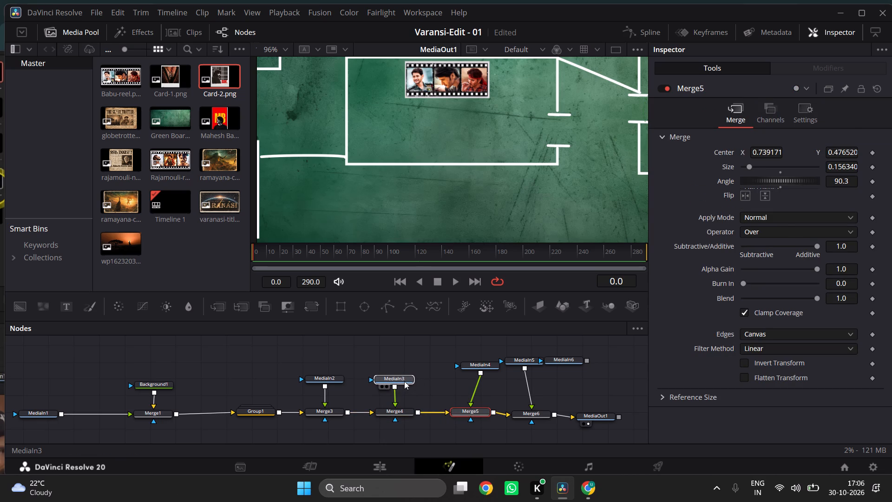
drag(404, 381, 403, 382)
drag(472, 366, 454, 382)
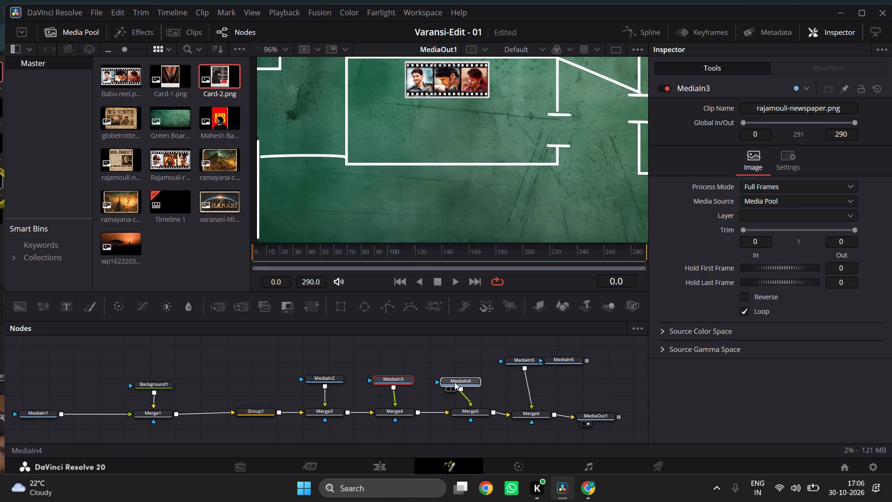
drag(454, 382, 460, 382)
drag(467, 412, 463, 411)
Line up Merge6 with the merge chain after Merge5 and place MediaIn5 directly above it.
drag(534, 412, 534, 408)
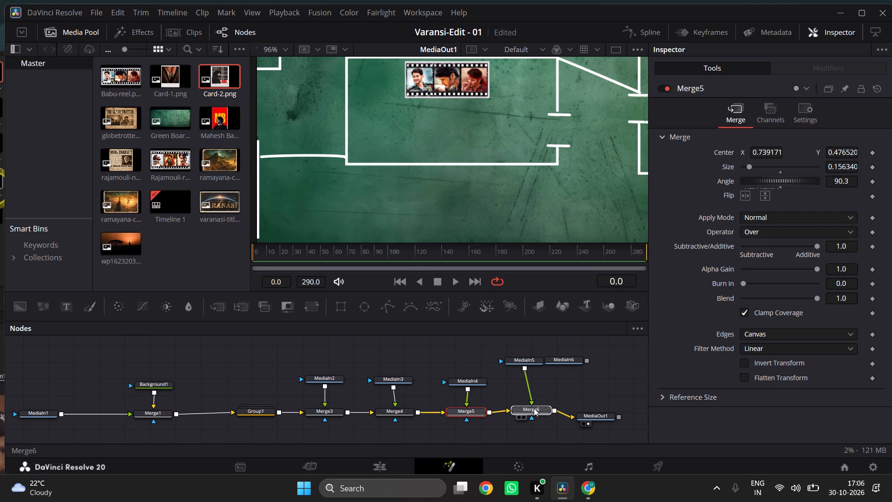
drag(534, 408, 534, 411)
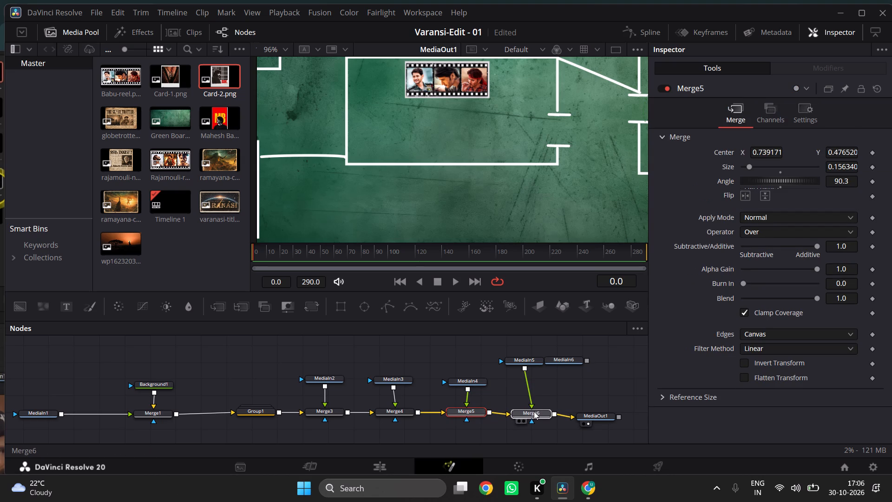
drag(534, 411, 516, 361)
drag(516, 361, 528, 363)
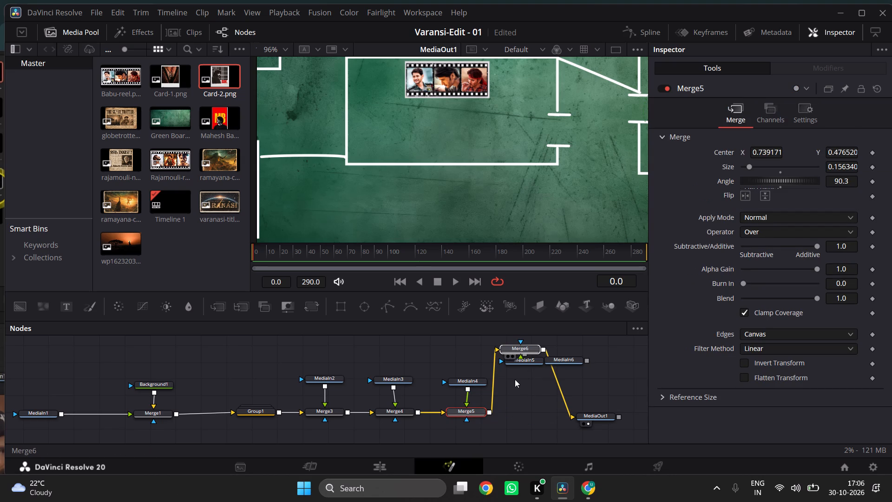
drag(519, 345, 525, 393)
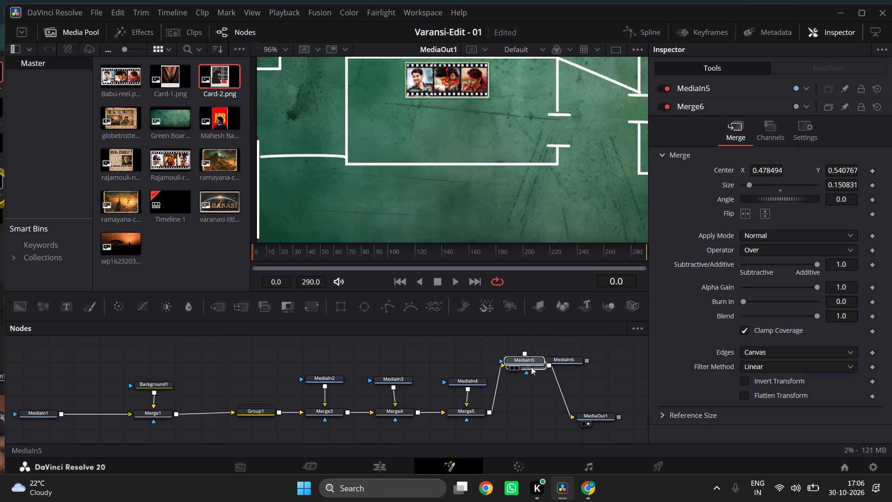
drag(531, 367, 528, 410)
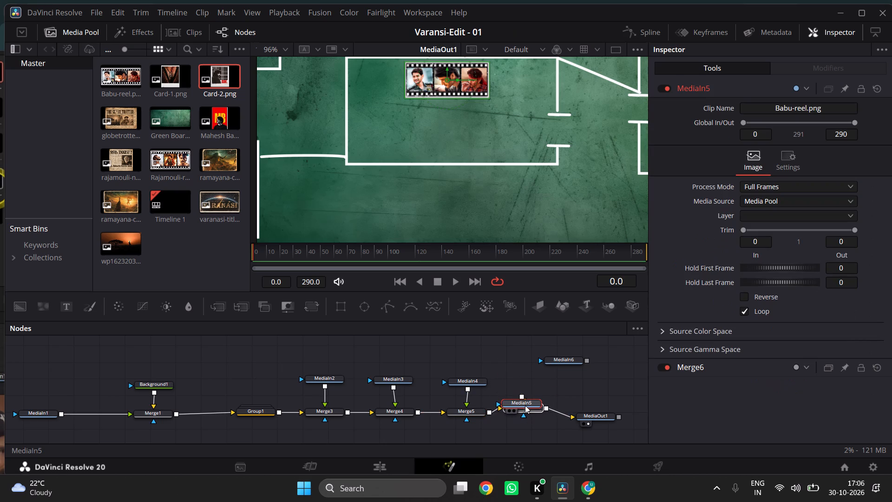
click(521, 403)
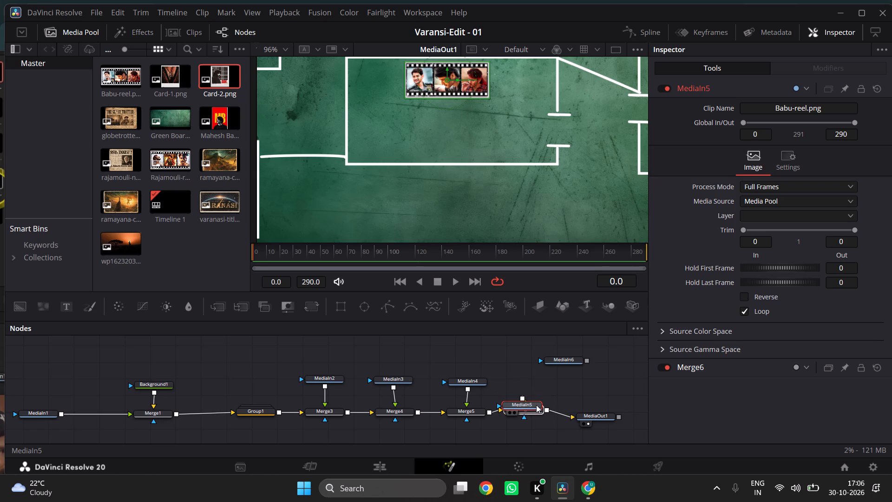
drag(536, 405, 536, 396)
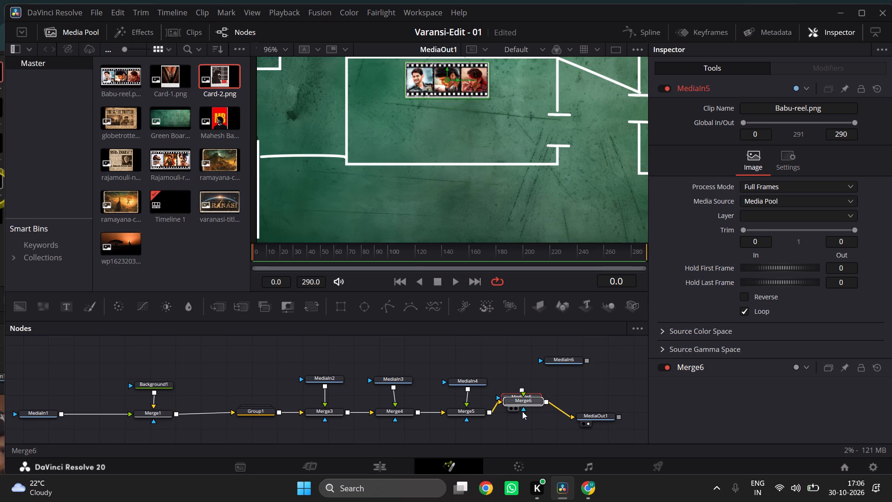
drag(523, 402, 523, 416)
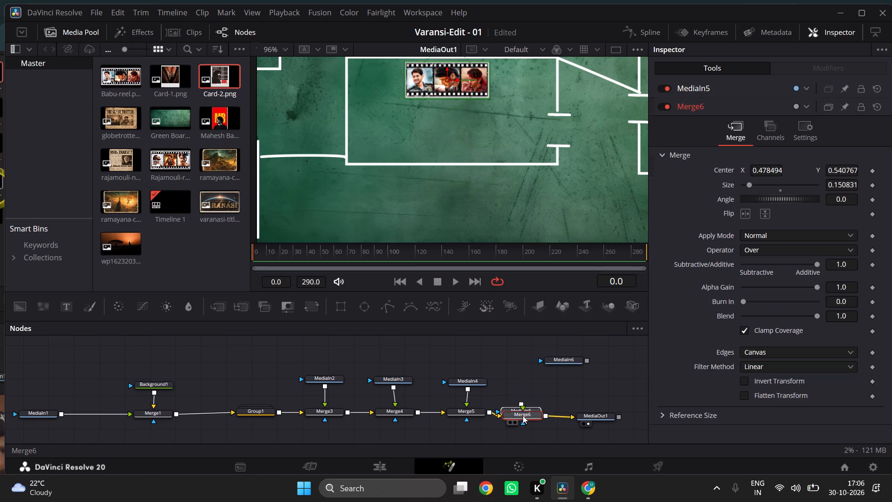
drag(513, 407, 508, 388)
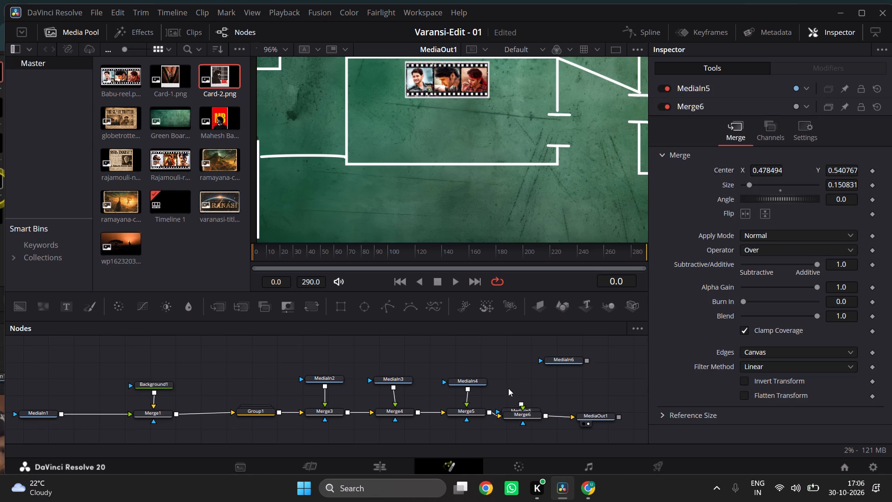
drag(504, 408, 504, 394)
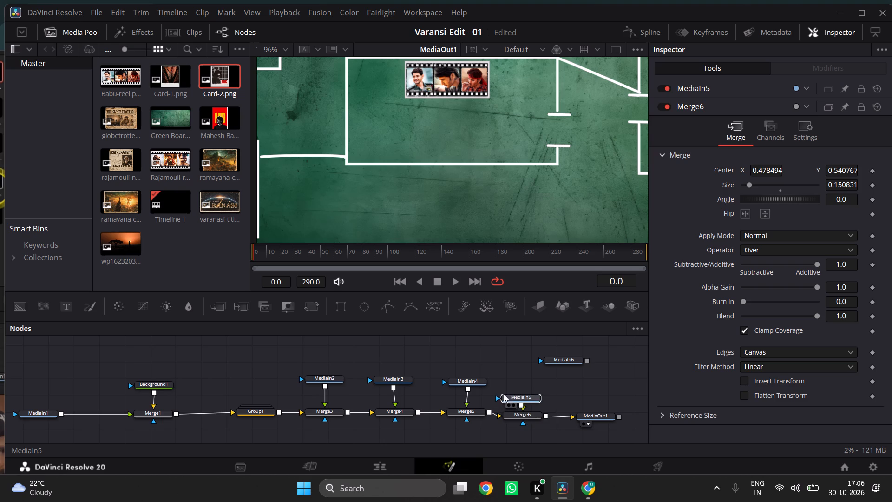
drag(504, 394, 505, 381)
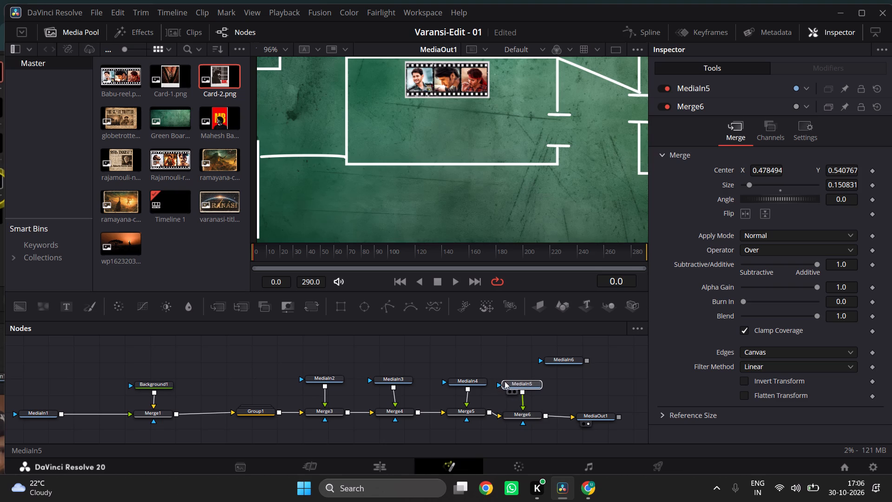
drag(505, 381, 504, 381)
Shift MediaOut1 away from Merge6, merge MediaIn6 (Card-2.png) over Merge6's output, and place MediaIn6 above the new merge.
drag(599, 417, 615, 413)
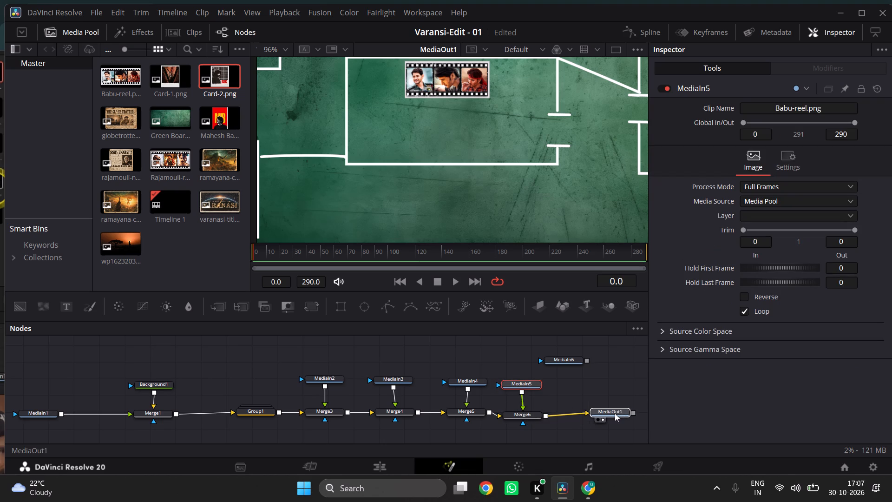
drag(615, 413, 624, 416)
scroll(459, 394, left, 1)
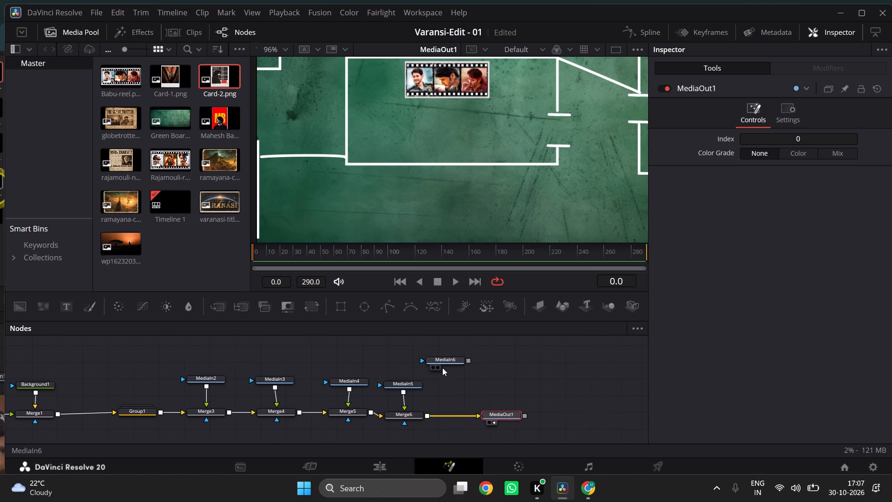
drag(468, 361, 431, 411)
drag(431, 411, 427, 415)
drag(451, 362, 459, 377)
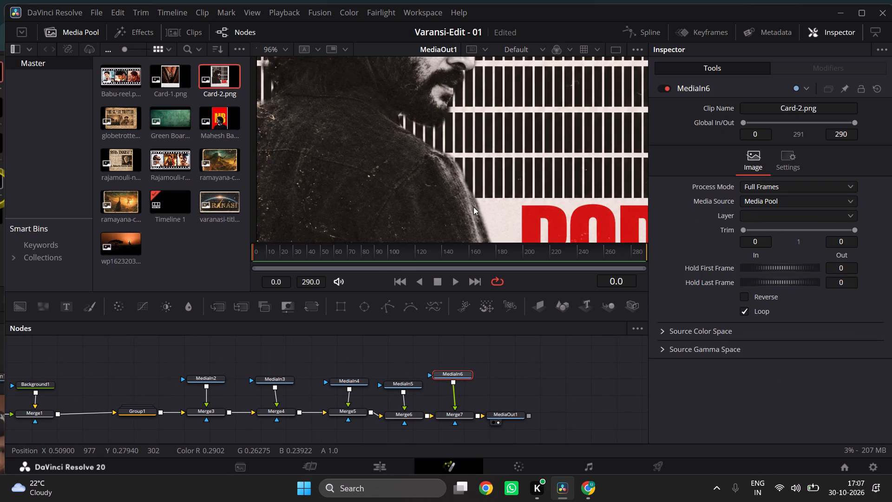
Scale the Card-2 photo card in Merge7 down to a size of about 0.143 to fit the middle frame.
ctrl+scroll(473, 207, down, 3)
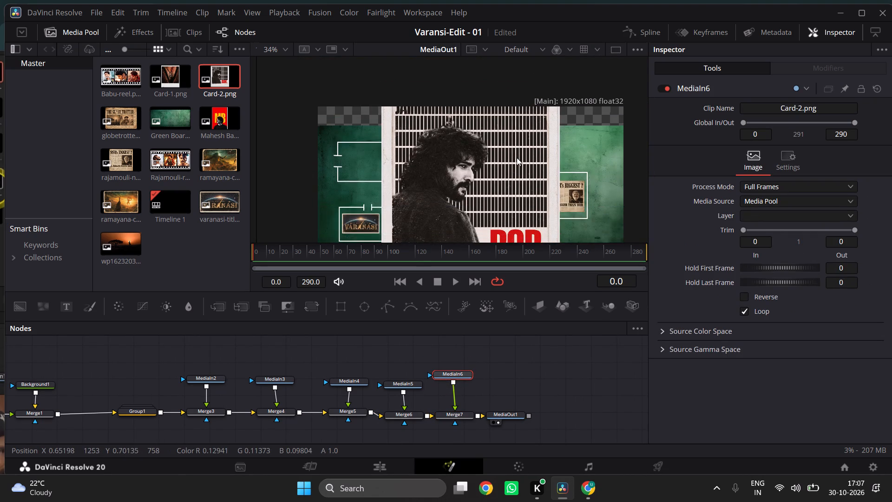
ctrl+scroll(517, 158, down, 3)
ctrl+scroll(517, 165, up, 4)
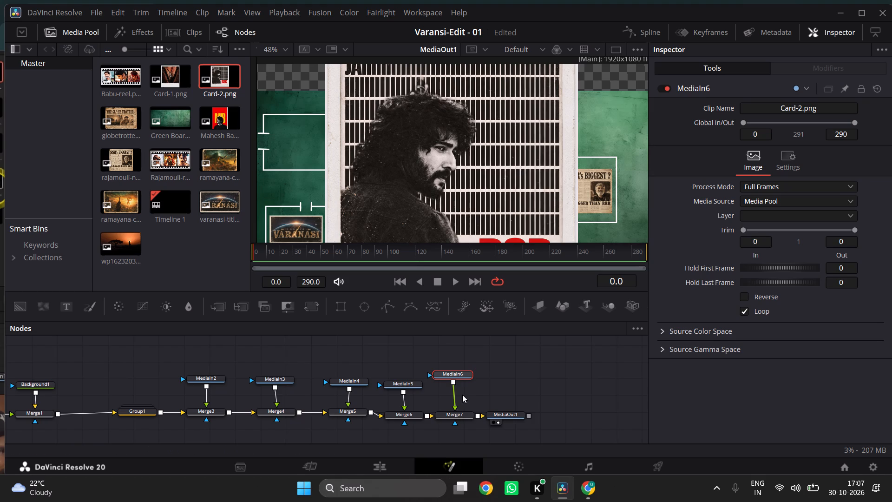
click(455, 415)
ctrl+scroll(563, 181, down, 2)
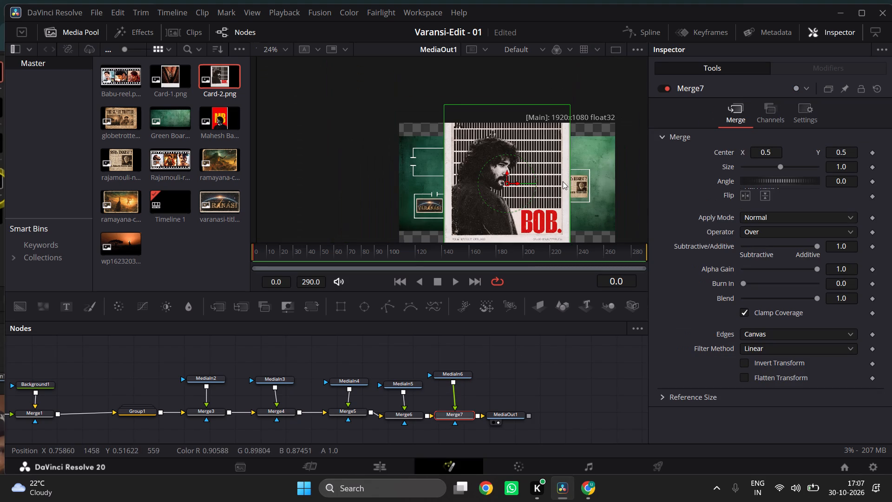
drag(570, 105, 528, 218)
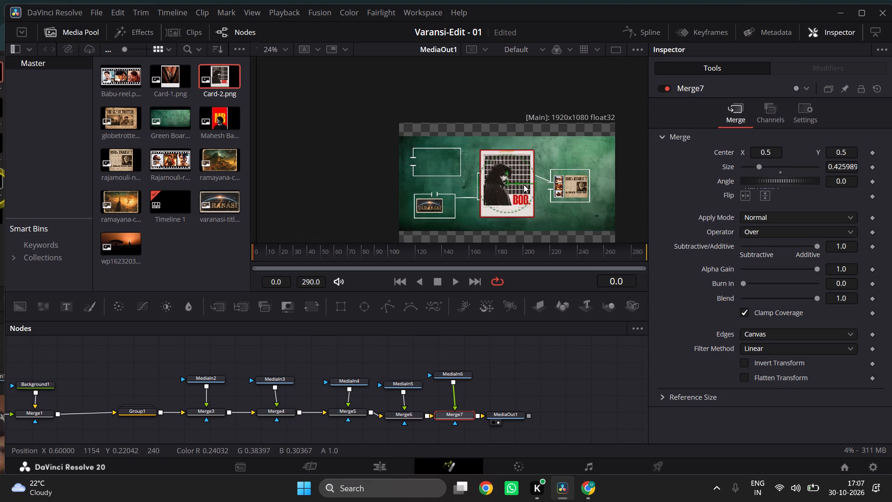
ctrl+scroll(524, 185, up, 4)
scroll(524, 185, down, 1)
scroll(524, 185, up, 1)
ctrl+scroll(524, 185, down, 1)
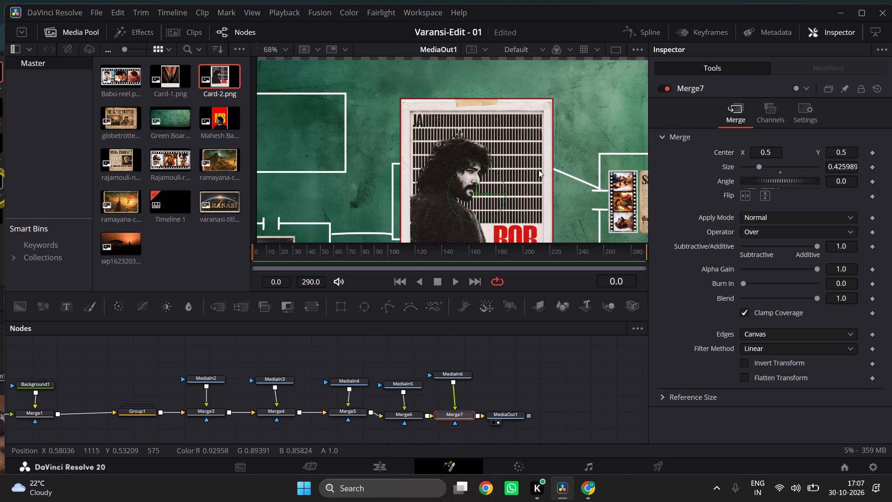
drag(551, 96, 551, 100)
drag(551, 100, 500, 188)
Position the Card-2 photo card near the middle frame's left edge, at about X 0.409, Y 0.471.
scroll(500, 188, down, 1)
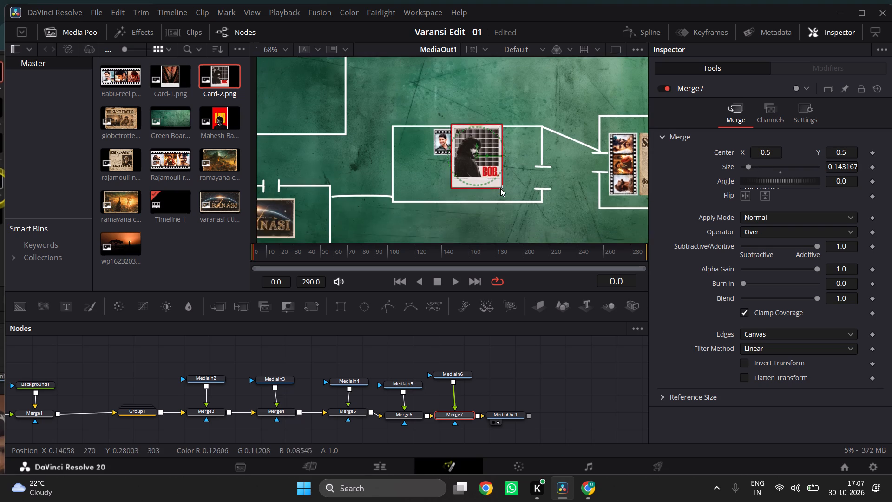
ctrl+scroll(500, 188, up, 4)
ctrl+scroll(447, 121, down, 2)
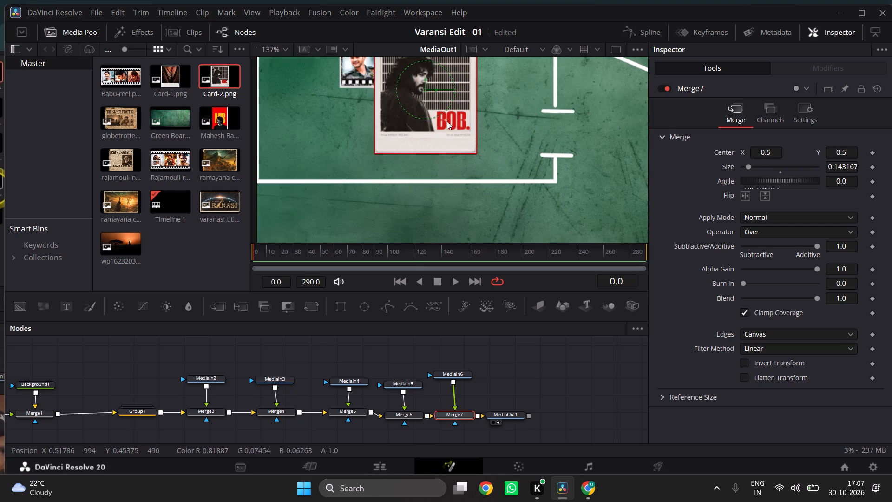
drag(425, 88, 375, 116)
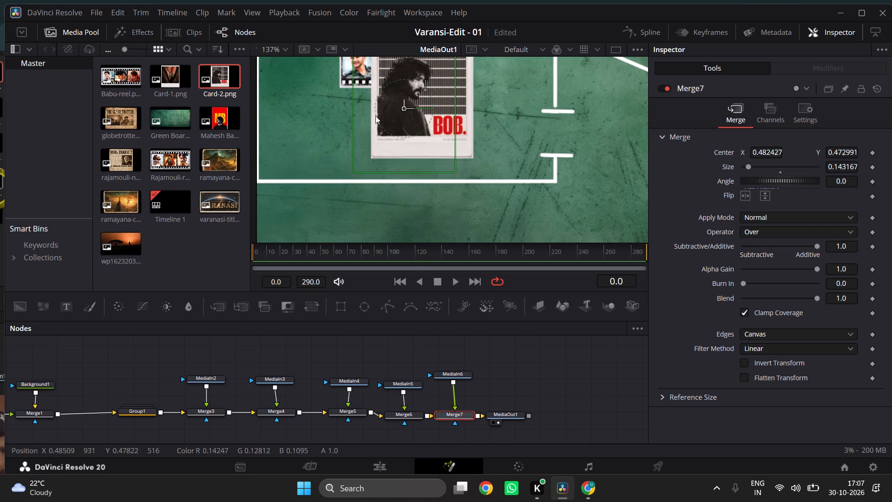
drag(375, 116, 314, 108)
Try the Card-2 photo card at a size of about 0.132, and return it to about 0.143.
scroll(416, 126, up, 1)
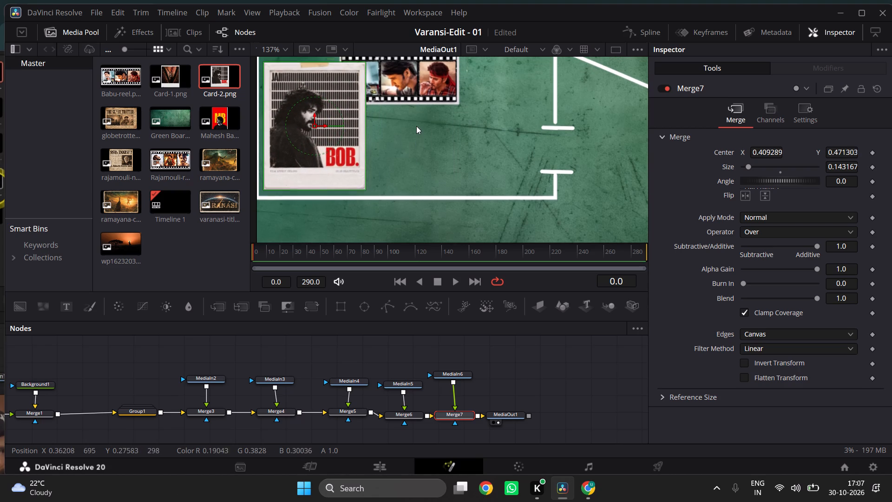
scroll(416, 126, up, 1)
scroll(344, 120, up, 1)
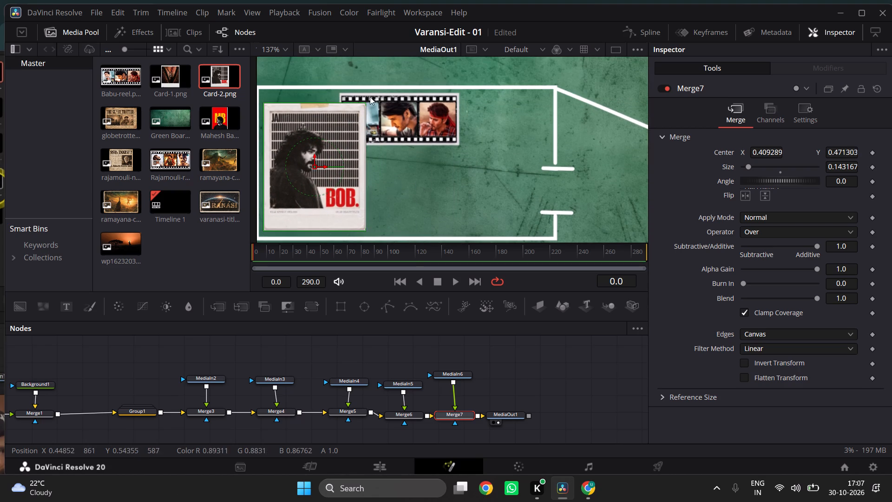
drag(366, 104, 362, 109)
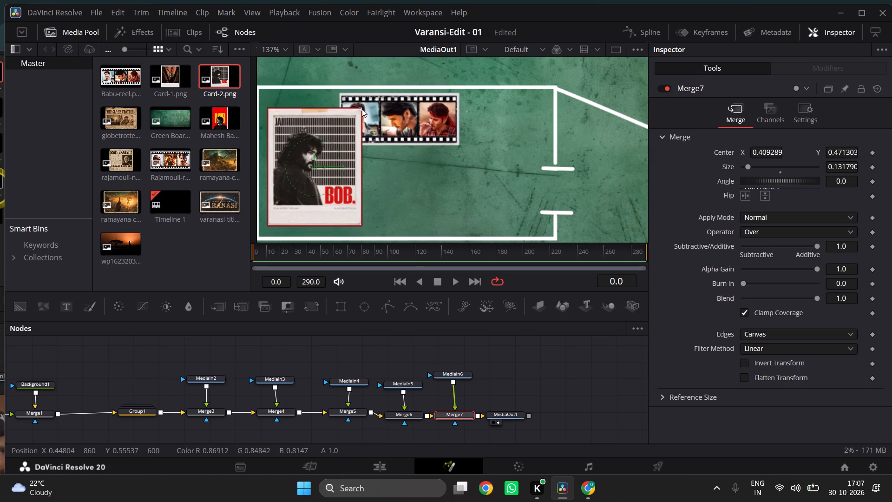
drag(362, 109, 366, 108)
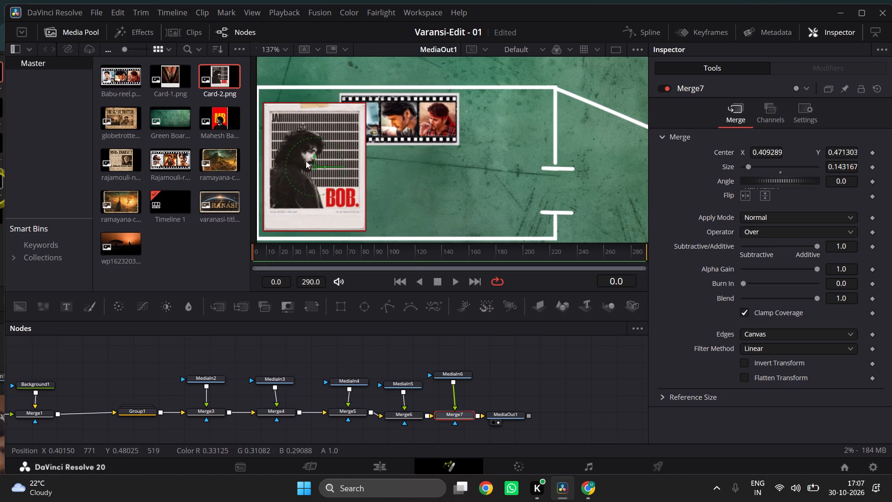
Nudge the Card-2 photo card up slightly, to about Y 0.474.
click(312, 164)
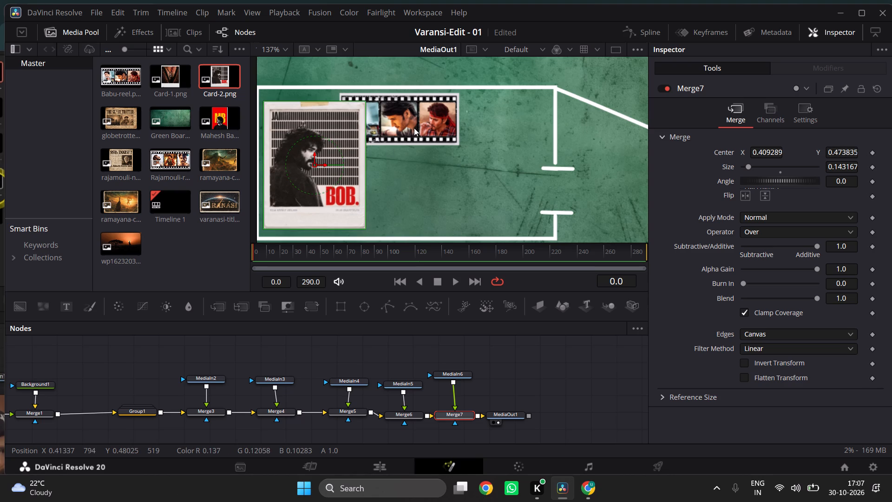
click(422, 123)
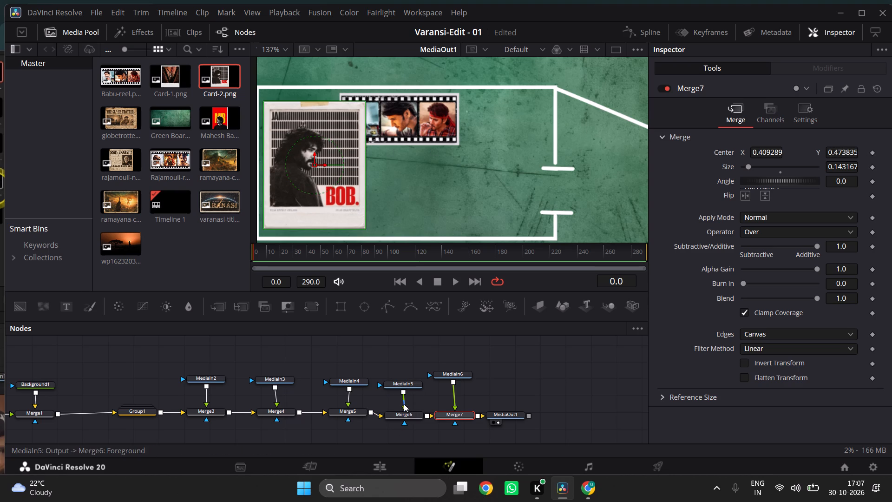
Move the film reel in Merge6 clear of the Card-2 photo card, to about X 0.520, Y 0.527 in the middle frame.
click(403, 412)
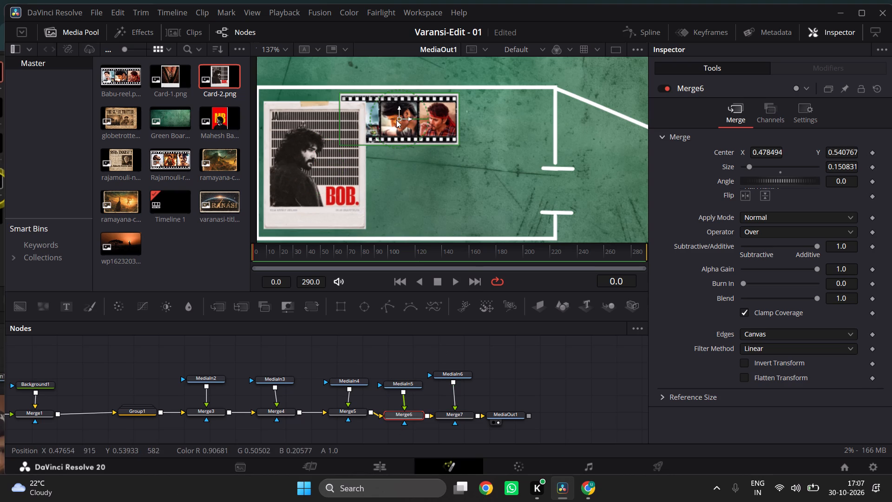
drag(396, 120, 419, 145)
drag(400, 119, 472, 149)
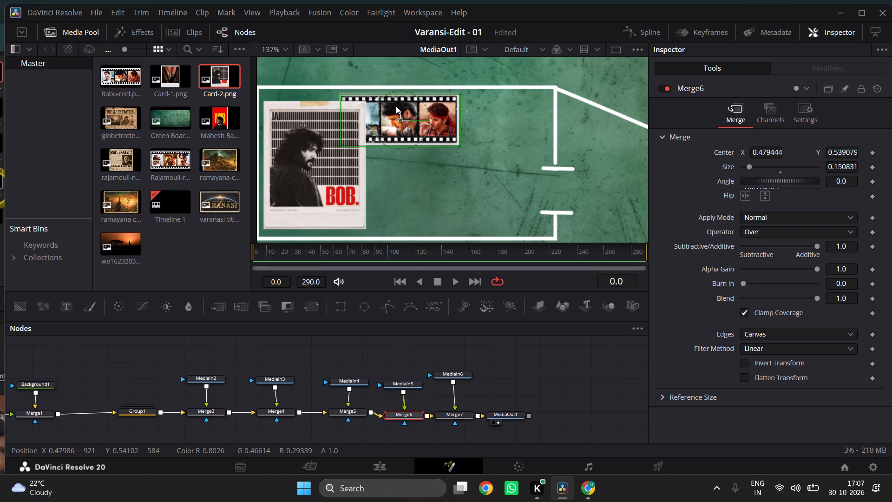
drag(400, 119, 457, 133)
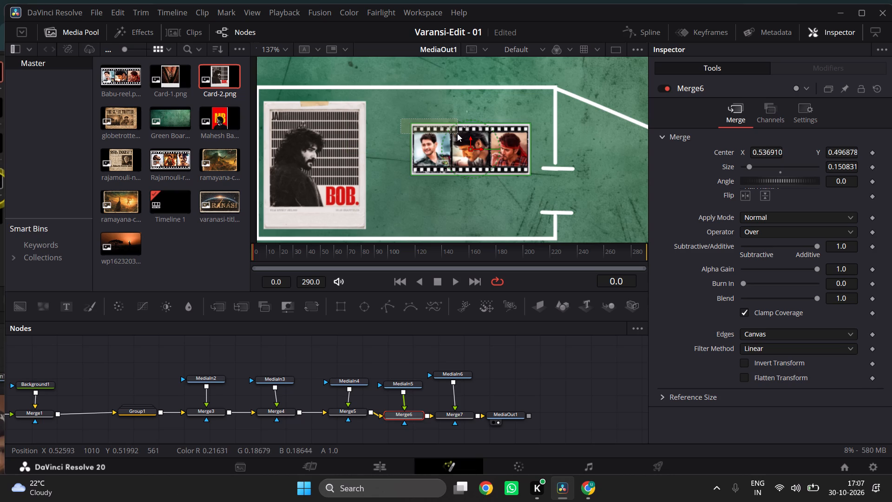
drag(457, 133, 450, 131)
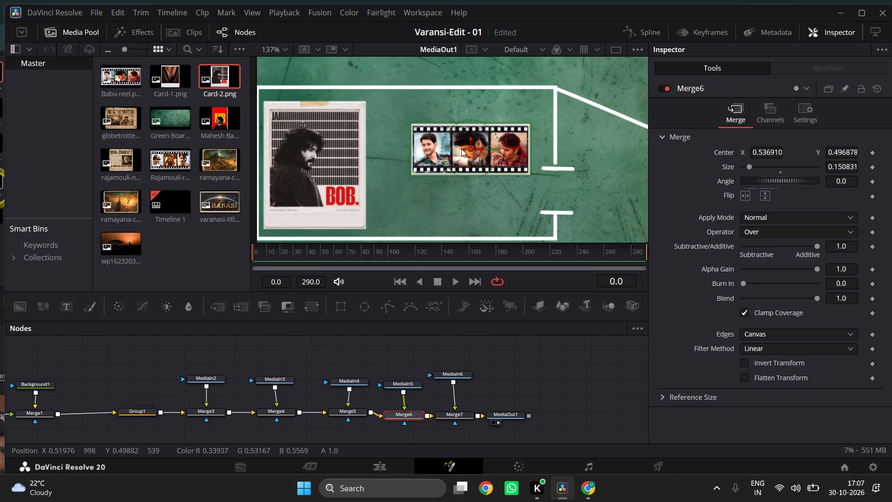
drag(470, 149, 450, 135)
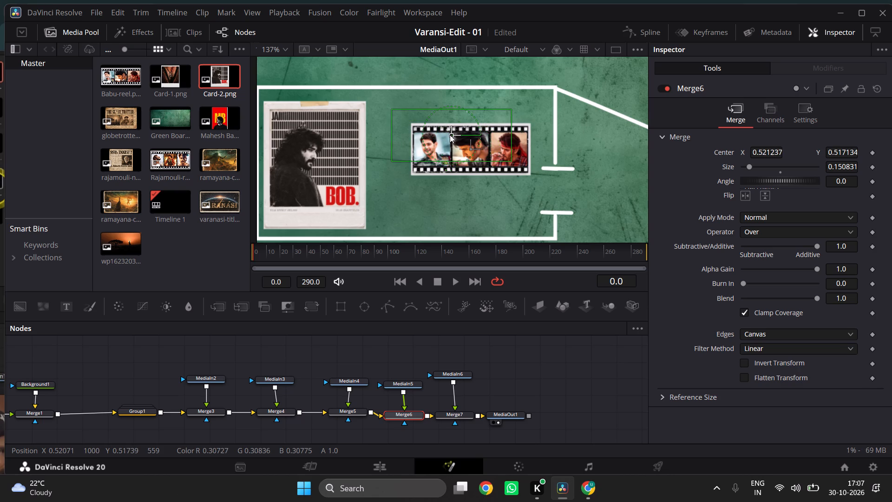
drag(450, 135, 446, 128)
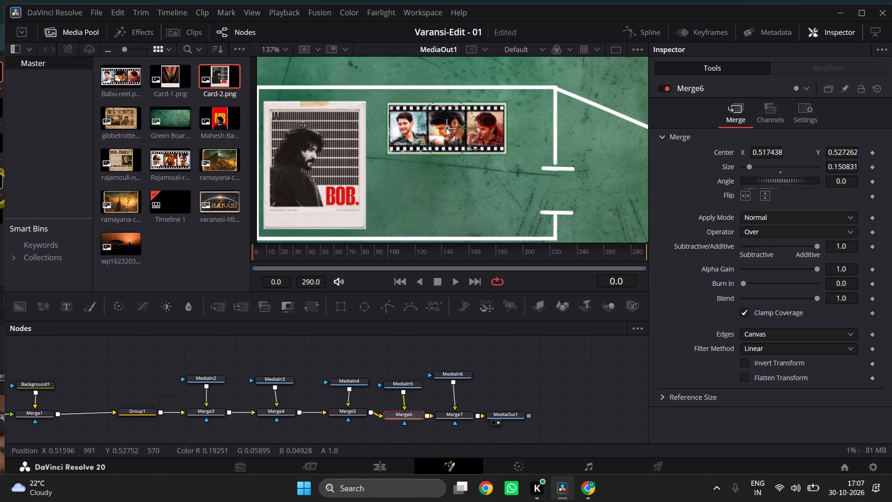
drag(446, 128, 449, 128)
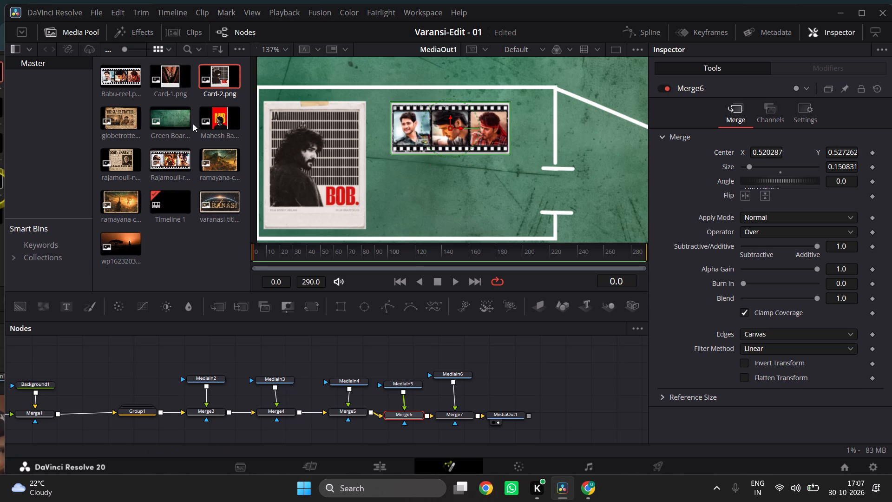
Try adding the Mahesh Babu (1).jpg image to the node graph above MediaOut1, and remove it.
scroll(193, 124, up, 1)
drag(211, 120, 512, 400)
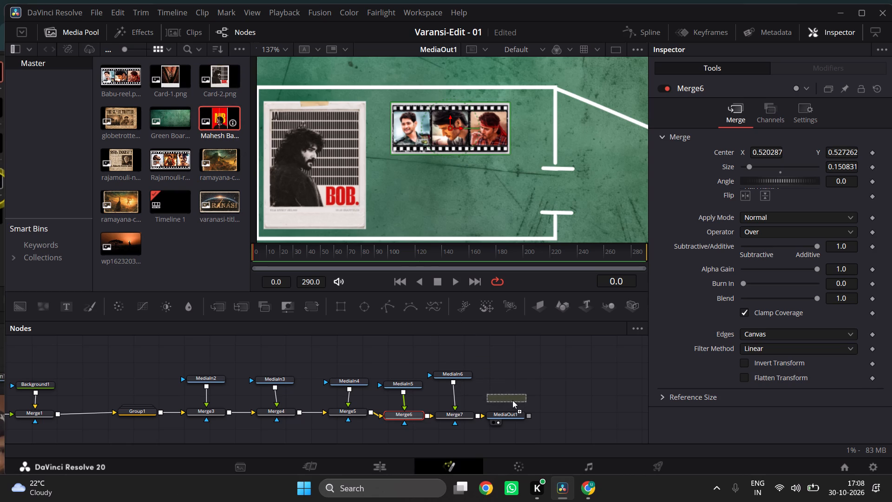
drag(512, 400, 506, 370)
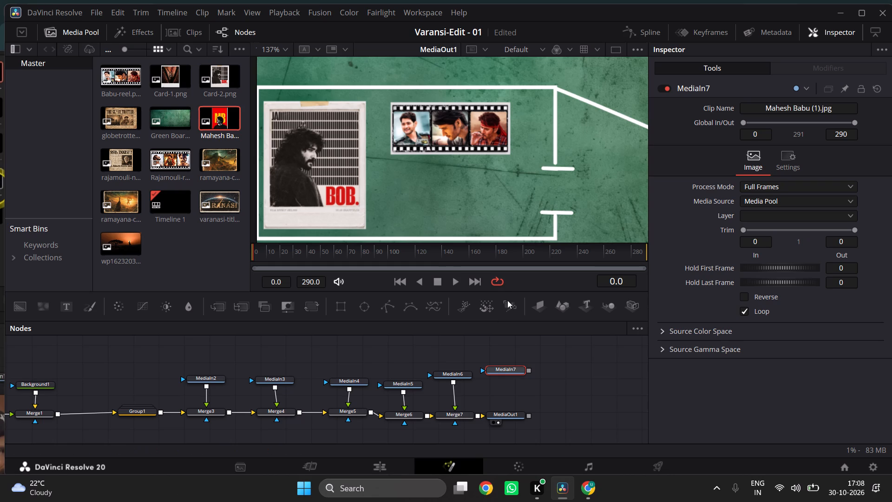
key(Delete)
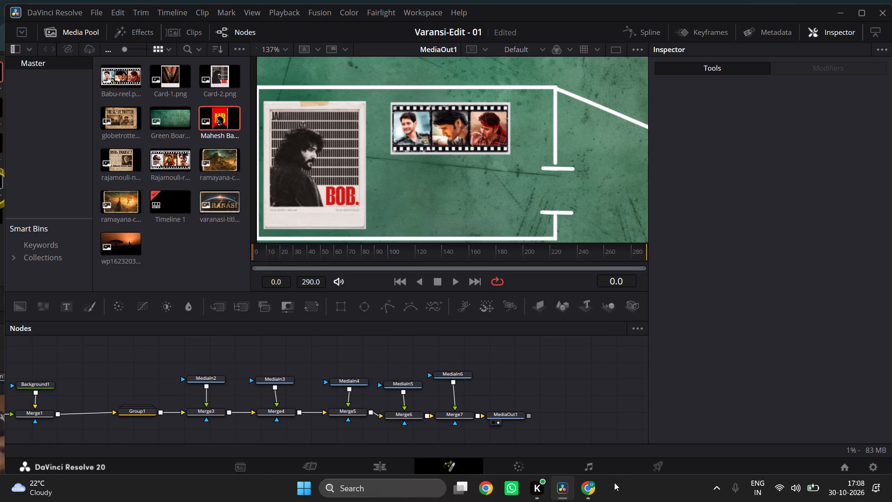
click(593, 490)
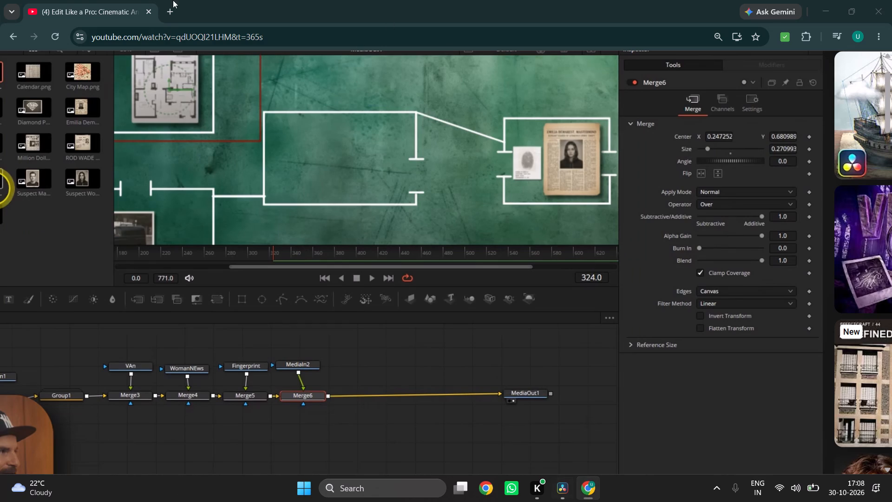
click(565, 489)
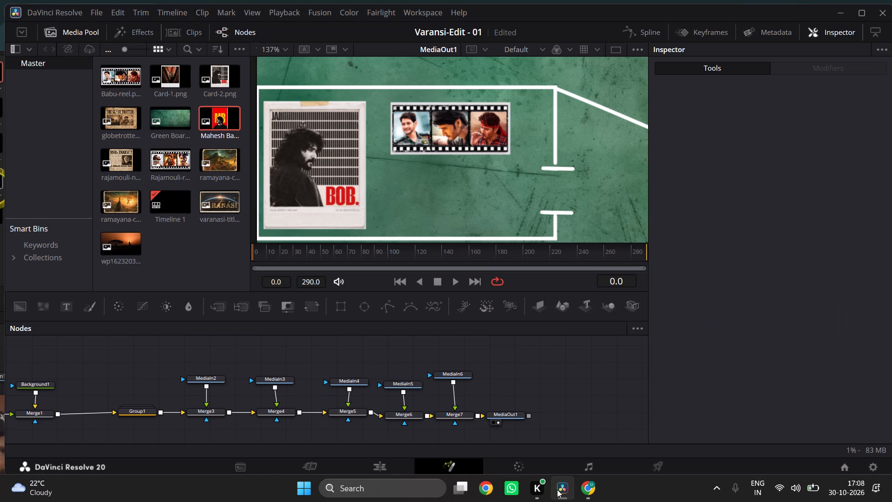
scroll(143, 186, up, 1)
Import 26725959.png from the project's Part-2 event and name folder into the media pool.
click(98, 16)
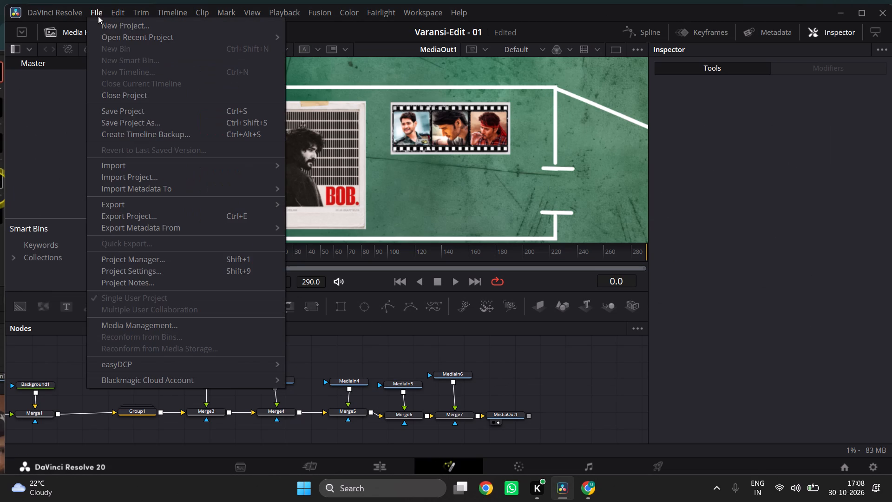
click(137, 168)
click(323, 178)
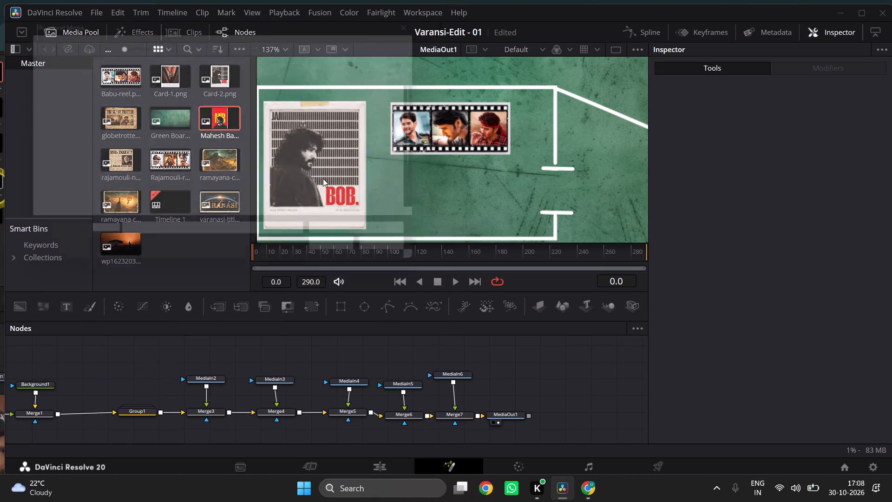
scroll(179, 193, down, 3)
scroll(51, 181, down, 1)
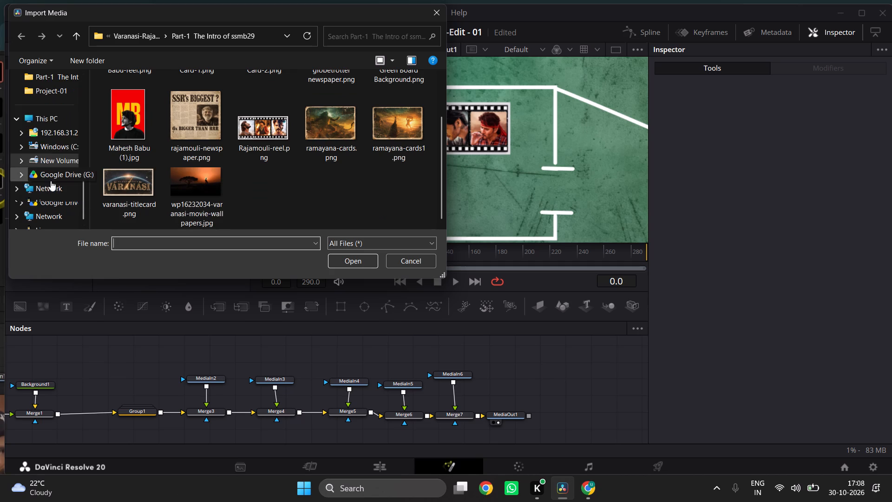
scroll(53, 147, up, 1)
click(58, 147)
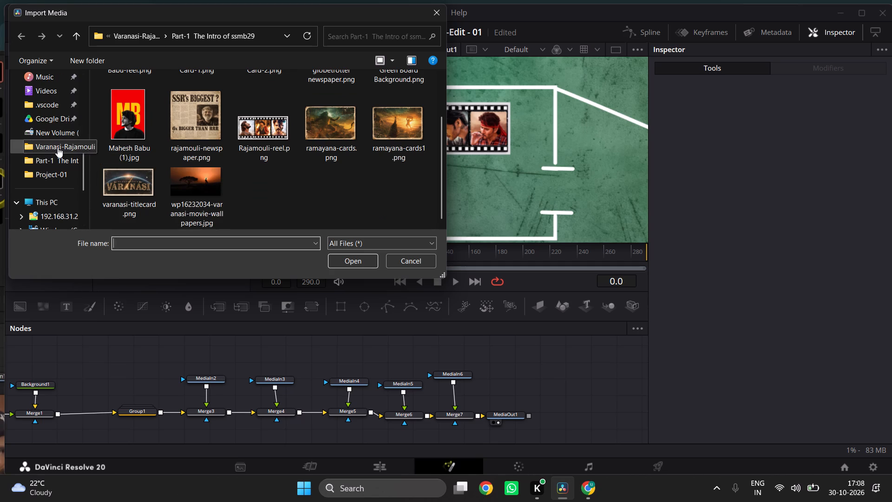
double_click(200, 117)
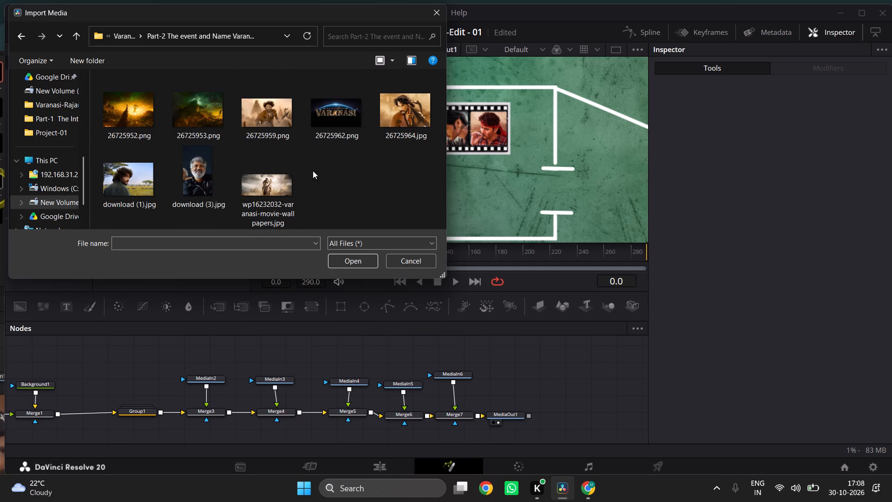
click(264, 120)
click(344, 259)
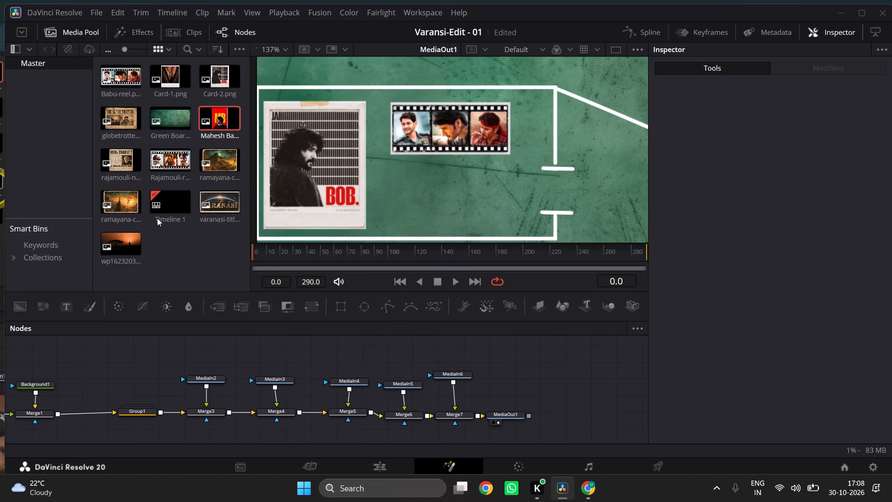
Add 26725959.png as a node beside MediaIn6, shift MediaOut1 away from Merge7, and merge the image over Merge7's output.
scroll(215, 124, up, 3)
scroll(164, 221, up, 6)
scroll(164, 221, down, 1)
scroll(164, 221, up, 2)
scroll(117, 77, down, 4)
scroll(117, 77, up, 6)
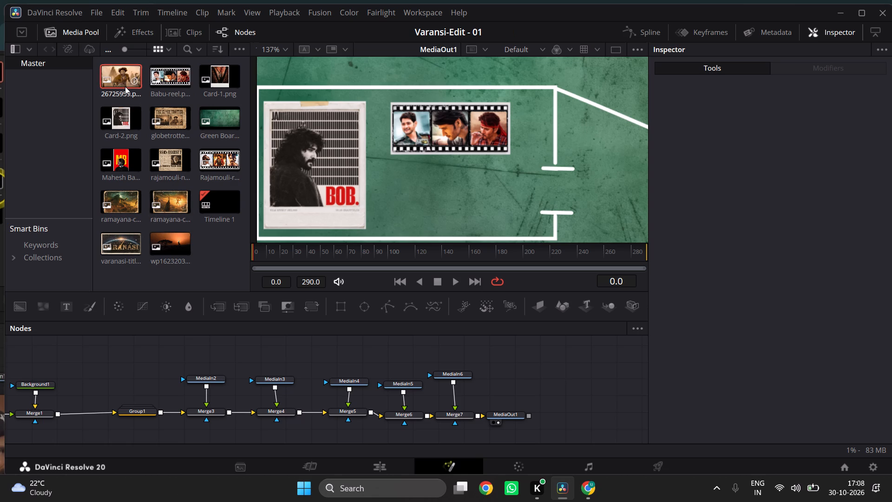
drag(118, 74, 502, 373)
drag(508, 416, 537, 417)
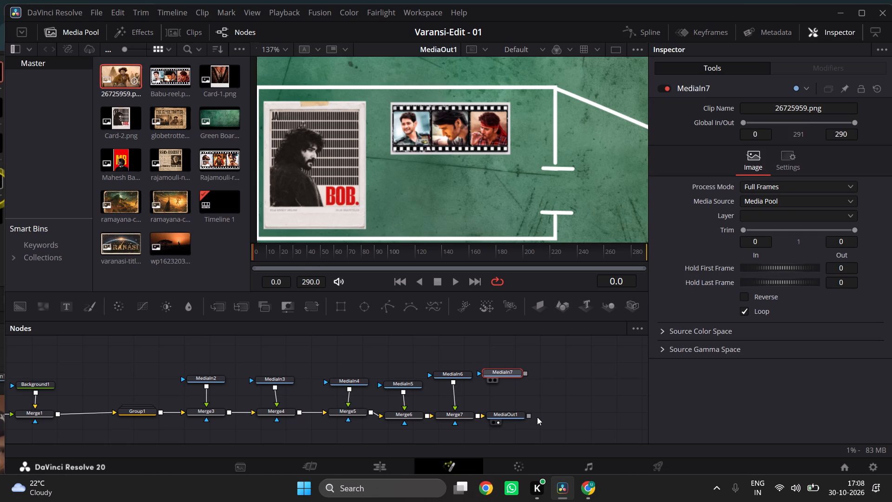
drag(537, 417, 513, 413)
drag(513, 413, 559, 414)
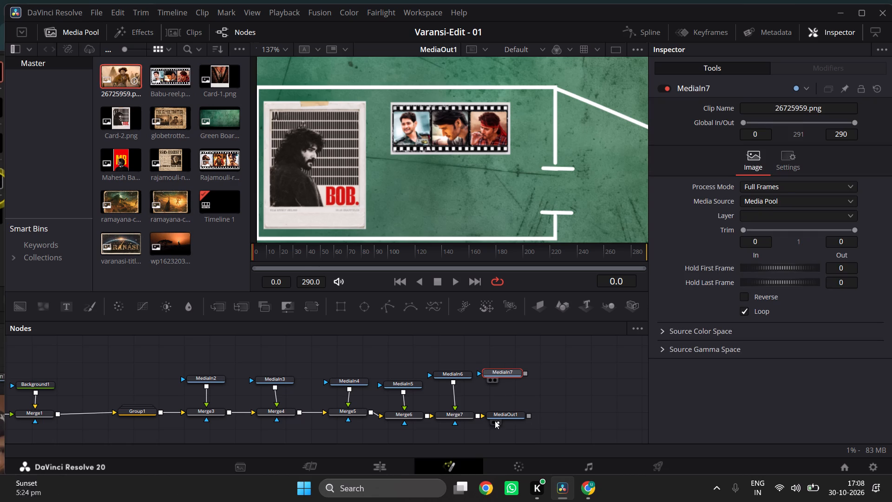
drag(525, 374, 476, 416)
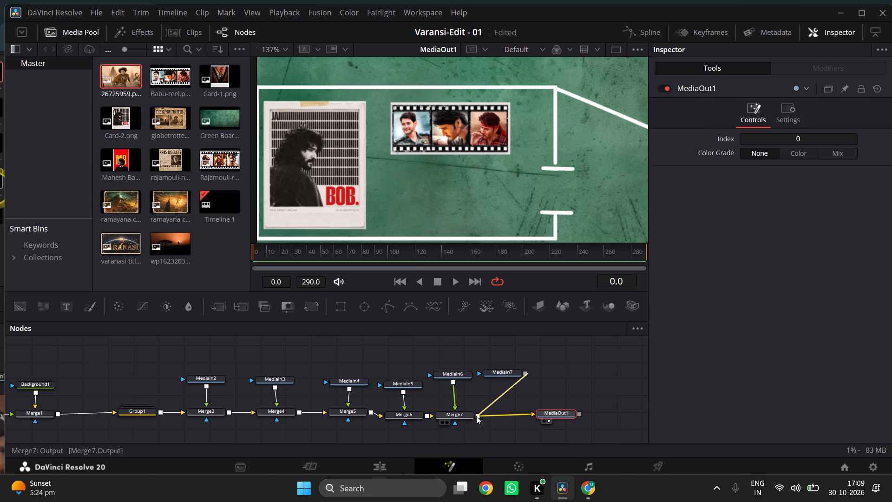
Move the 26725959.png image in Merge8 to about X 0.215, Y 0.378.
scroll(558, 179, left, 1)
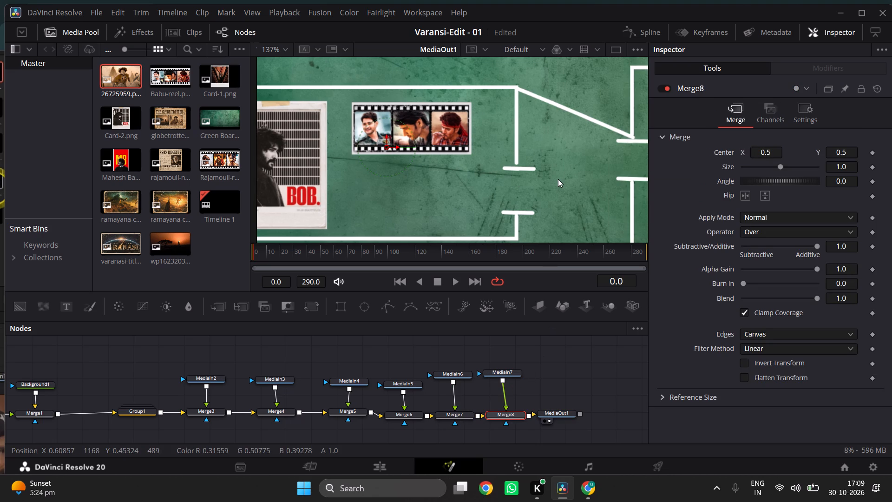
ctrl+scroll(558, 179, down, 6)
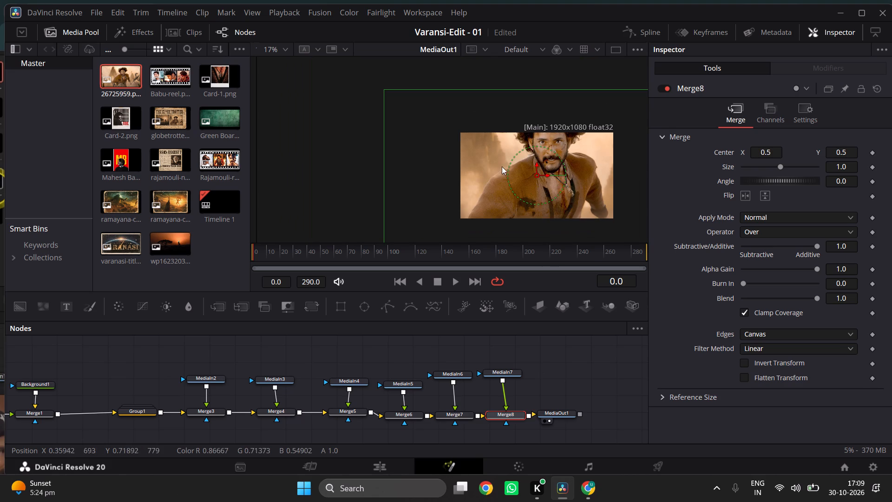
drag(538, 173, 495, 144)
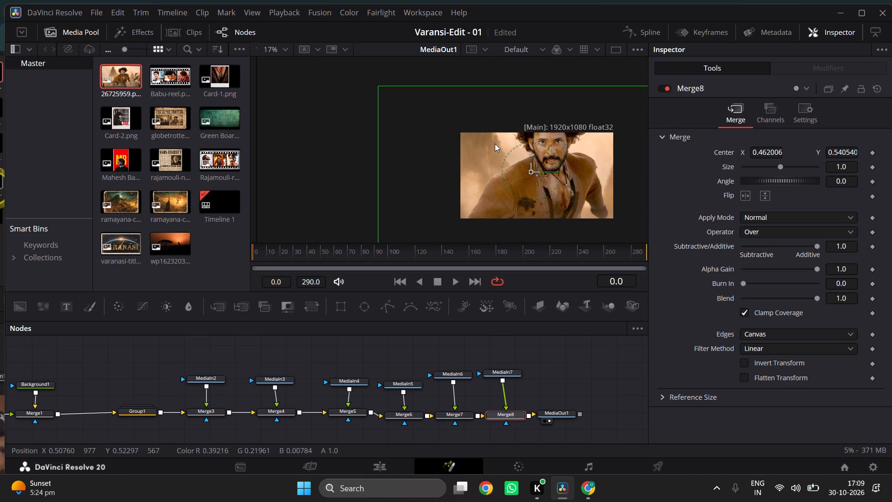
drag(495, 144, 495, 142)
scroll(495, 142, left, 2)
ctrl+scroll(518, 139, down, 1)
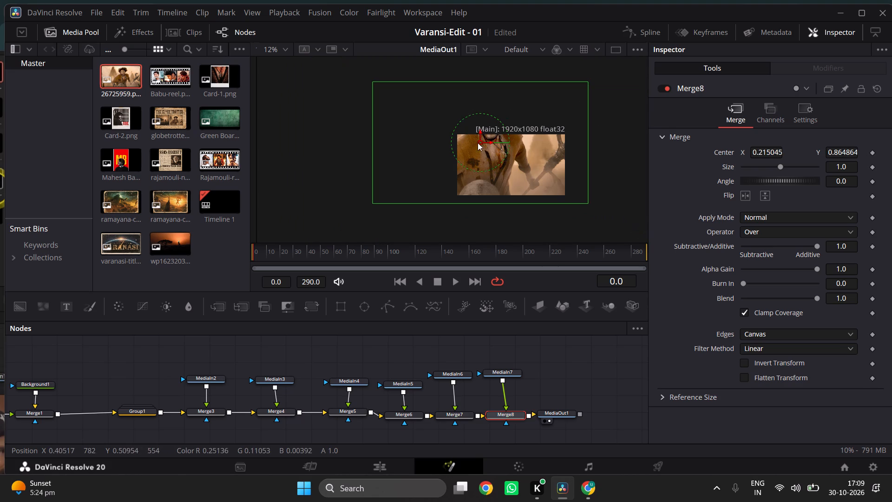
drag(481, 138, 505, 159)
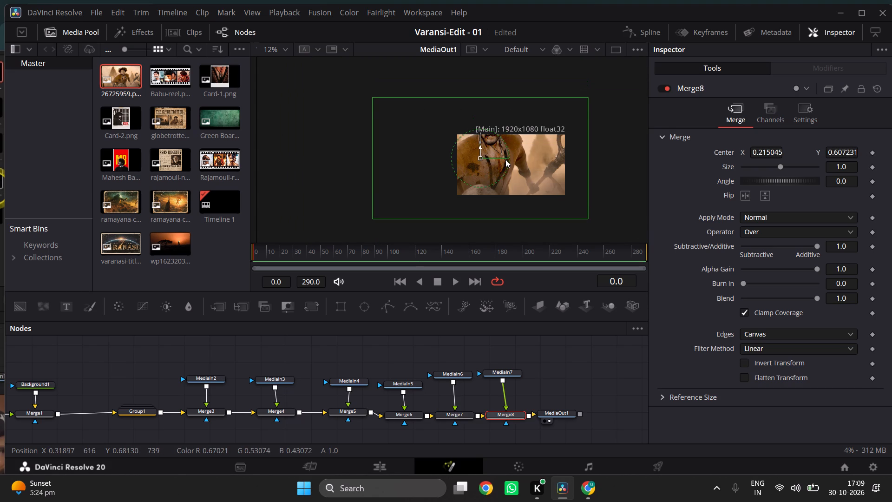
drag(505, 159, 534, 167)
Scale the 26725959.png image in Merge8 down to a size of about 0.068.
drag(589, 231, 528, 195)
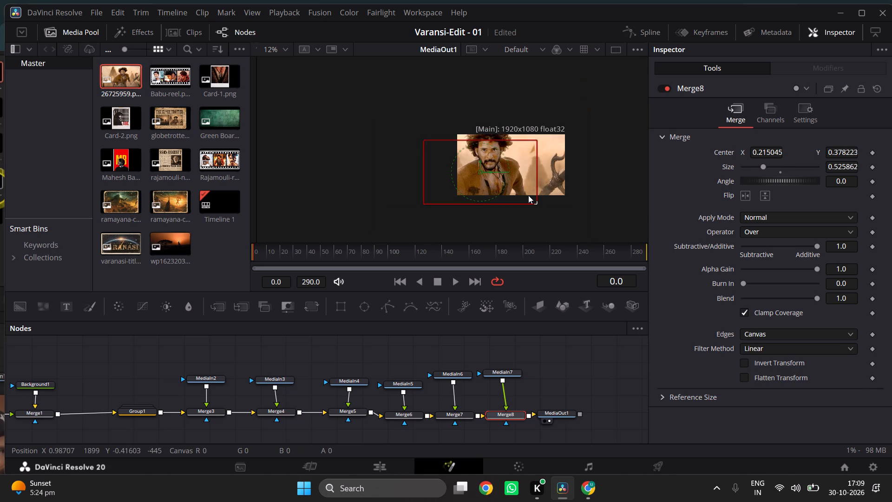
drag(528, 195, 488, 171)
scroll(516, 179, left, 1)
ctrl+scroll(516, 179, up, 1)
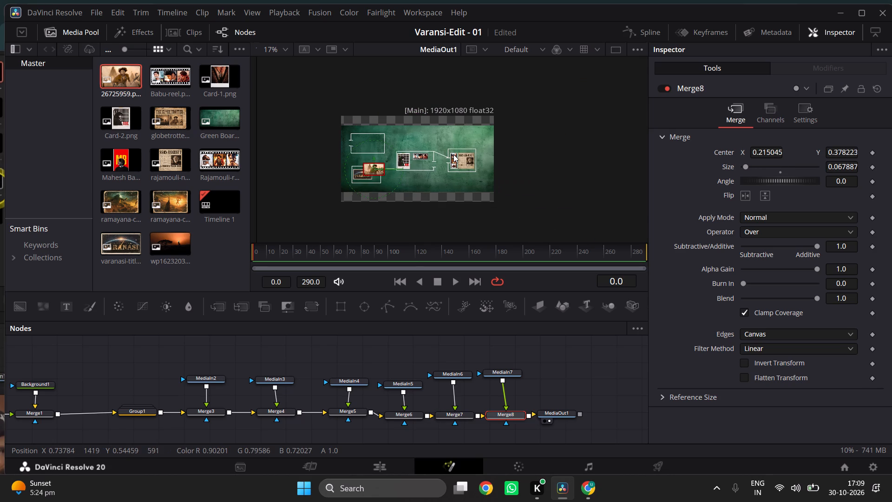
Move the 26725959.png image in Merge8 into the middle frame, below the film reel, at about X 0.524, Y 0.424.
ctrl+scroll(453, 154, up, 1)
scroll(453, 154, up, 1)
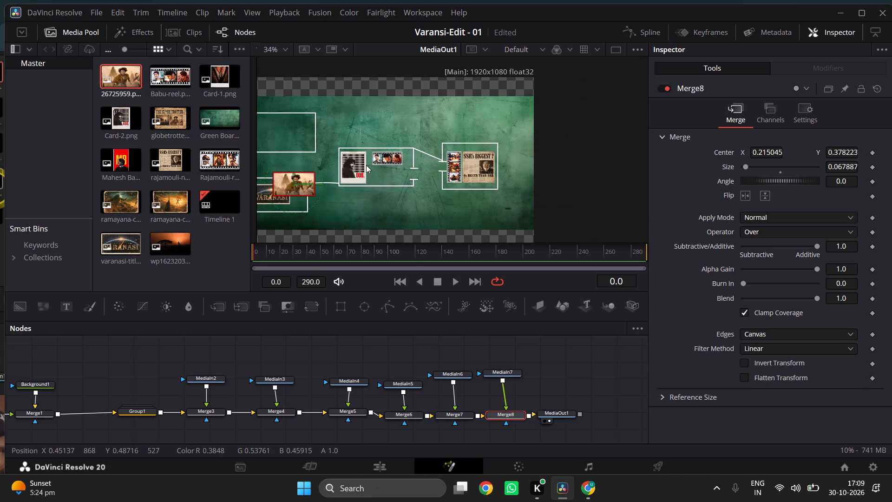
ctrl+scroll(366, 165, up, 2)
scroll(366, 165, right, 1)
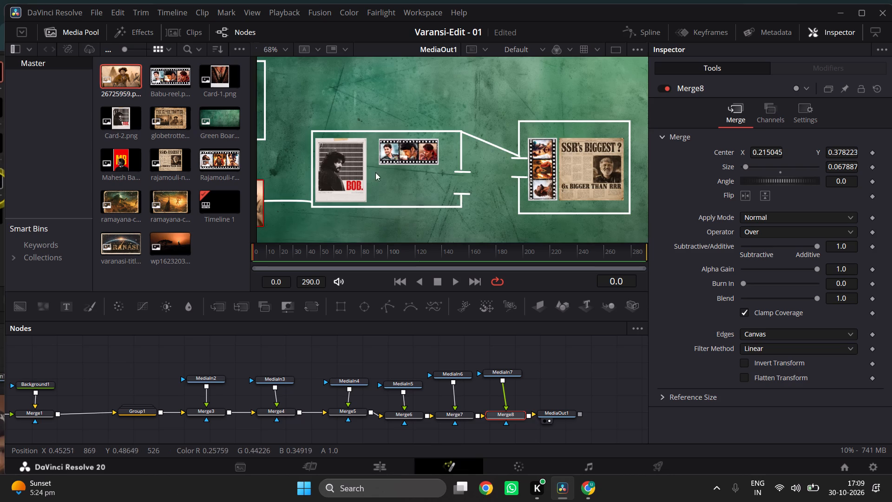
scroll(385, 181, right, 1)
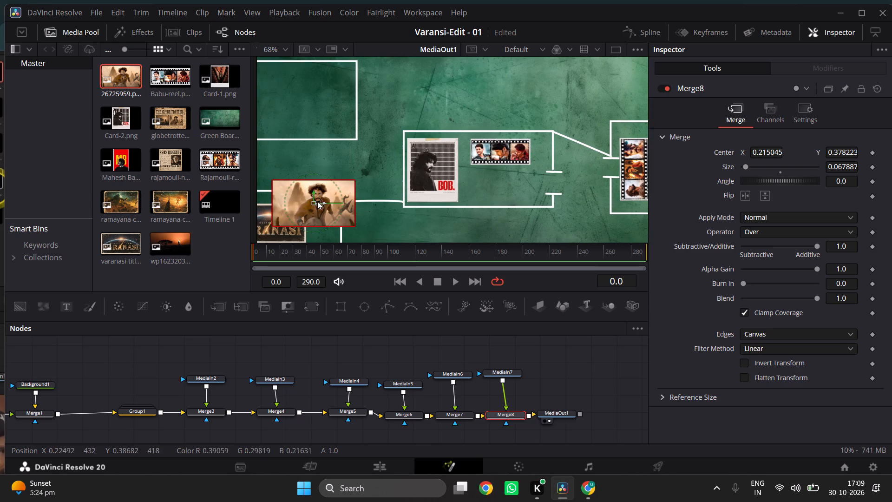
drag(312, 203, 487, 193)
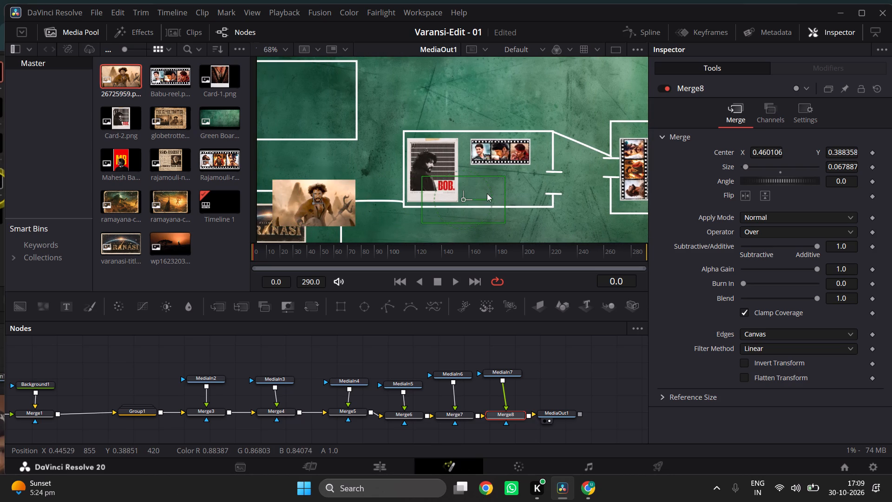
drag(487, 193, 500, 187)
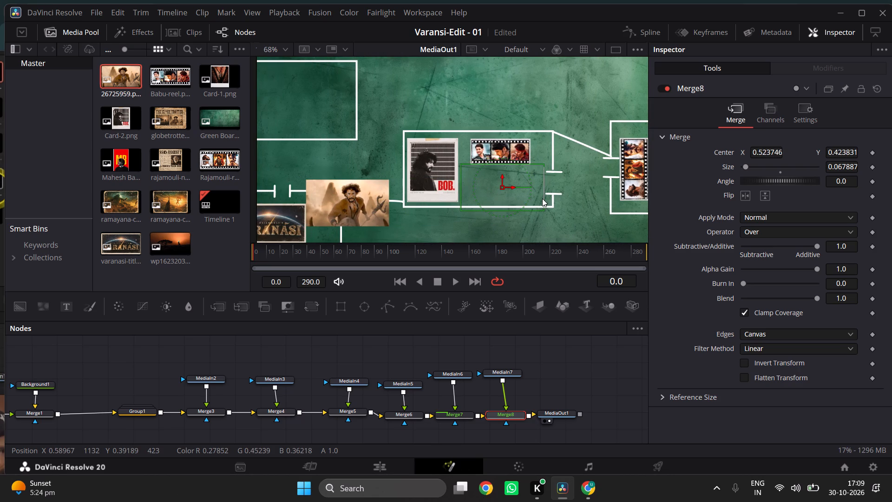
Scale the Merge8 image down to a size of about 0.050 and nudge it to about X 0.522, Y 0.430.
drag(543, 209, 535, 205)
ctrl+scroll(535, 205, up, 1)
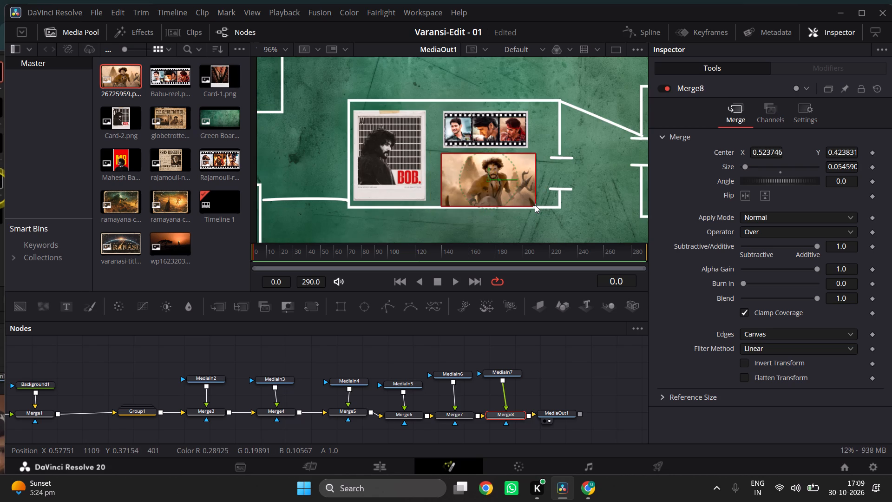
scroll(535, 205, left, 1)
ctrl+scroll(439, 182, up, 3)
scroll(439, 182, down, 1)
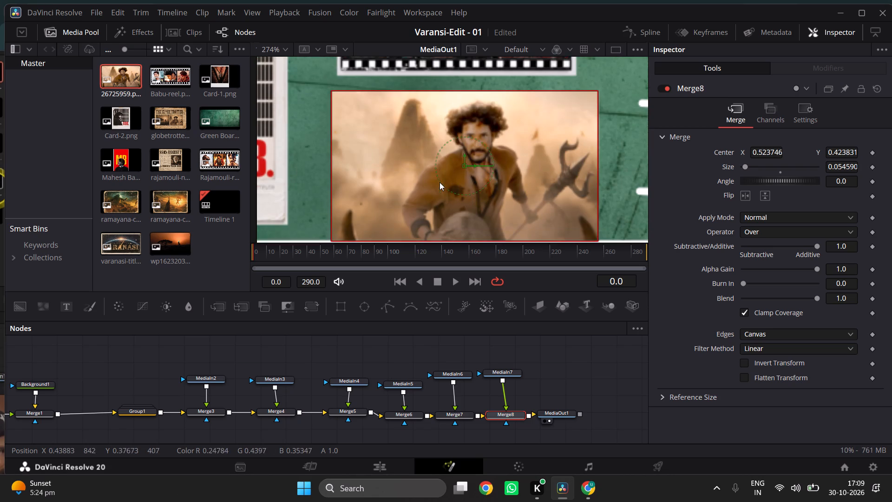
scroll(439, 182, down, 1)
drag(463, 163, 465, 153)
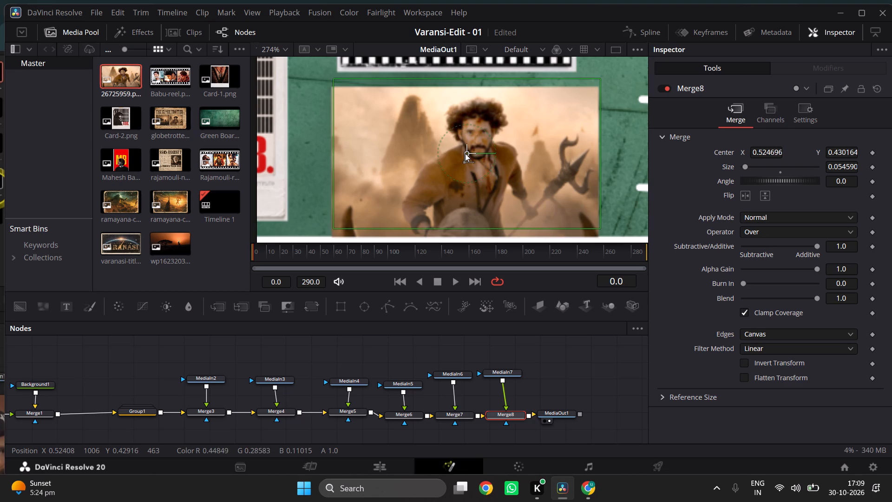
drag(465, 153, 463, 154)
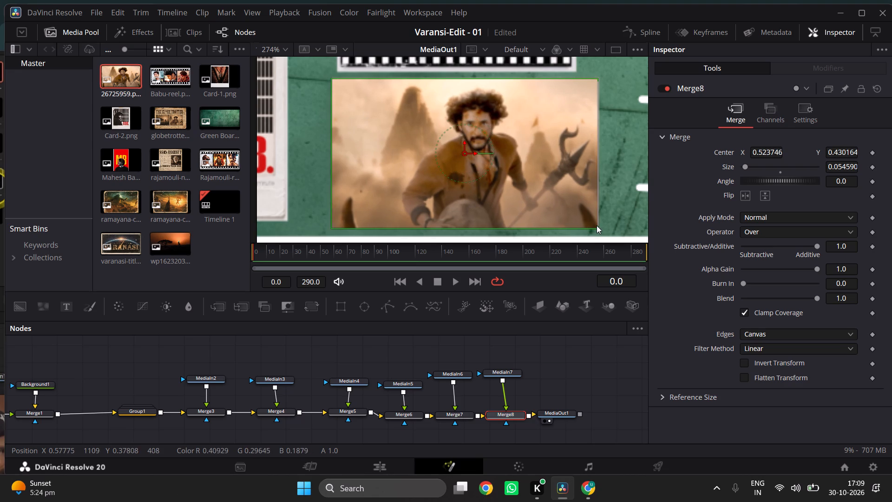
drag(597, 225, 585, 221)
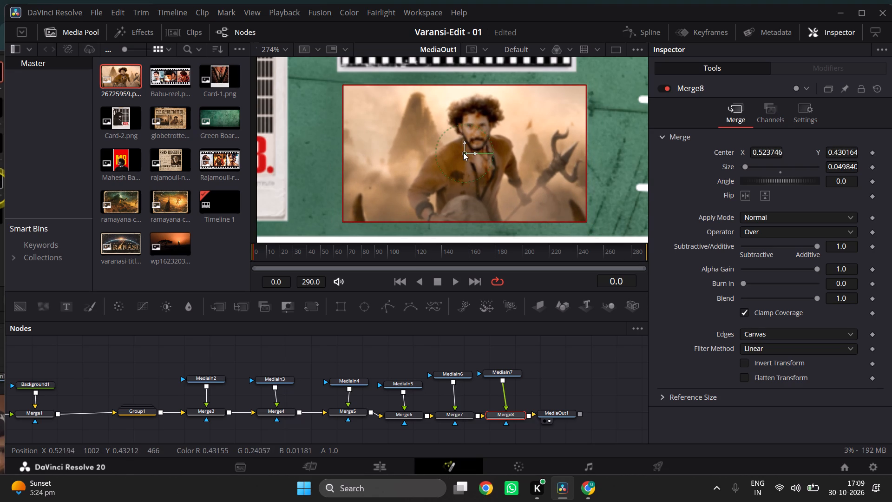
click(464, 153)
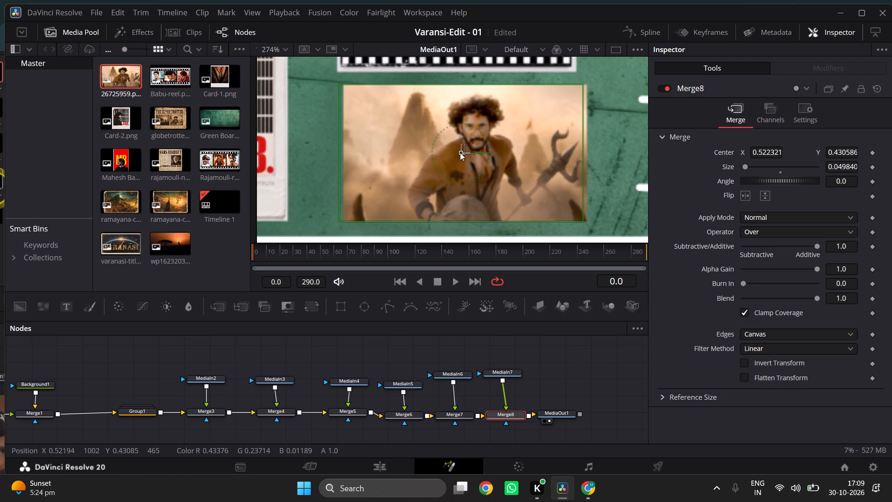
Reposition the film reel in Merge6 within the middle frame to about X 0.527, Y 0.533.
scroll(460, 153, down, 1)
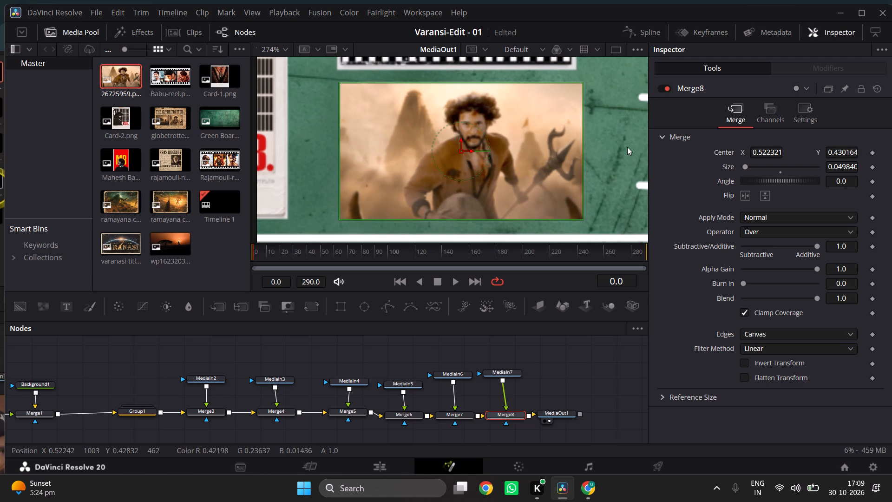
ctrl+scroll(627, 147, down, 1)
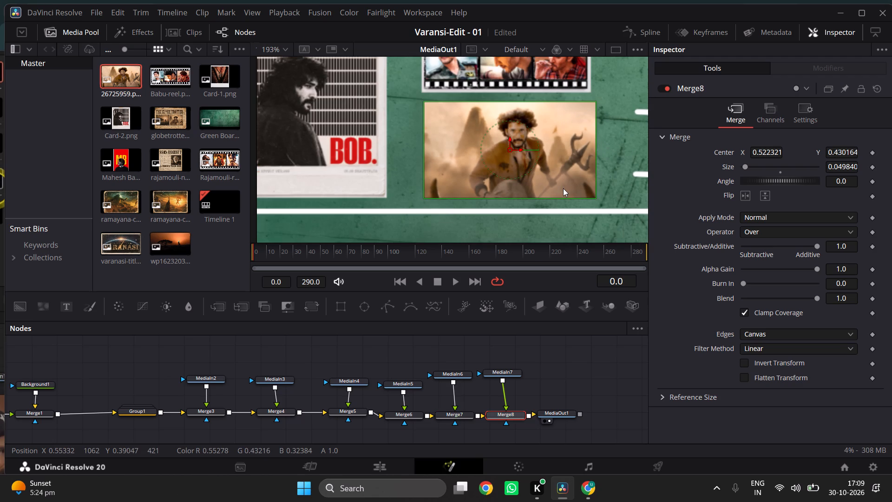
ctrl+scroll(563, 188, down, 1)
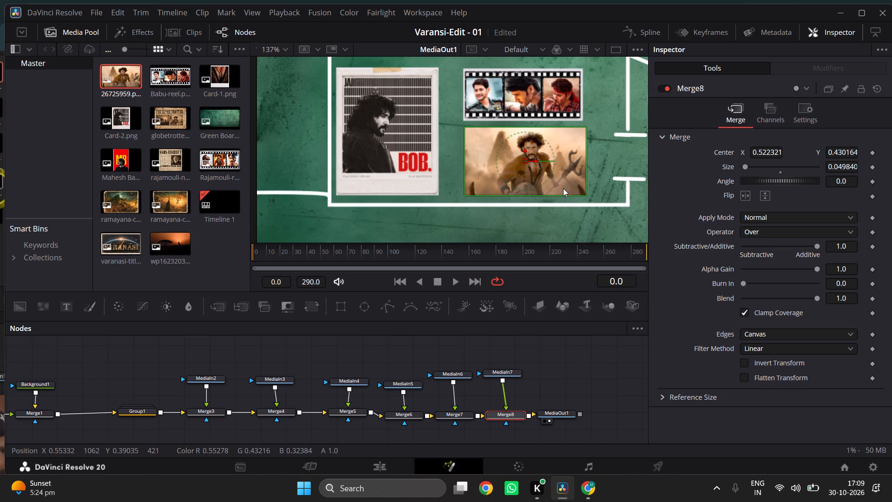
ctrl+scroll(563, 188, down, 2)
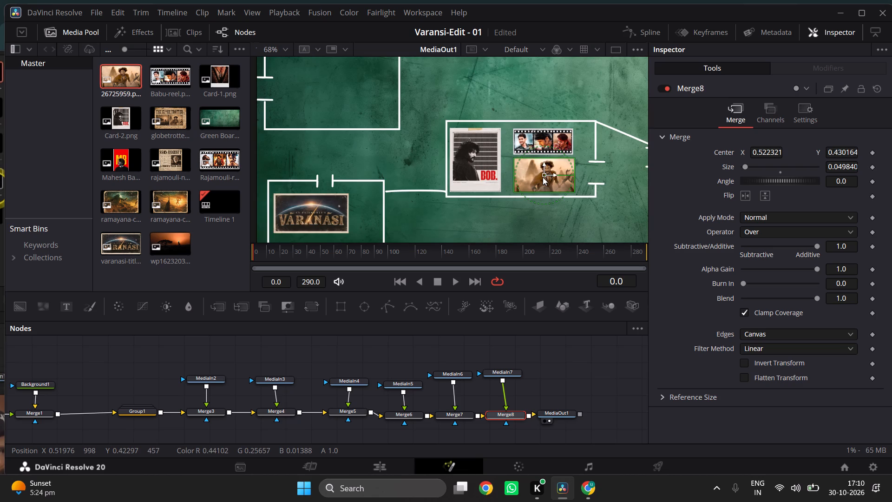
ctrl+scroll(543, 177, up, 1)
ctrl+scroll(520, 142, up, 1)
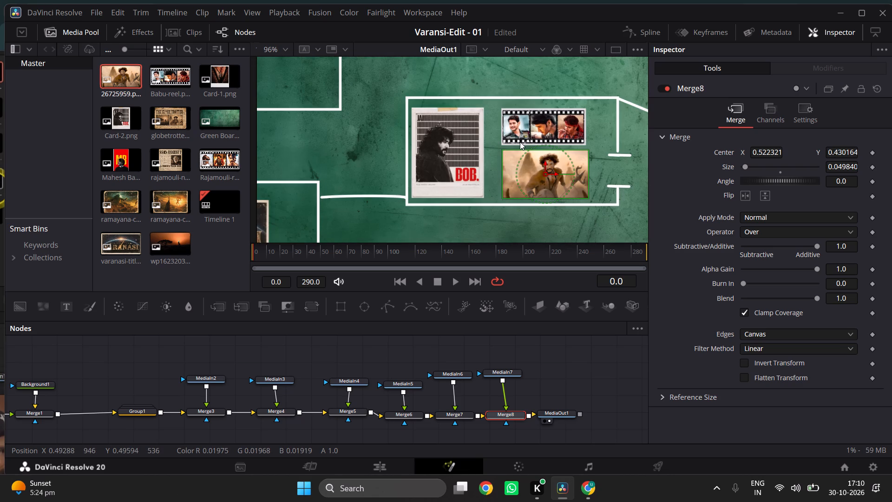
click(456, 413)
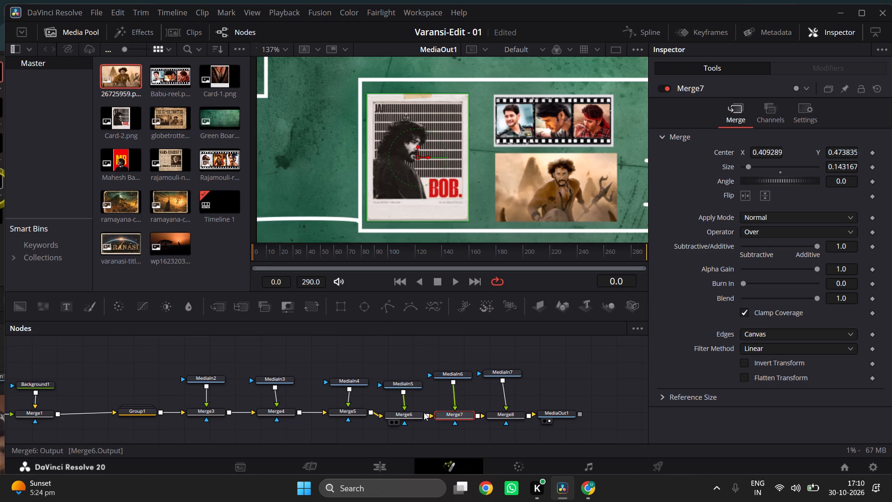
click(406, 412)
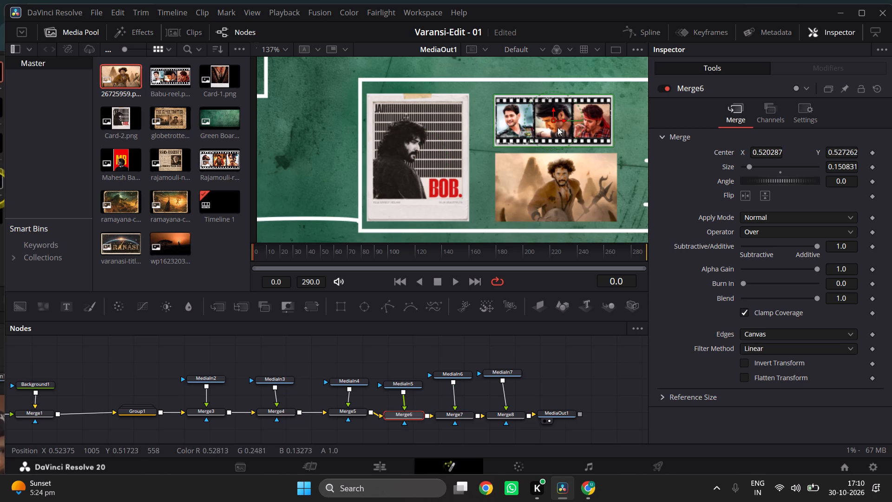
drag(554, 122, 554, 118)
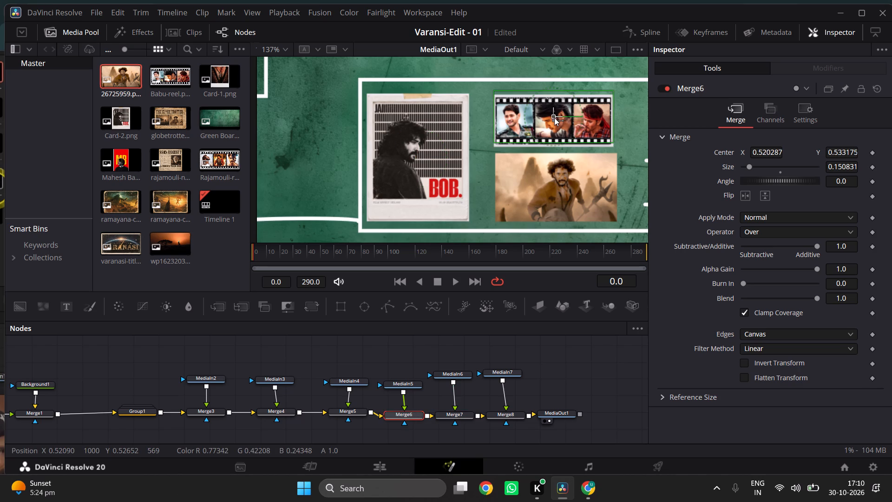
drag(554, 118, 563, 118)
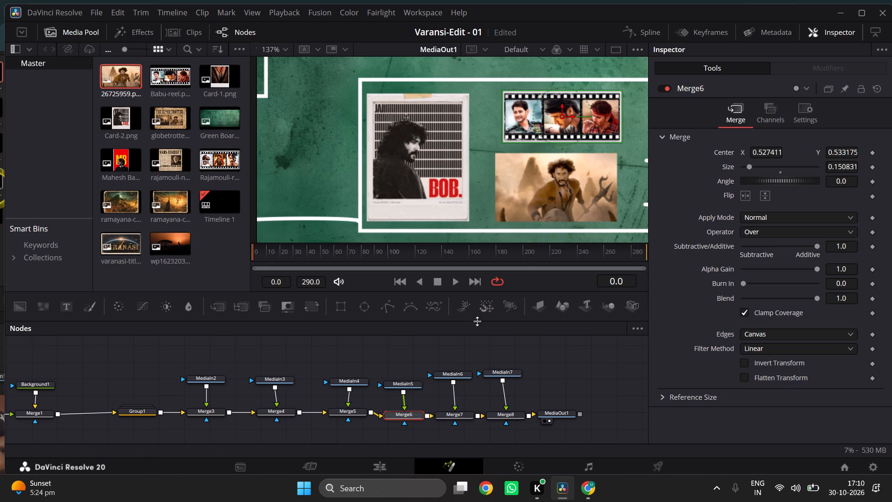
Shift the 26725959.png image in Merge8 to about X 0.530, Y 0.430, beneath the film reel.
click(453, 412)
click(498, 414)
drag(554, 186, 565, 183)
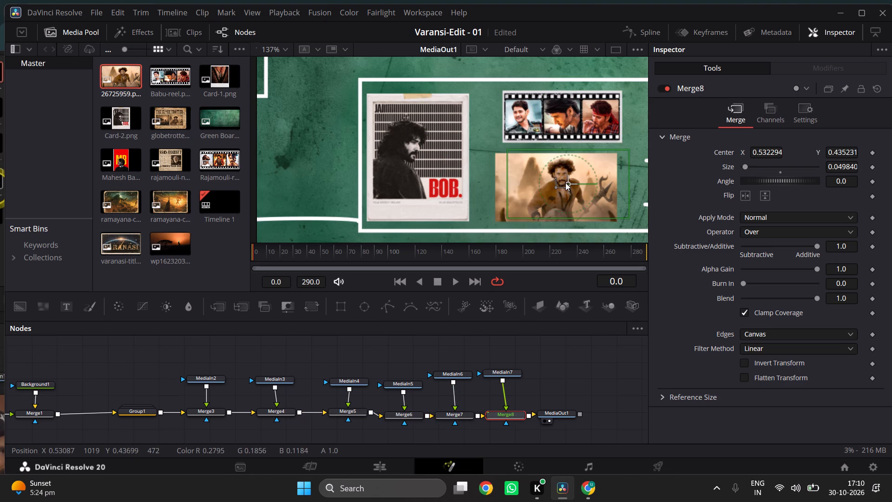
drag(565, 183, 564, 186)
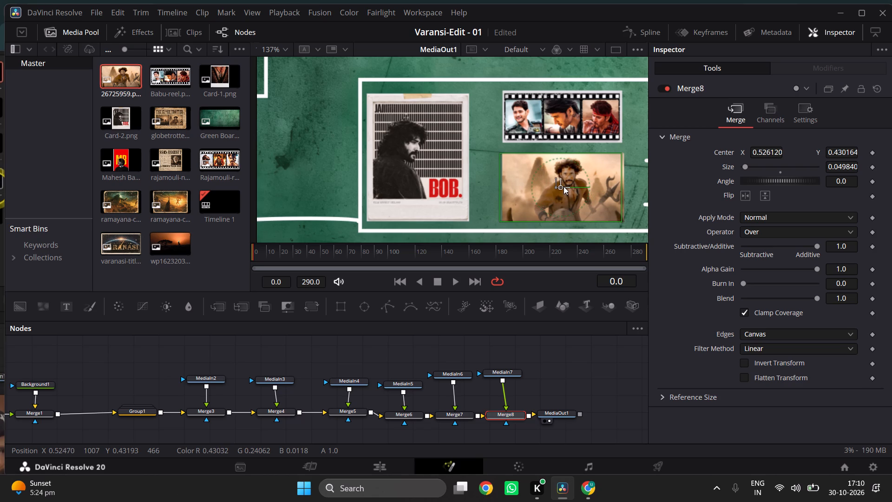
drag(564, 186, 564, 186)
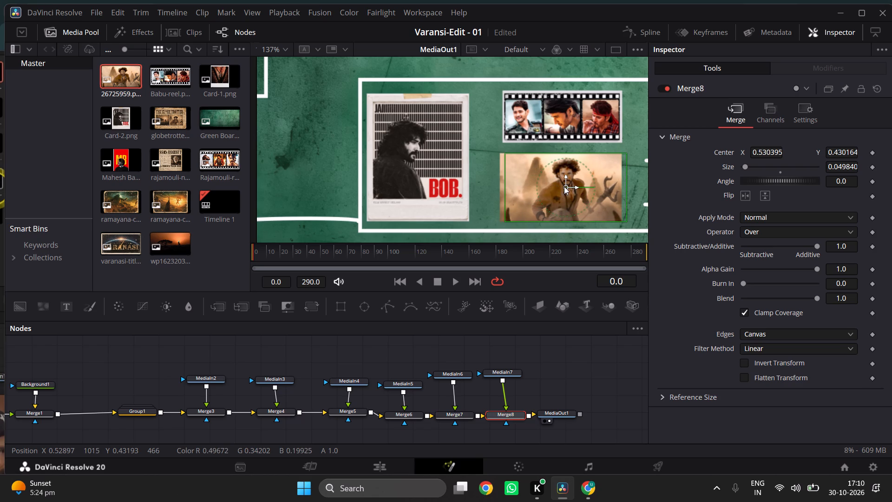
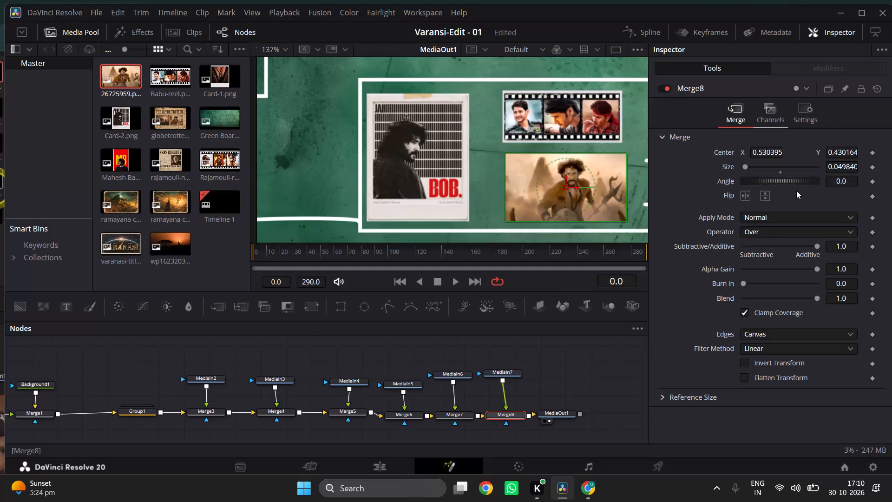
Reposition the warrior image under the film strip by setting Merge8's centre to X 0.527395, Y 0.433164.
click(847, 156)
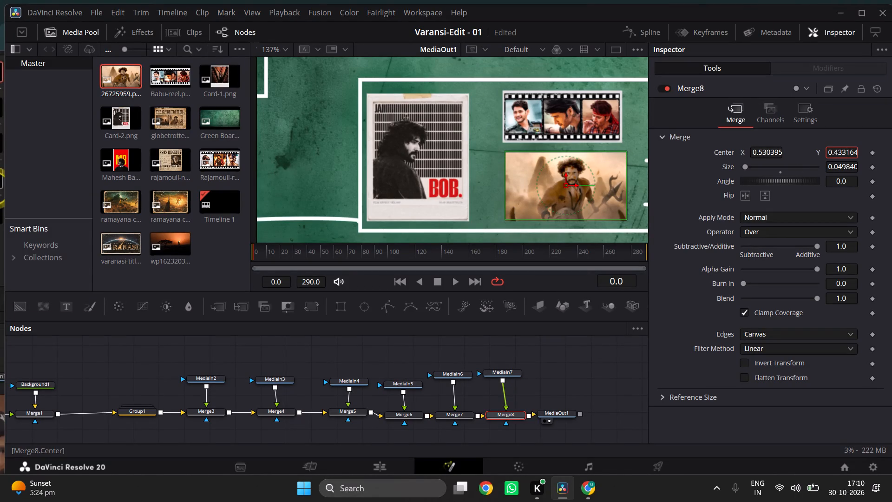
drag(767, 150, 763, 151)
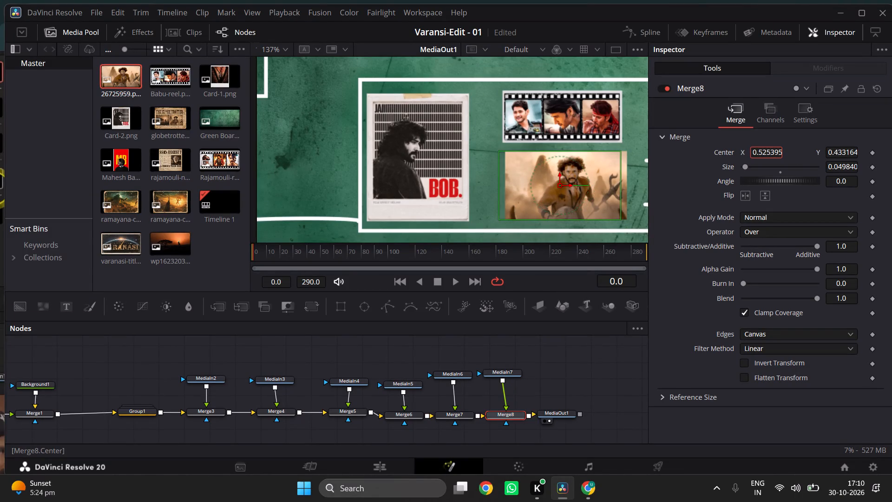
drag(763, 151, 768, 152)
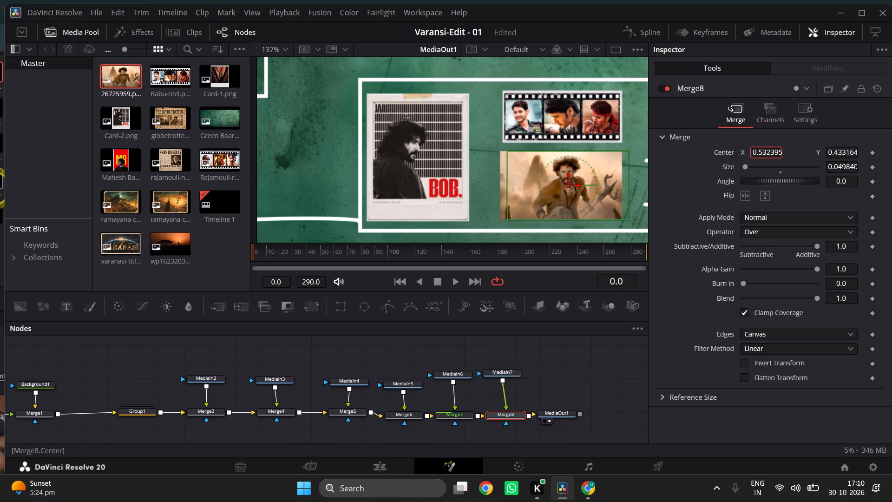
drag(768, 152, 764, 153)
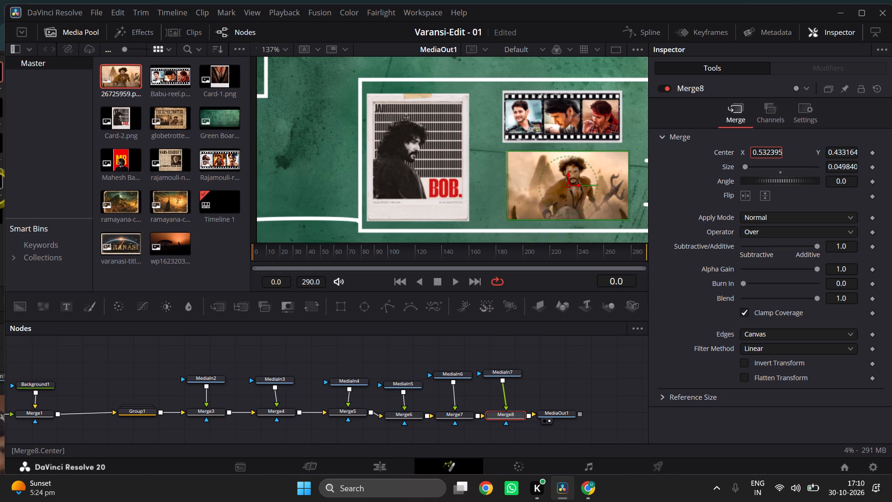
drag(764, 153, 759, 152)
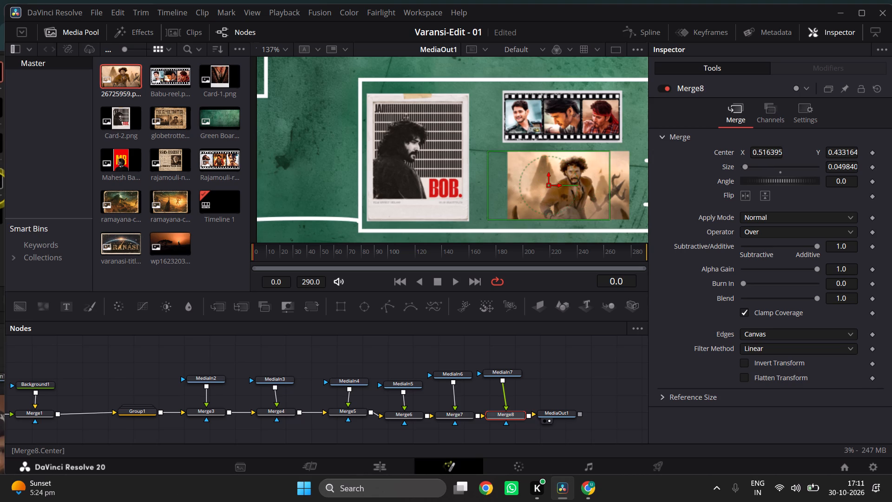
drag(773, 152, 780, 152)
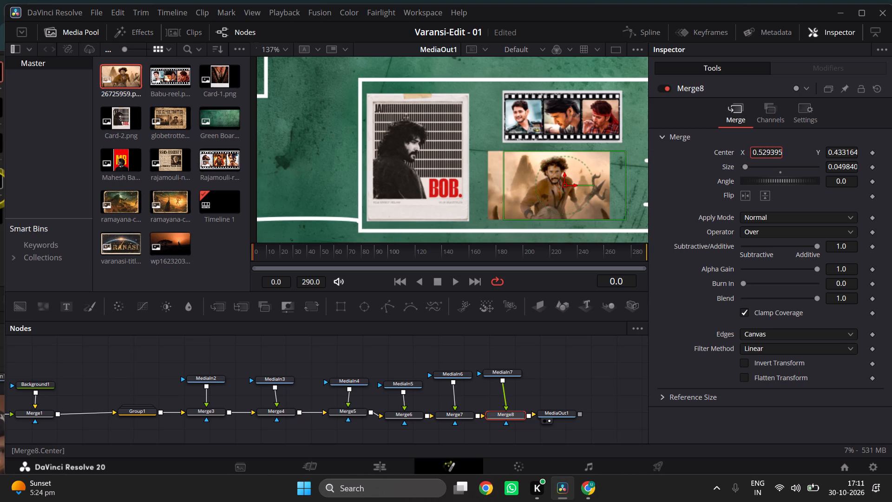
drag(780, 152, 776, 151)
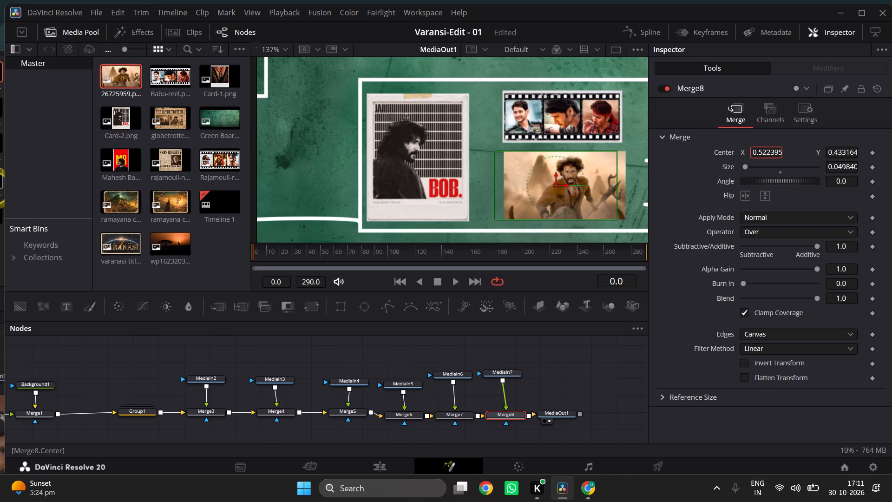
drag(776, 151, 779, 151)
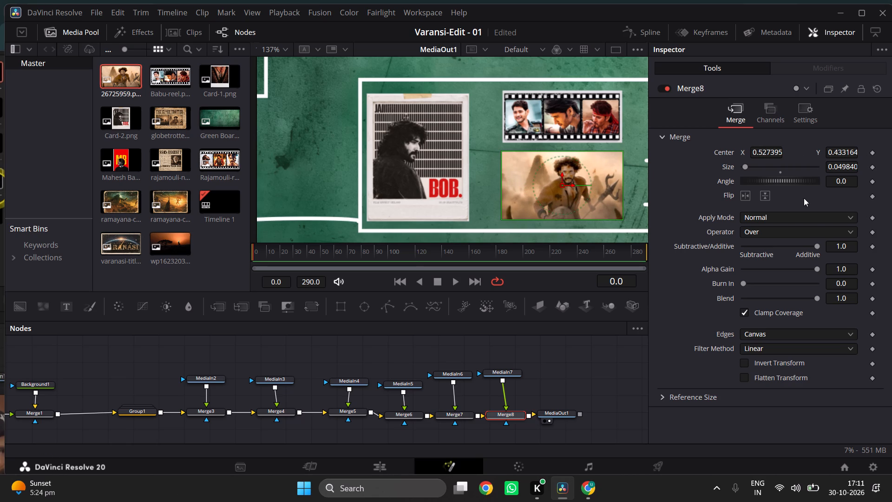
Reposition the BOB. poster card inside the middle frame by setting Merge7's centre to X 0.42229, Y 0.476835.
click(456, 414)
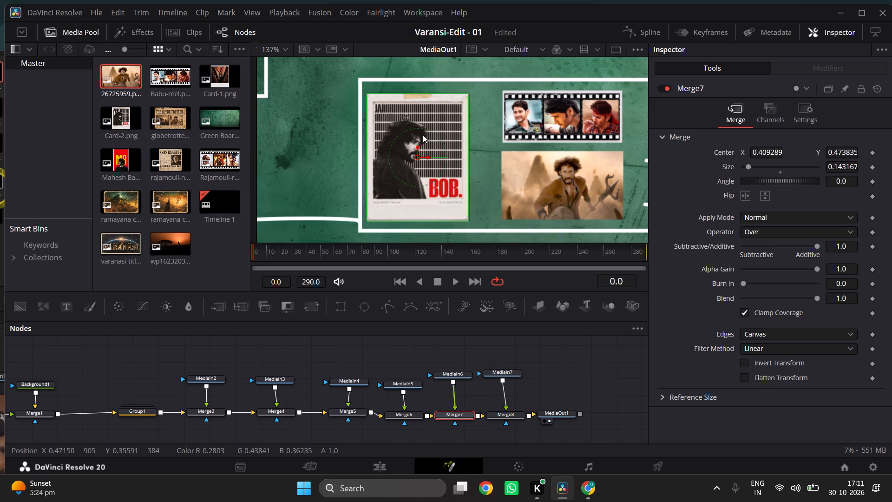
click(417, 156)
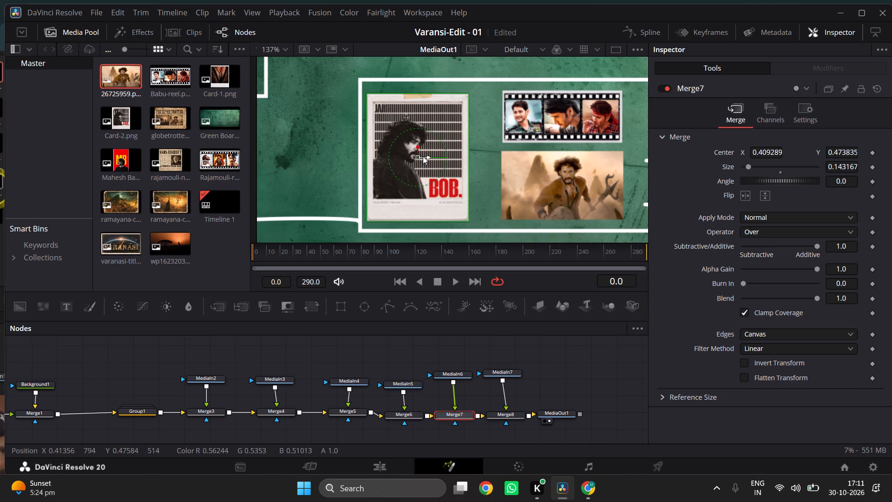
click(762, 152)
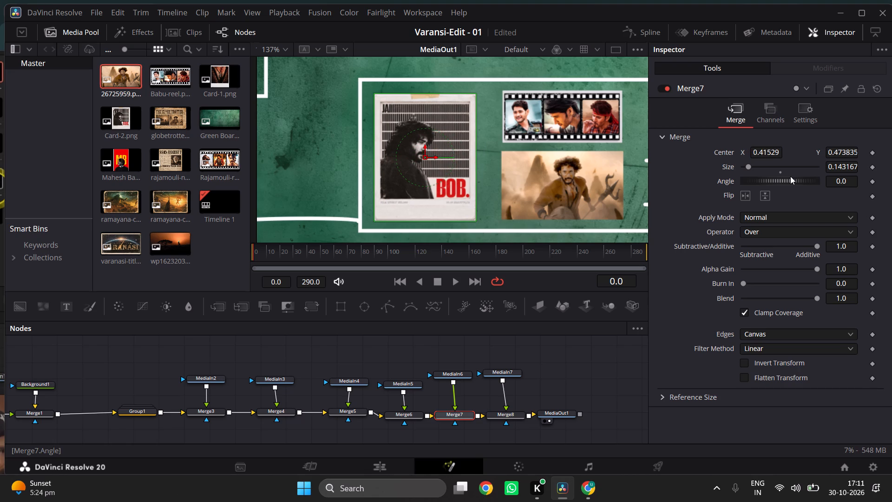
click(764, 152)
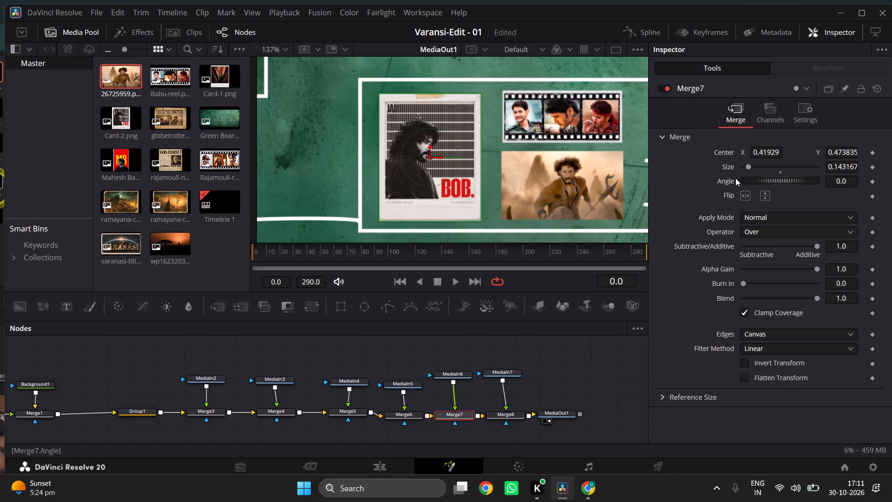
click(766, 153)
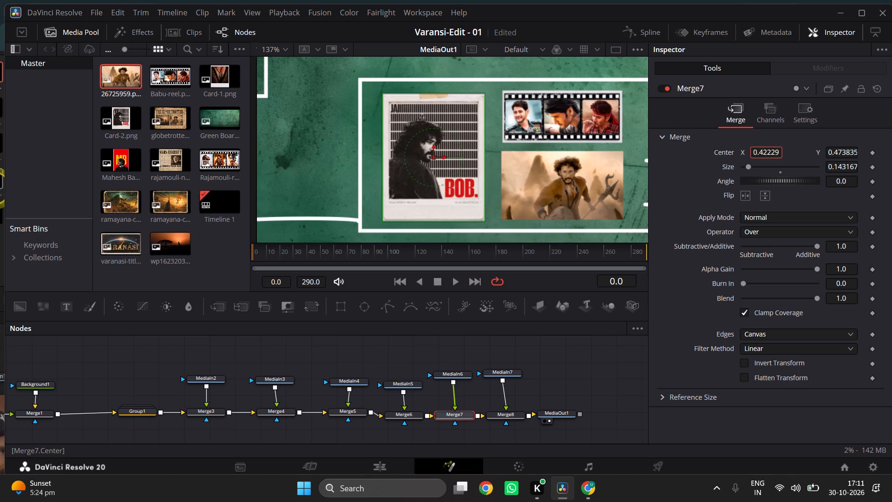
click(840, 153)
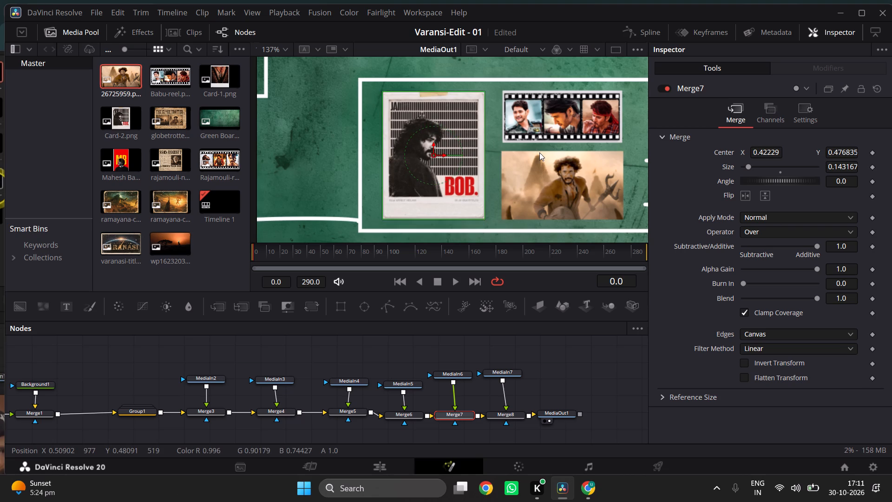
Add ramayana-cards.png from the media pool to the node graph, beside MediaIn7.
ctrl+scroll(539, 152, down, 3)
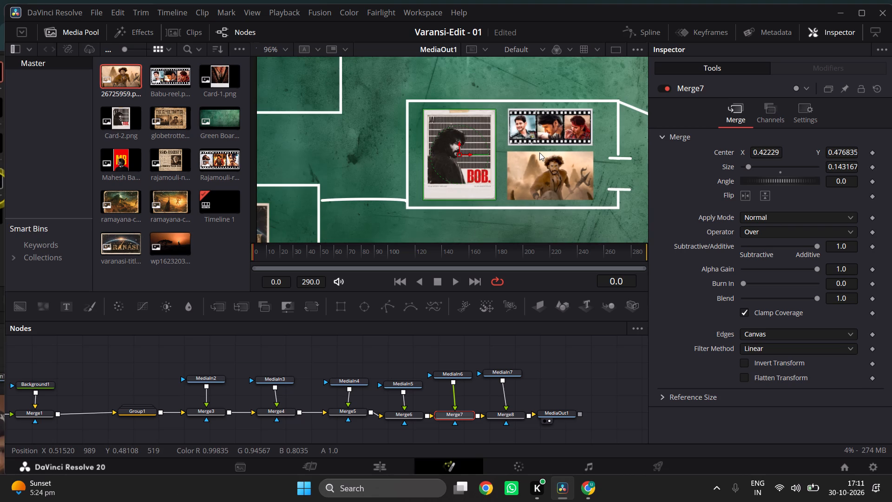
scroll(539, 152, left, 1)
scroll(539, 152, right, 1)
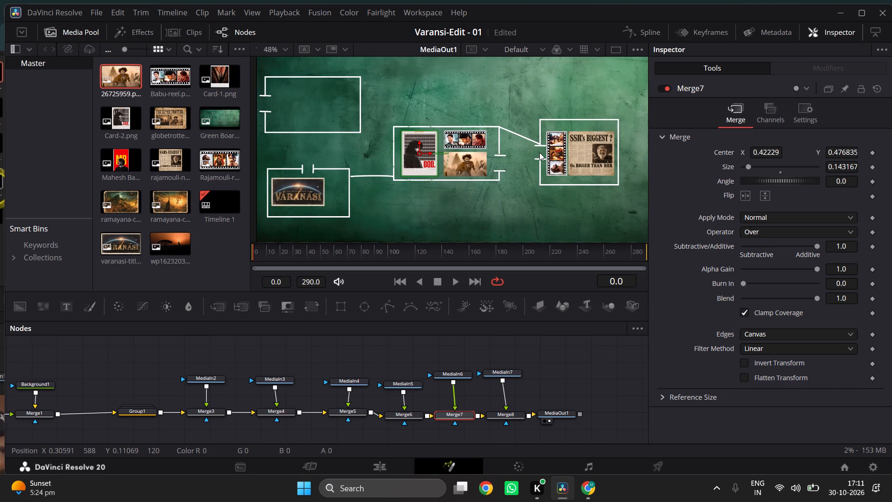
scroll(539, 152, down, 1)
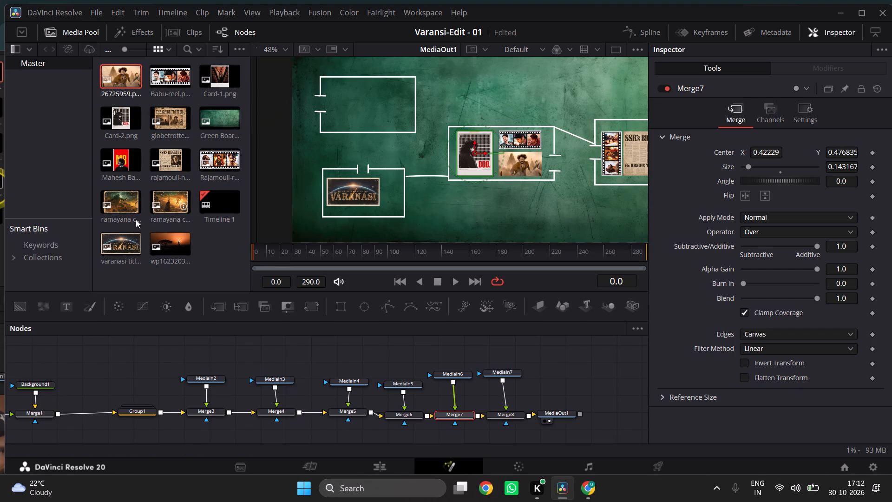
drag(113, 207, 344, 94)
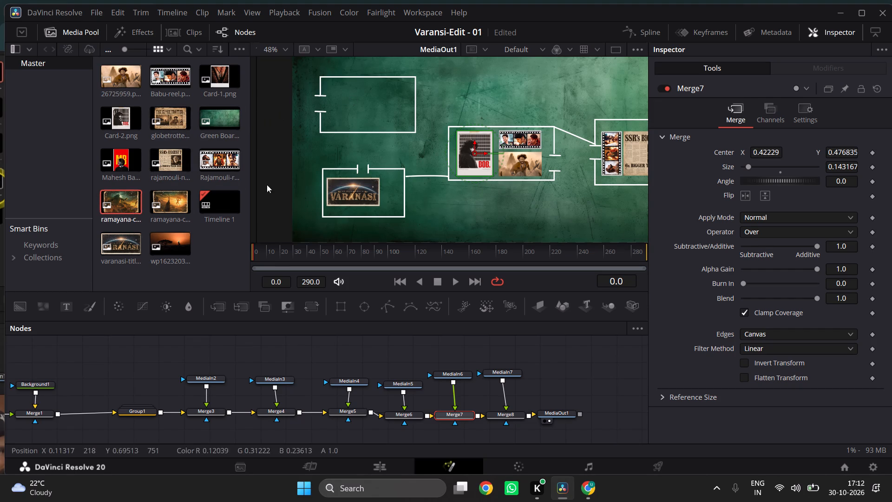
drag(122, 201, 544, 370)
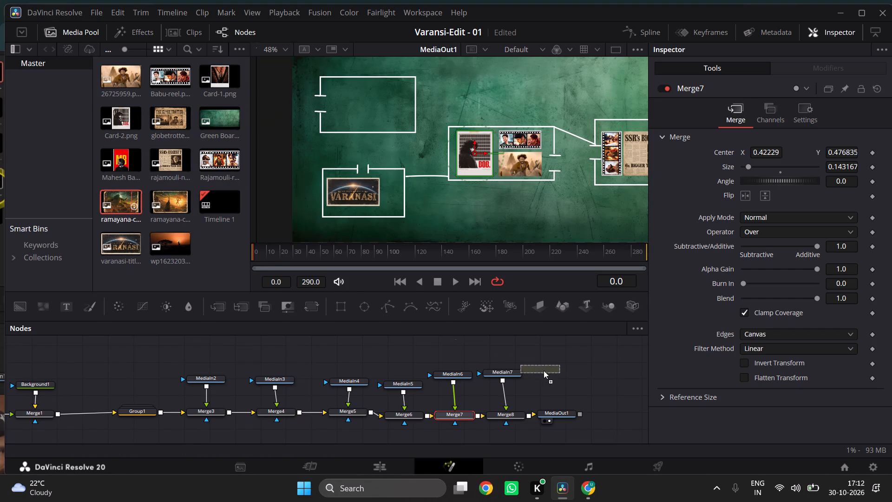
drag(544, 370, 551, 375)
Move the MediaOut1 node farther from Merge8 to make room for another merge.
drag(564, 415, 628, 418)
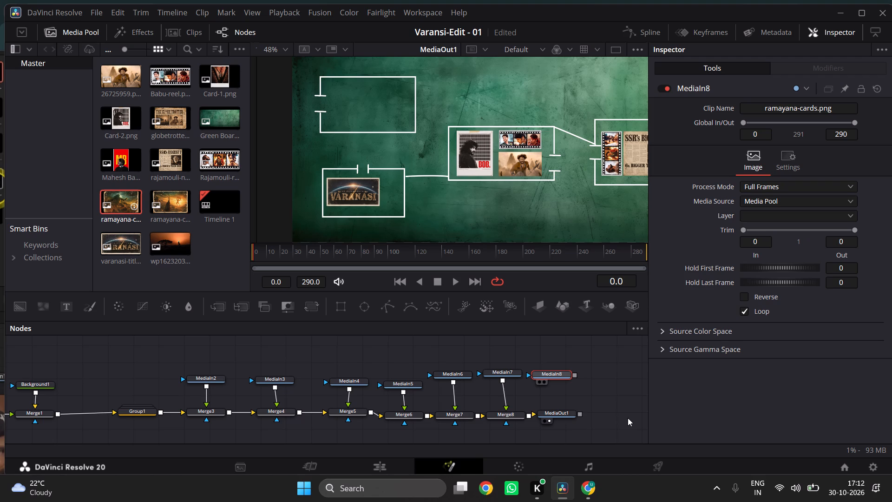
drag(628, 418, 630, 418)
scroll(502, 317, left, 1)
scroll(502, 317, down, 1)
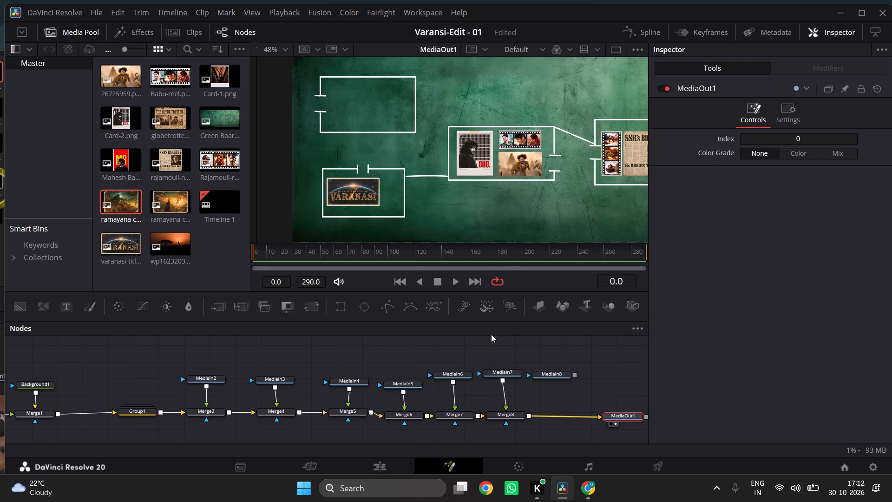
Add globetrotter newspaper.png from the media pool to the node graph, above MediaIn7.
click(496, 372)
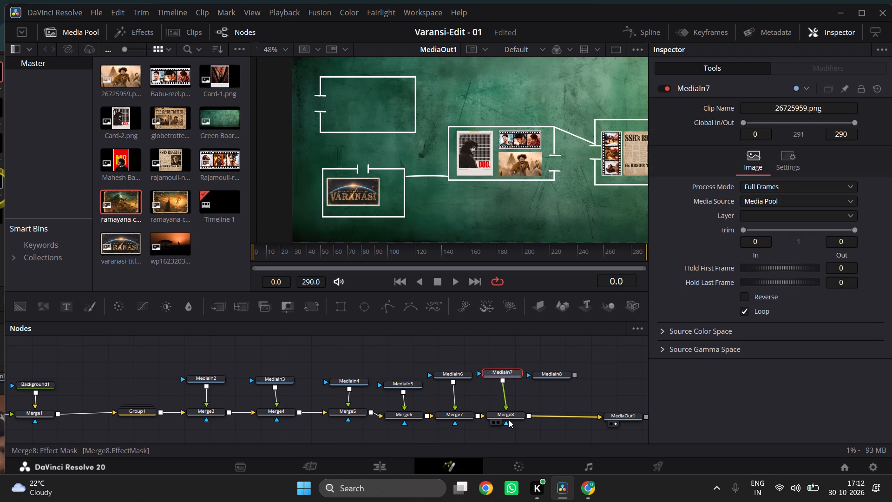
click(509, 420)
click(506, 415)
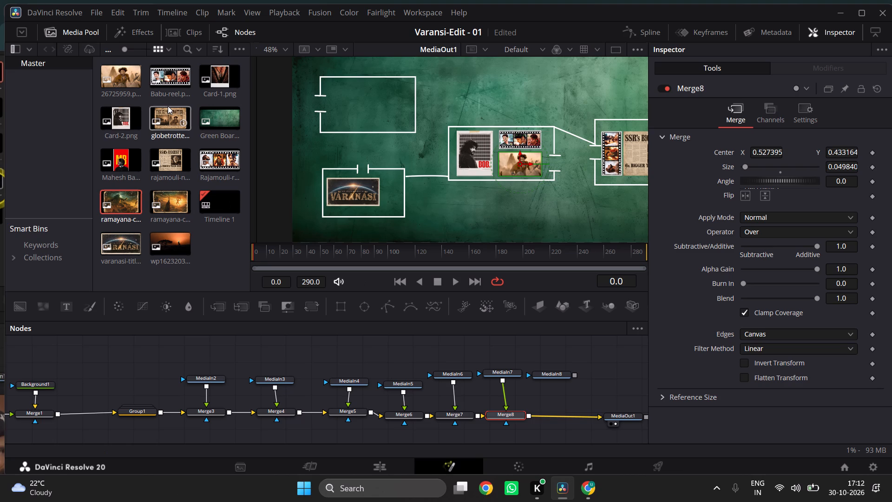
drag(166, 113, 486, 350)
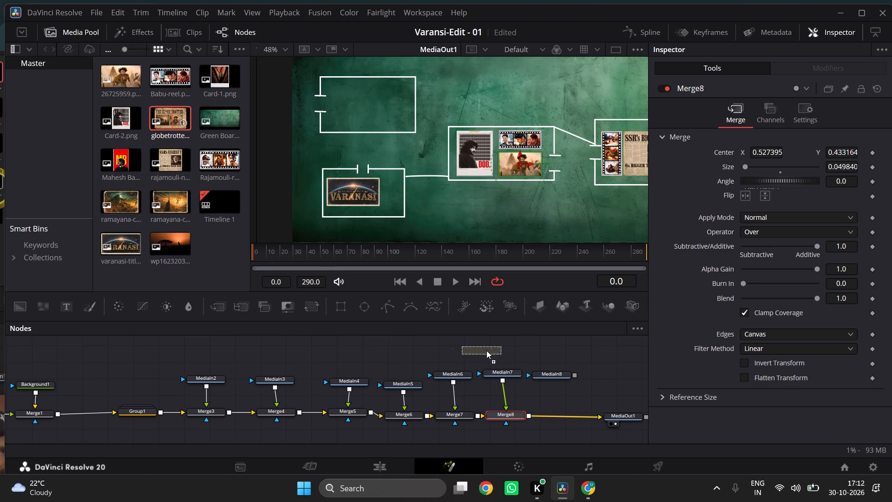
drag(486, 350, 502, 355)
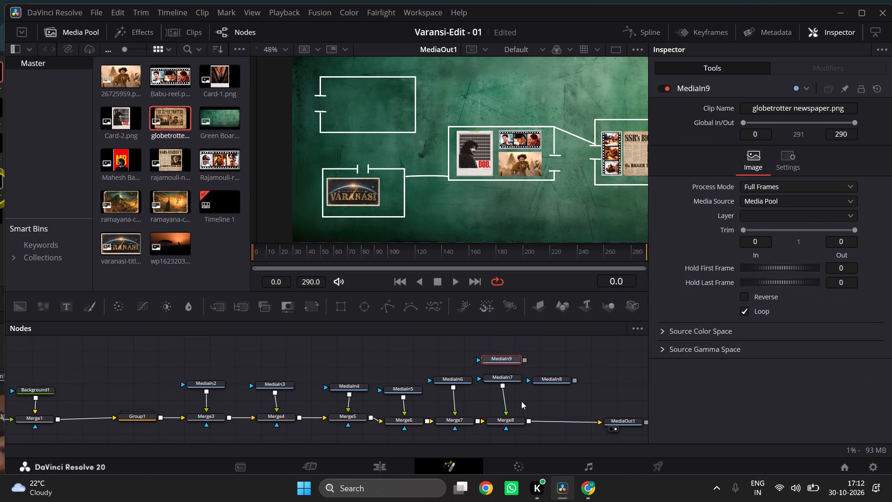
Replace MediaIn7 with the globetrotter newspaper node as Merge8's foreground input, deleting MediaIn7.
click(506, 405)
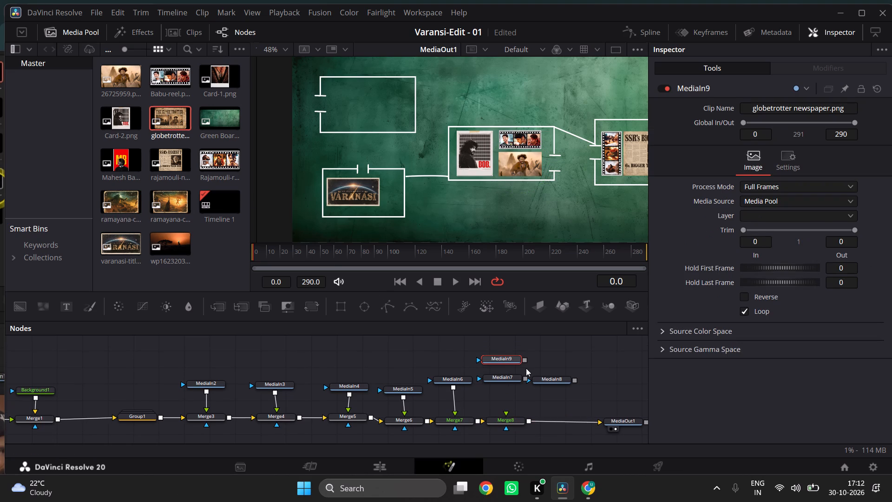
click(504, 378)
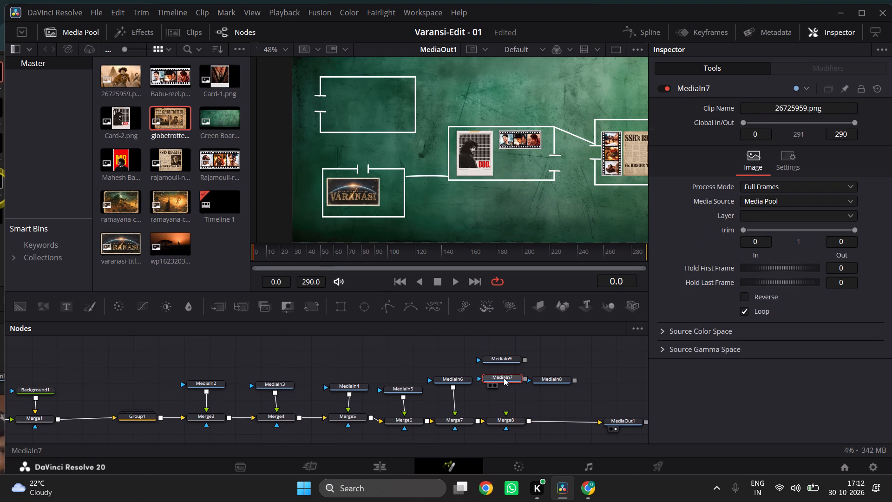
key(Delete)
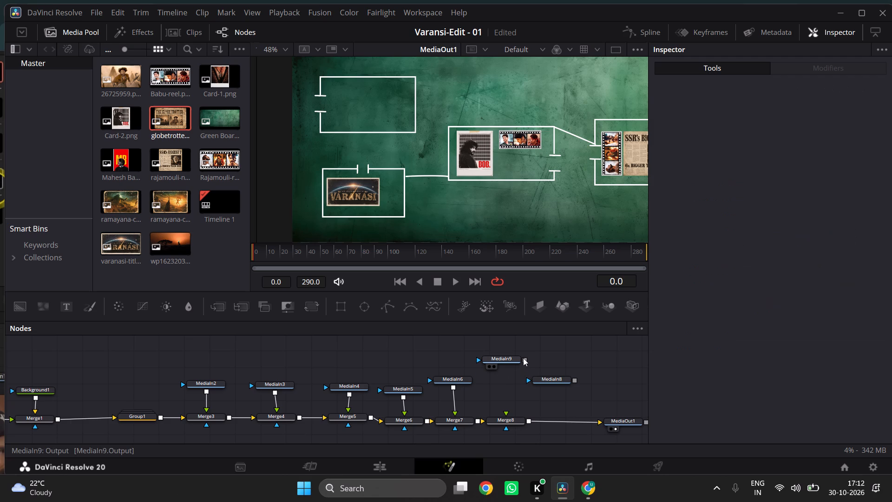
drag(523, 358, 506, 411)
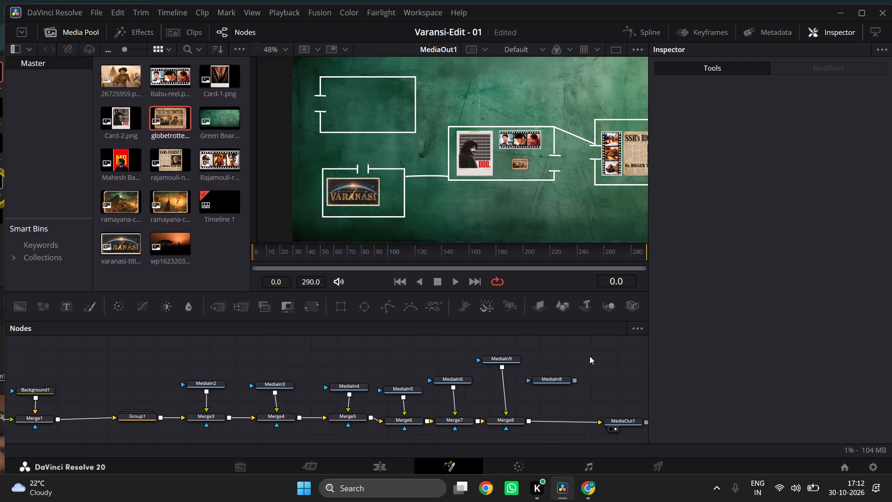
Enlarge the globetrotter newspaper in the middle frame to a Merge8 size of about 0.106.
ctrl+scroll(543, 169, up, 1)
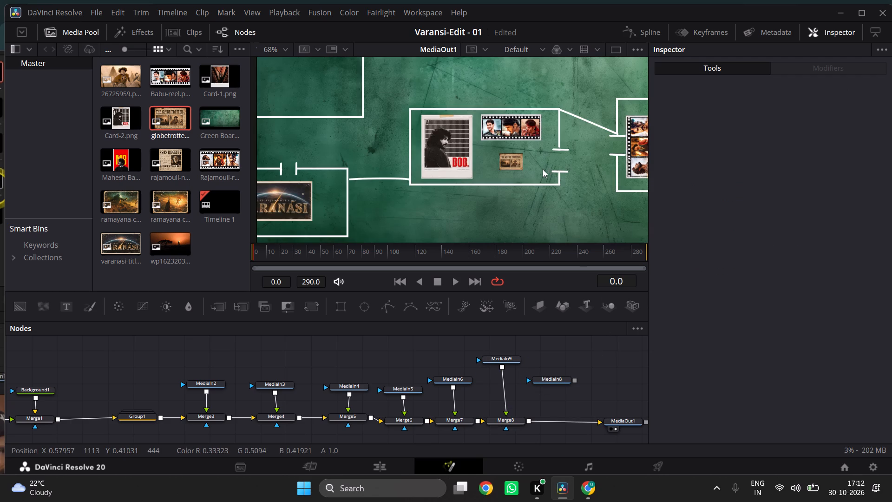
ctrl+scroll(543, 169, up, 2)
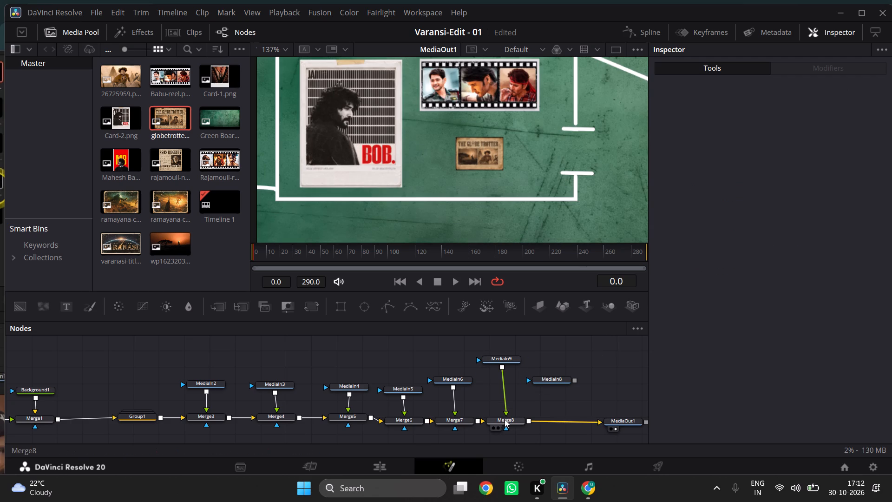
click(505, 419)
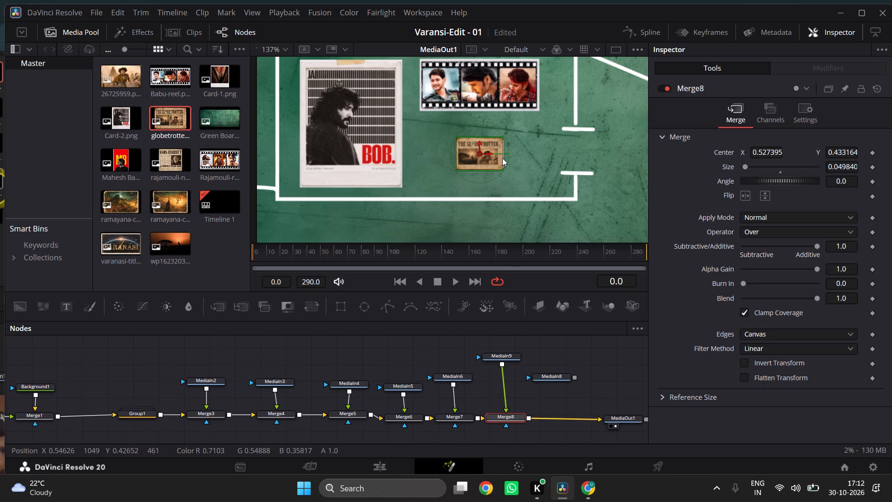
drag(502, 158, 537, 169)
drag(537, 169, 529, 165)
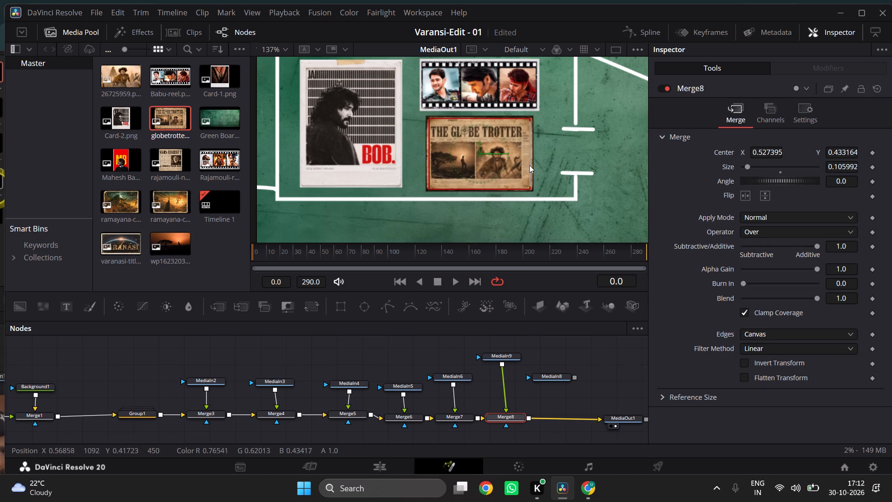
Position the globetrotter newspaper below the film strip in the middle frame, centred at about X 0.526, Y 0.435.
drag(476, 150, 480, 152)
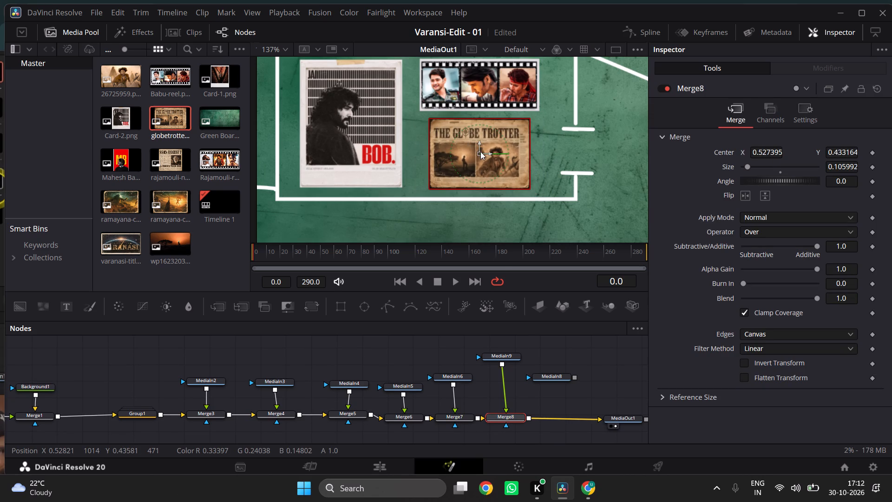
click(480, 152)
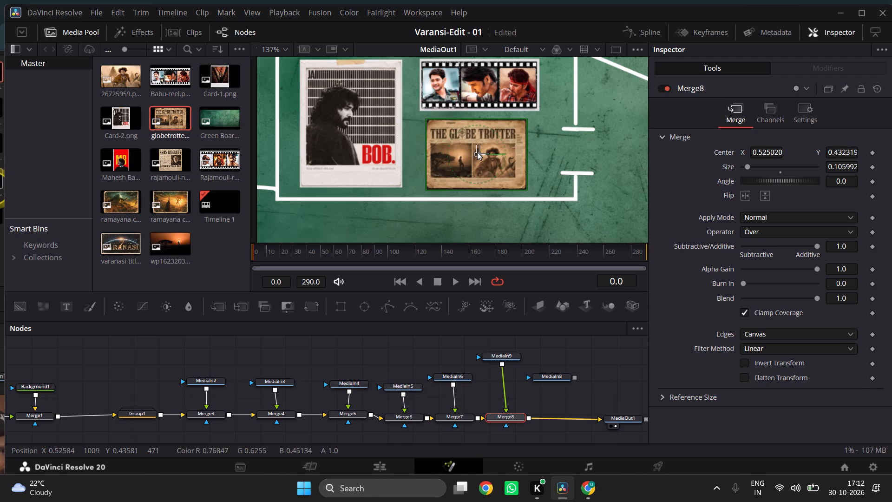
scroll(537, 175, up, 1)
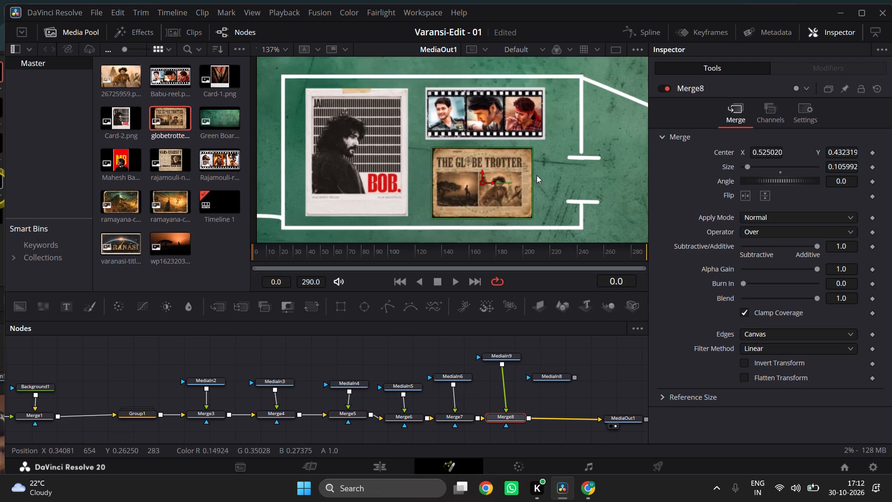
scroll(537, 175, up, 1)
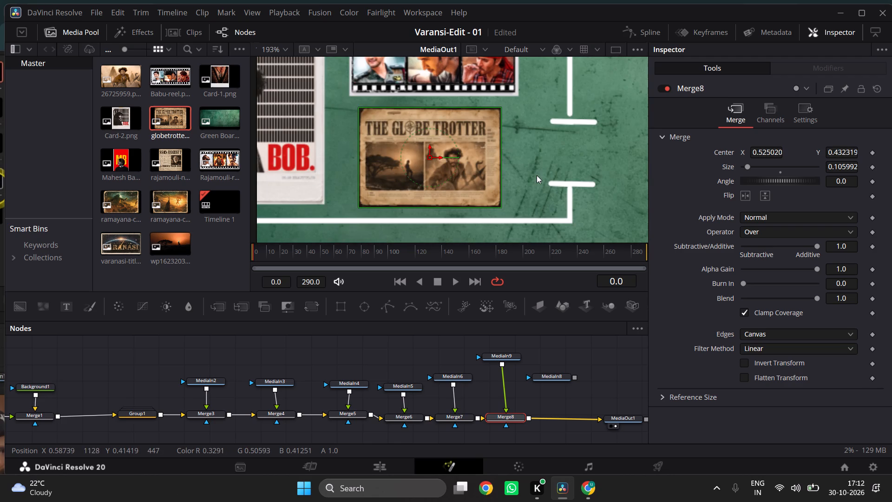
click(428, 156)
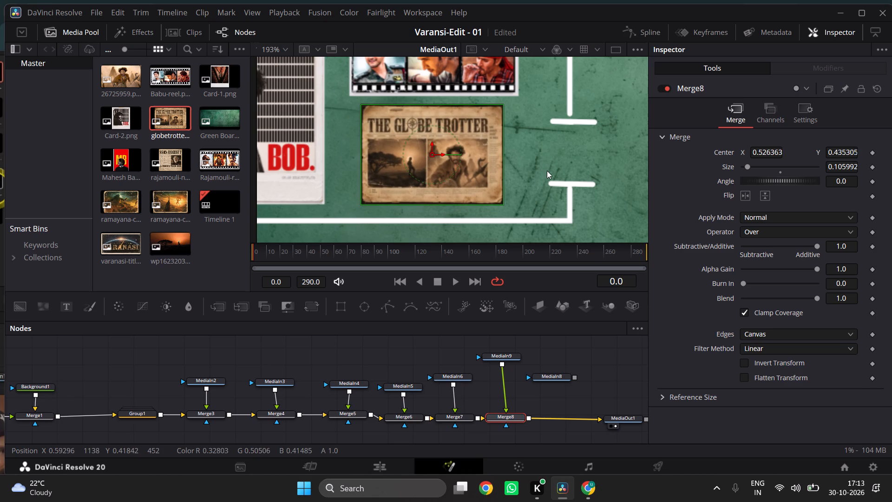
Merge the MediaIn8 Ramayana card over Merge8's output, adding a new merge before MediaOut1.
ctrl+scroll(580, 166, down, 2)
scroll(580, 166, up, 1)
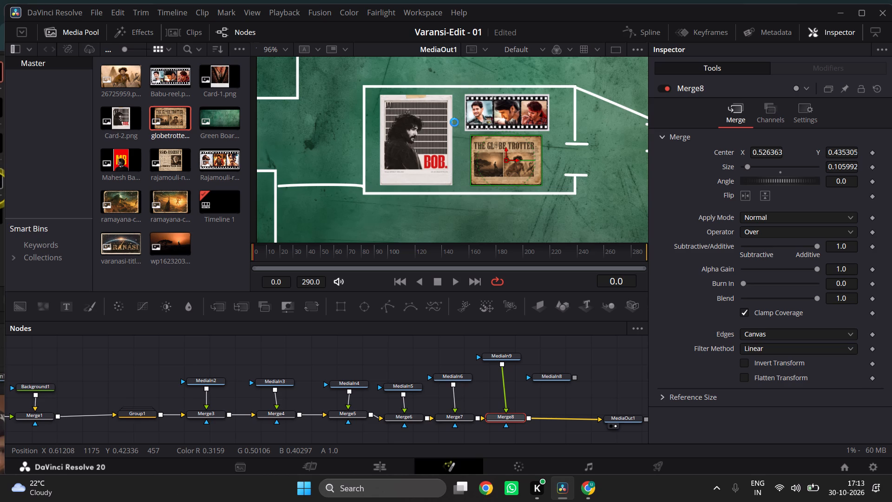
scroll(454, 122, up, 2)
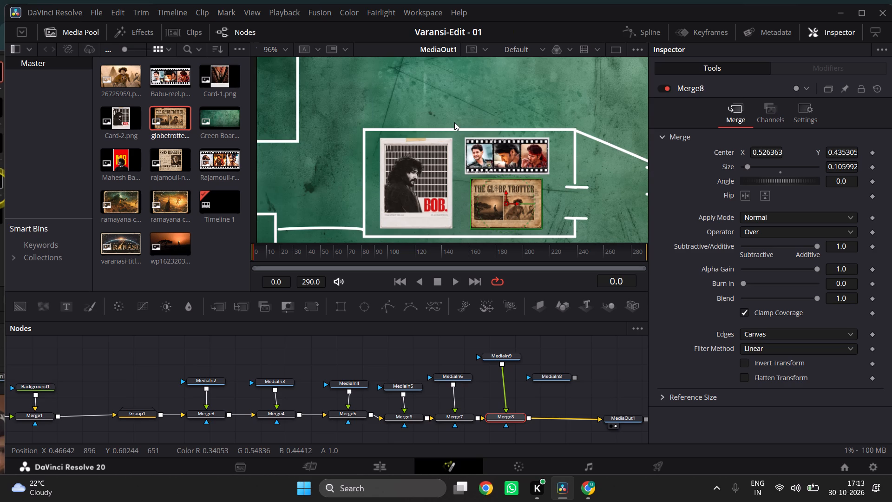
scroll(454, 122, left, 1)
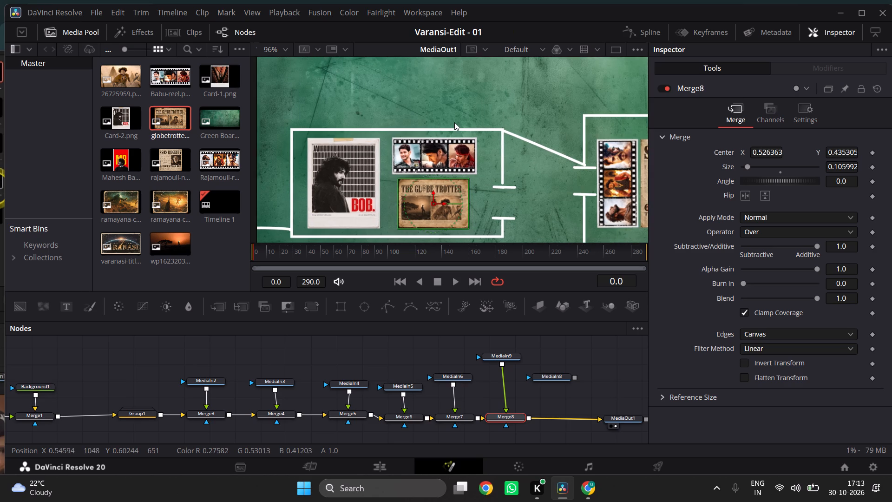
scroll(454, 122, left, 1)
ctrl+scroll(454, 122, down, 2)
scroll(535, 261, down, 1)
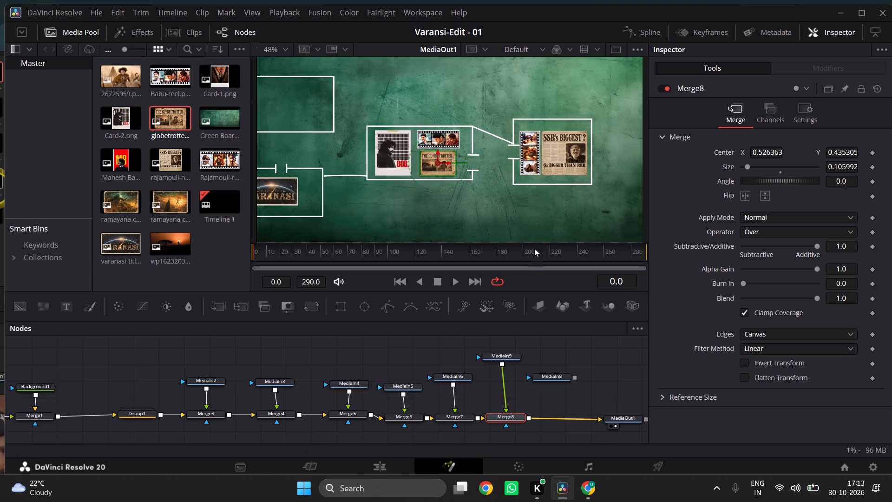
drag(575, 378, 536, 410)
drag(536, 410, 529, 417)
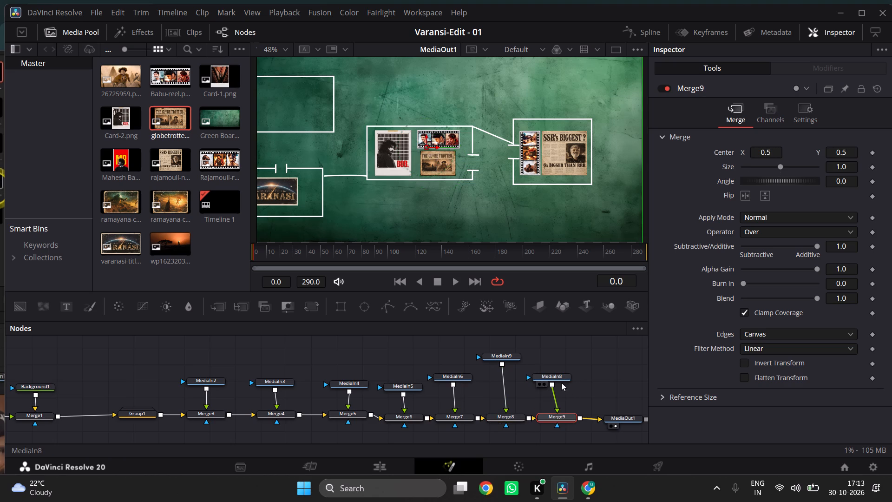
Move the Ramayana card over the empty frame above the Varanasi title and scale it down to about 0.23.
drag(426, 145, 289, 99)
scroll(383, 161, right, 1)
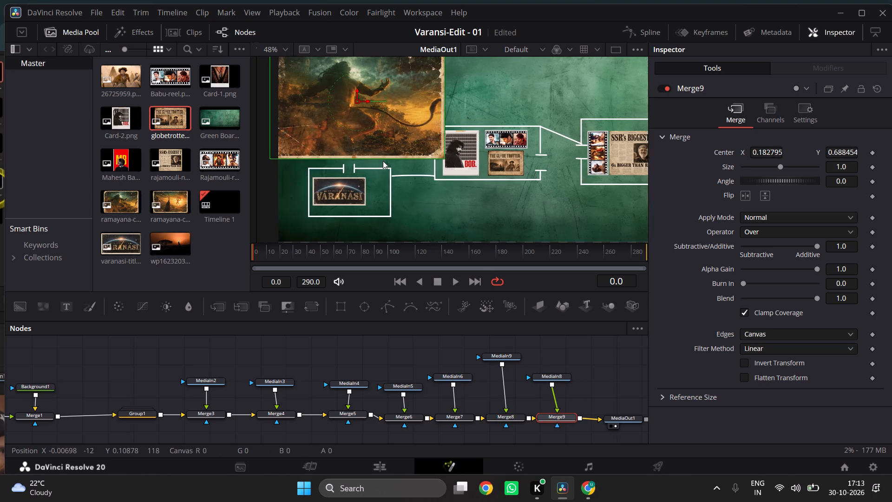
scroll(383, 161, right, 1)
scroll(383, 161, up, 1)
drag(432, 154, 433, 149)
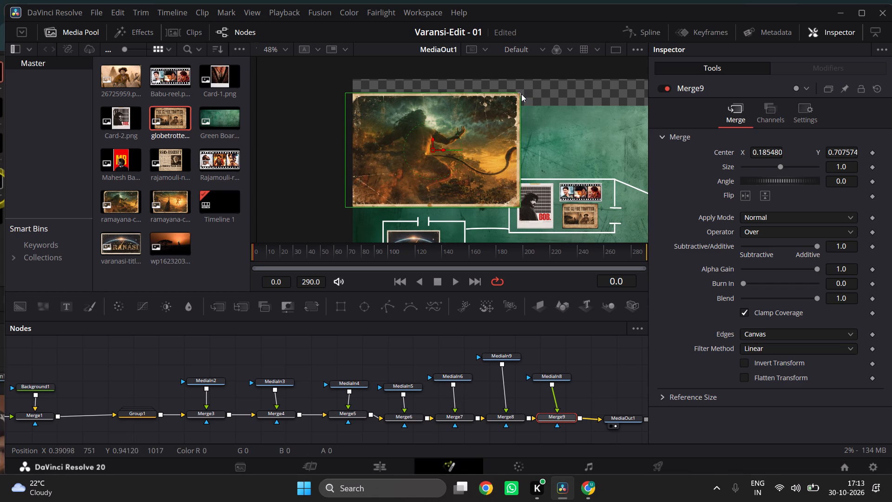
drag(518, 92, 473, 131)
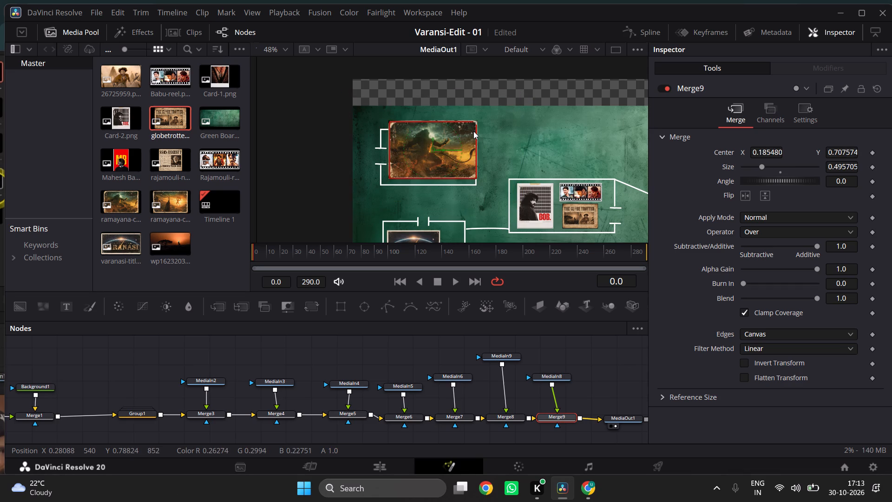
drag(473, 131, 450, 146)
Position the Ramayana card in the upper-left area of its frame, centred at about X 0.132, Y 0.718.
scroll(450, 146, right, 1)
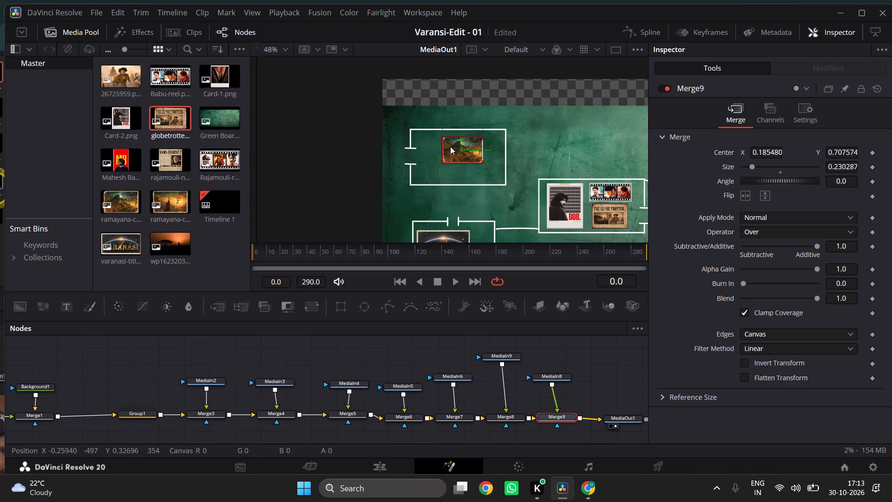
scroll(450, 146, right, 1)
ctrl+scroll(450, 146, up, 3)
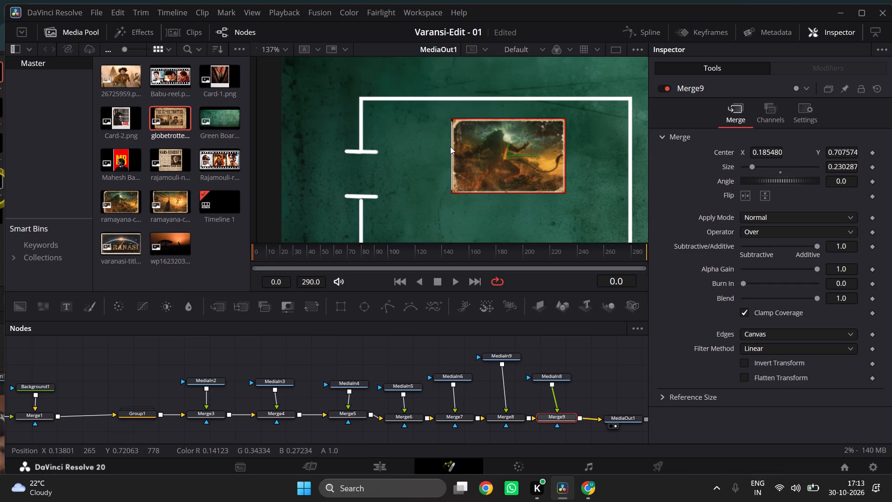
scroll(449, 165, down, 1)
drag(483, 156, 426, 147)
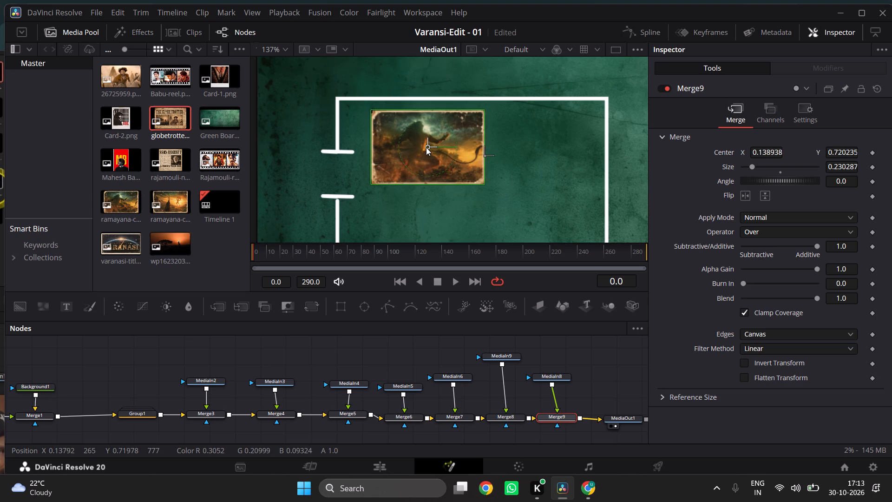
drag(426, 147, 424, 153)
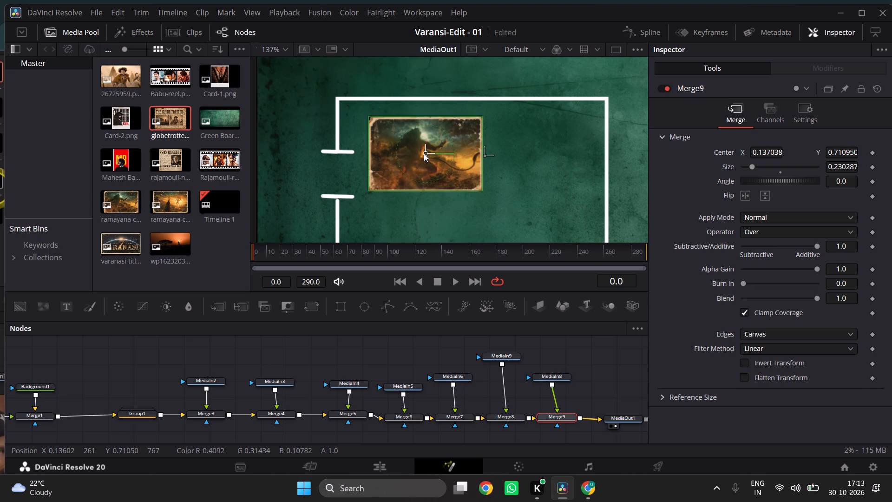
drag(424, 153, 423, 152)
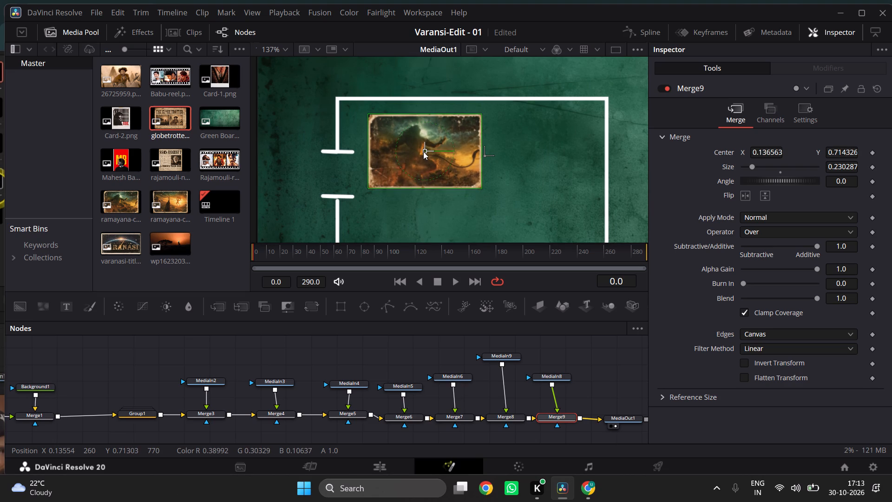
drag(423, 152, 419, 150)
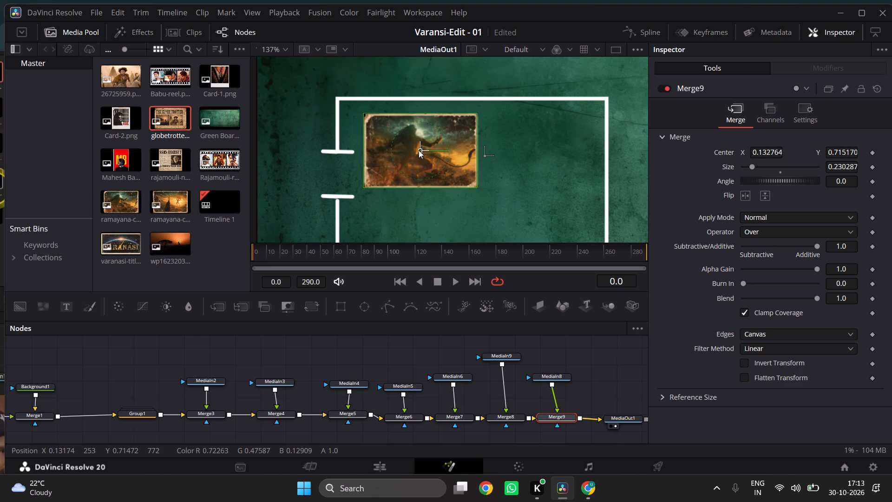
drag(419, 150, 418, 149)
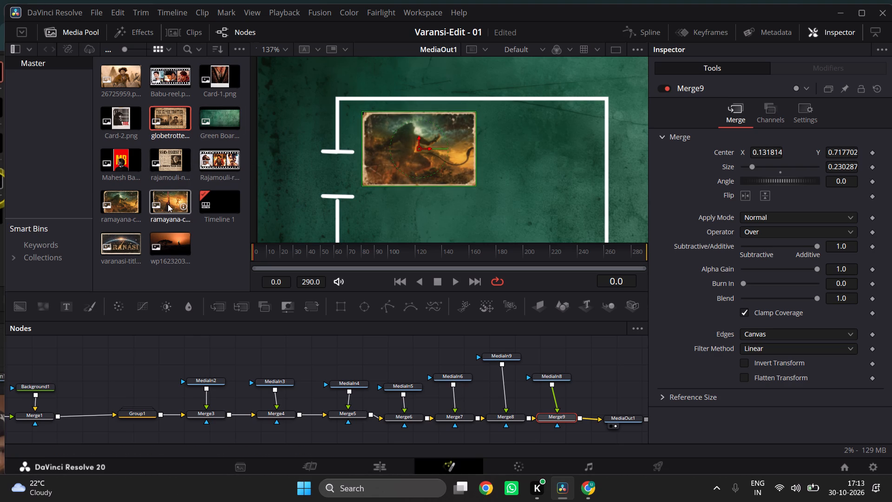
Add ramayana-cards1.png from the media pool to the node graph, above MediaIn8.
drag(168, 204, 402, 295)
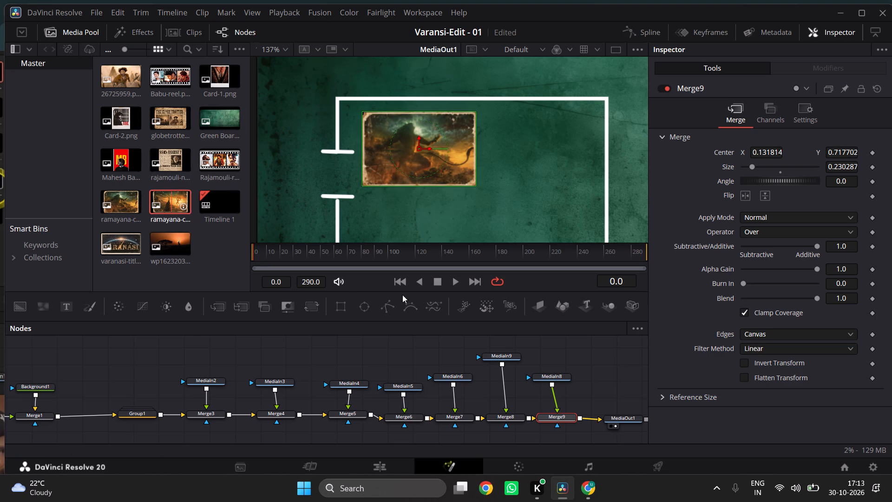
drag(402, 295, 584, 359)
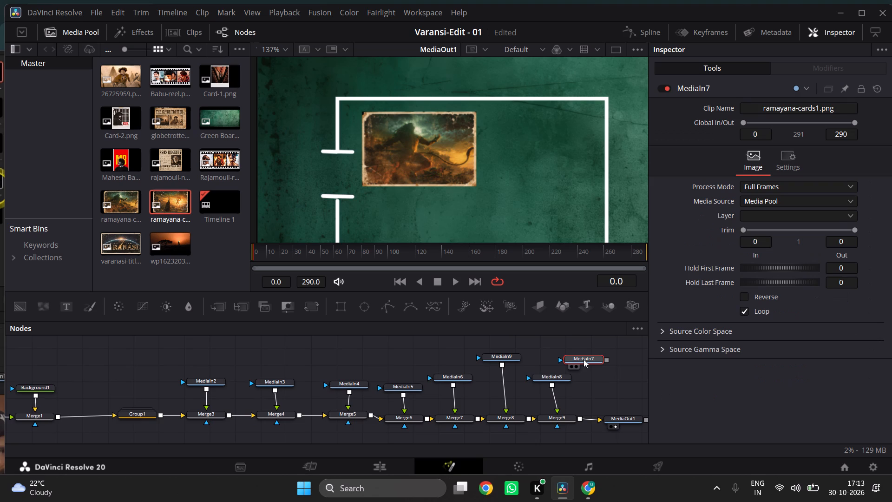
Examine the layout of the images and remaining space in all the evidence board's frames, ending at the Varanasi title frame.
scroll(557, 120, left, 1)
scroll(557, 120, down, 2)
scroll(557, 120, left, 1)
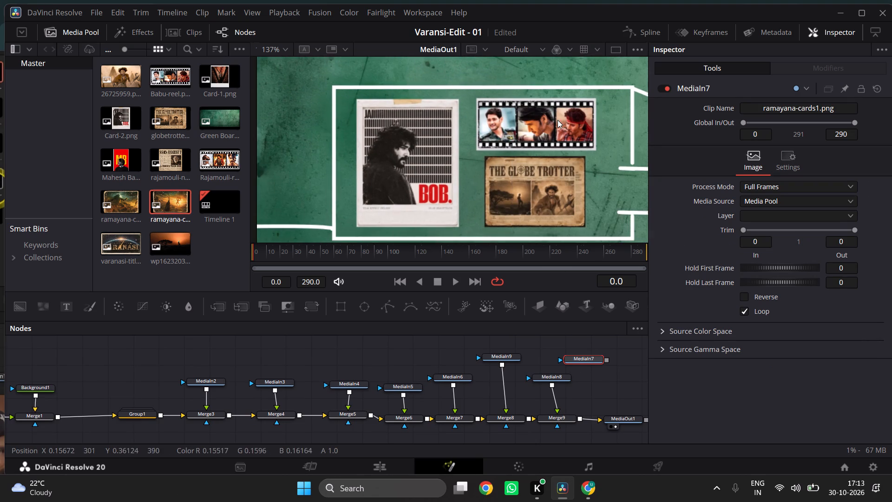
scroll(557, 120, left, 3)
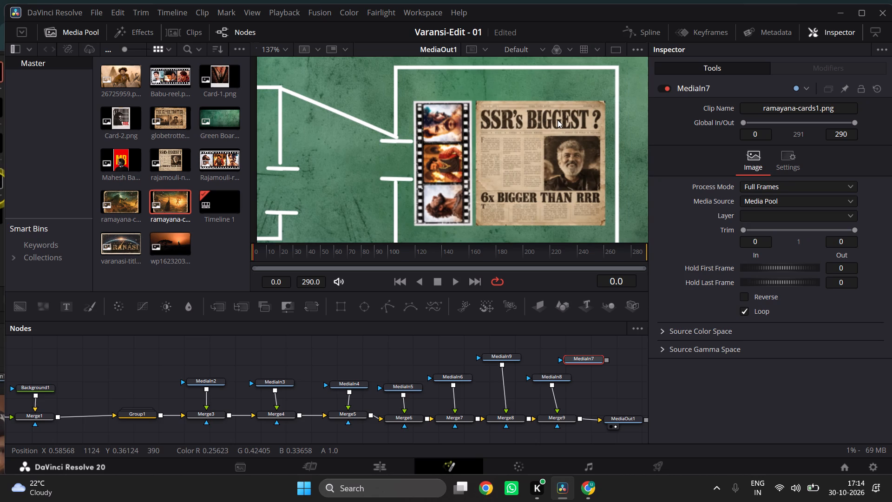
scroll(557, 120, down, 1)
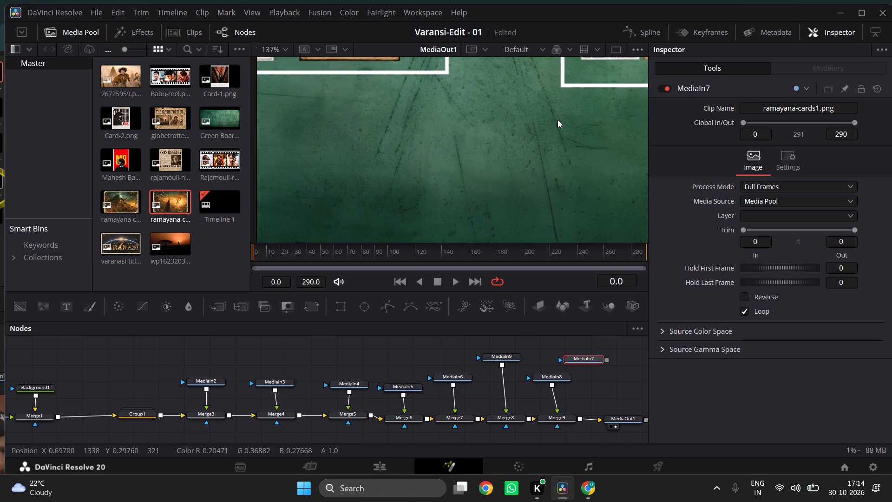
scroll(557, 120, down, 2)
ctrl+scroll(545, 129, down, 1)
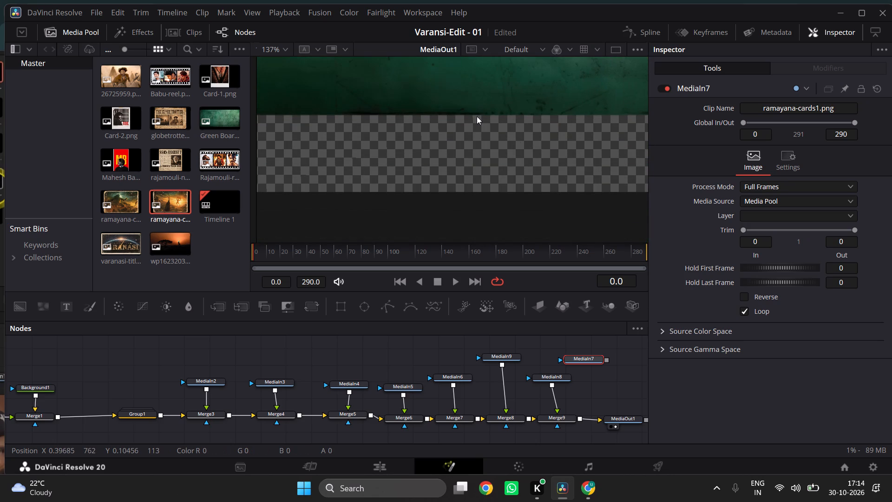
scroll(477, 116, up, 1)
ctrl+scroll(477, 116, up, 2)
scroll(477, 116, down, 1)
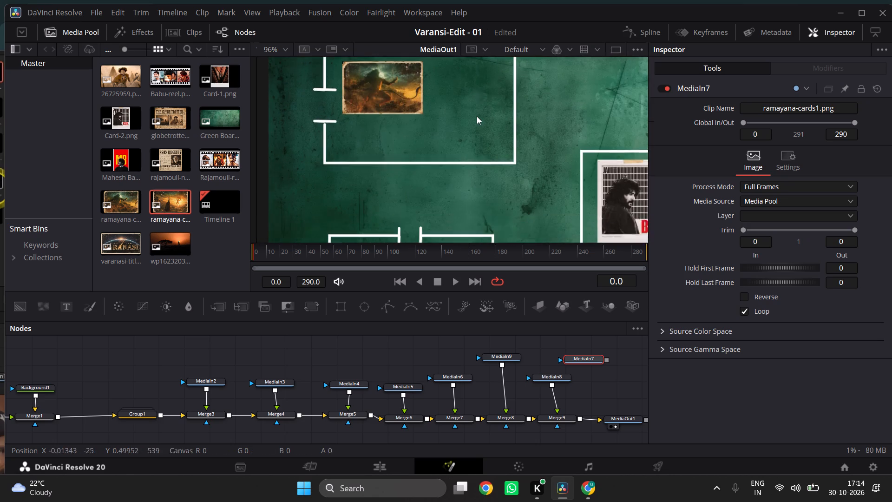
scroll(477, 116, down, 1)
scroll(477, 116, up, 1)
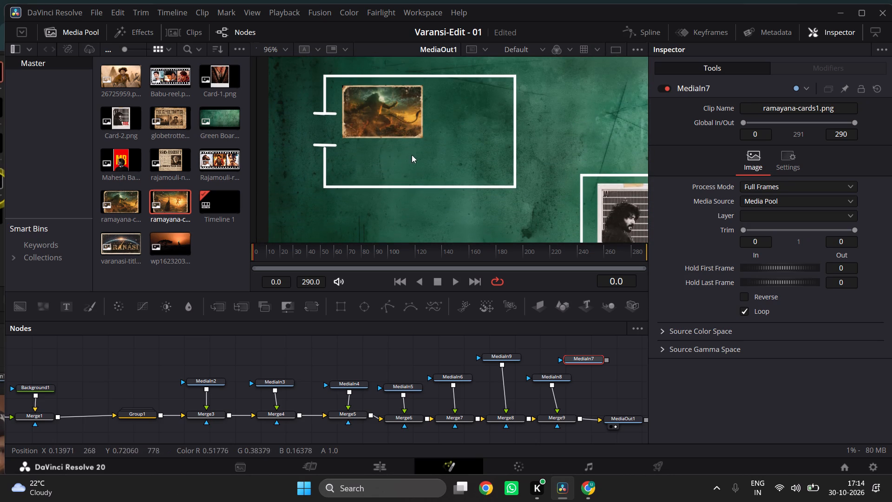
scroll(267, 164, down, 1)
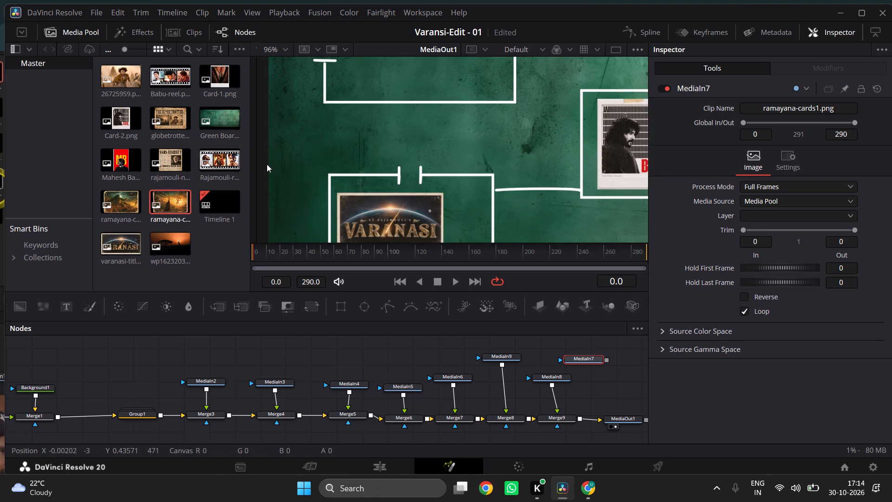
scroll(267, 164, left, 1)
click(315, 212)
scroll(315, 212, down, 1)
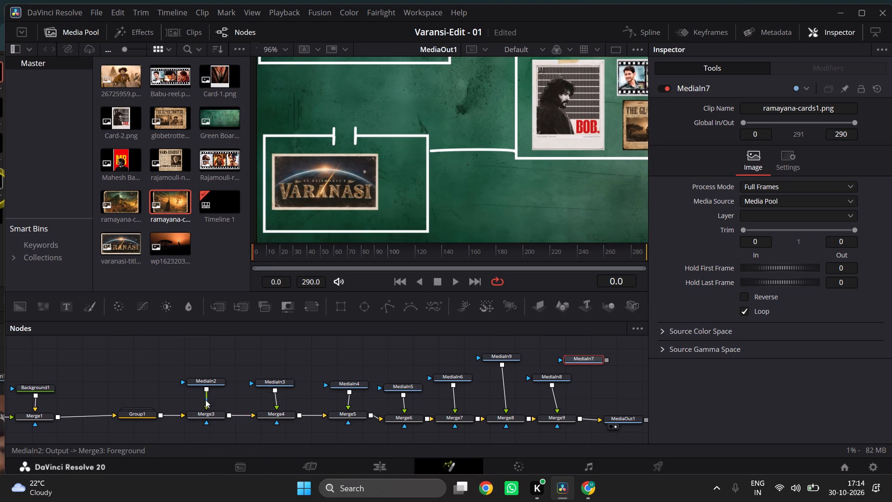
Disconnect the Varanasi title card node, MediaIn2, from Merge3 and park it unconnected higher up above Merge3.
click(277, 383)
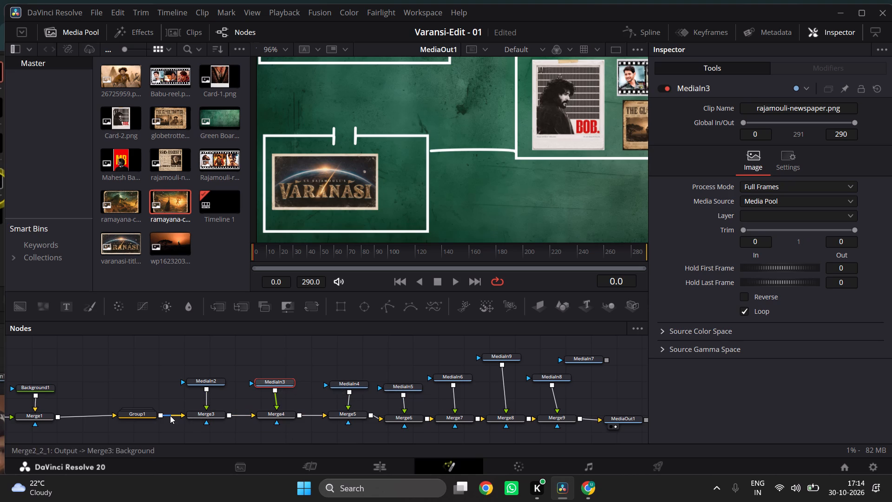
click(212, 382)
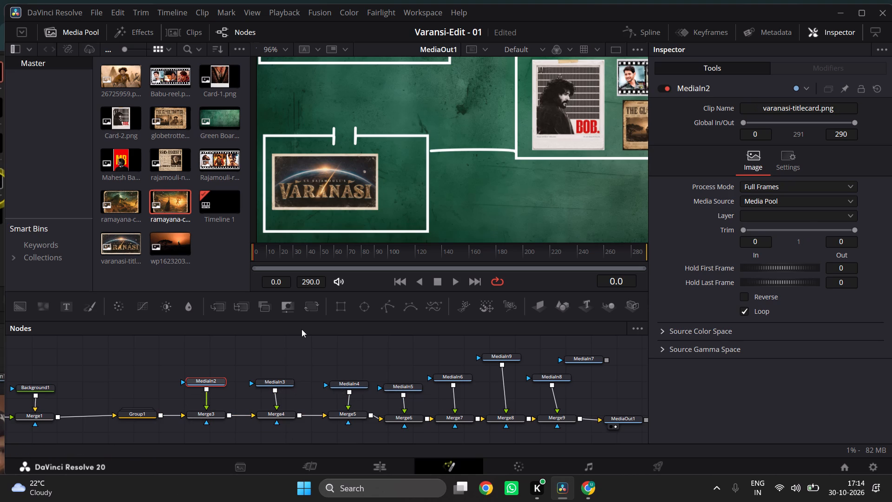
scroll(186, 410, right, 1)
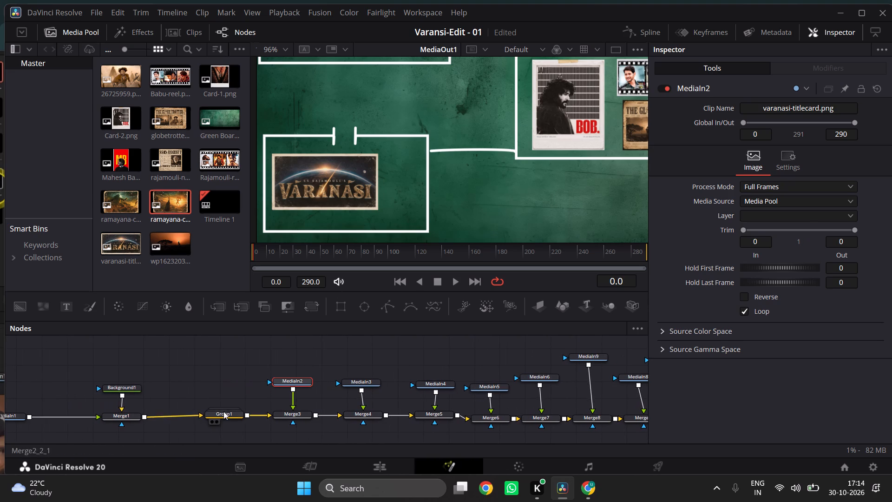
click(369, 383)
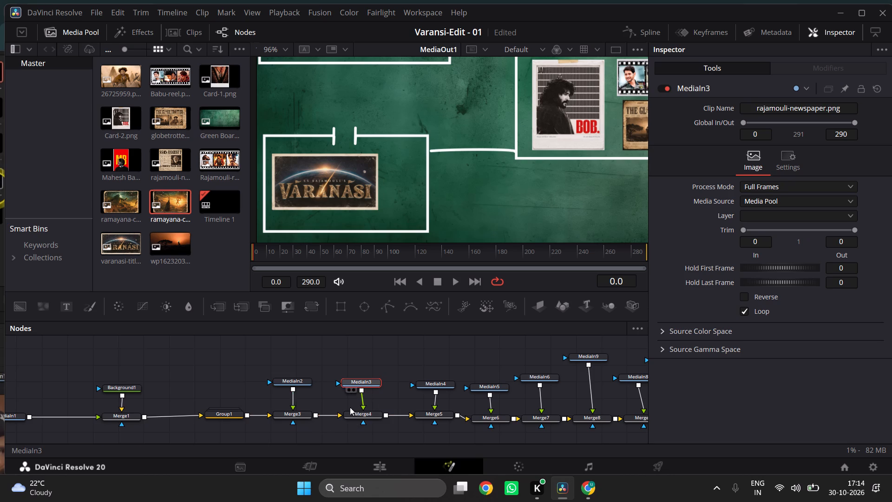
click(293, 415)
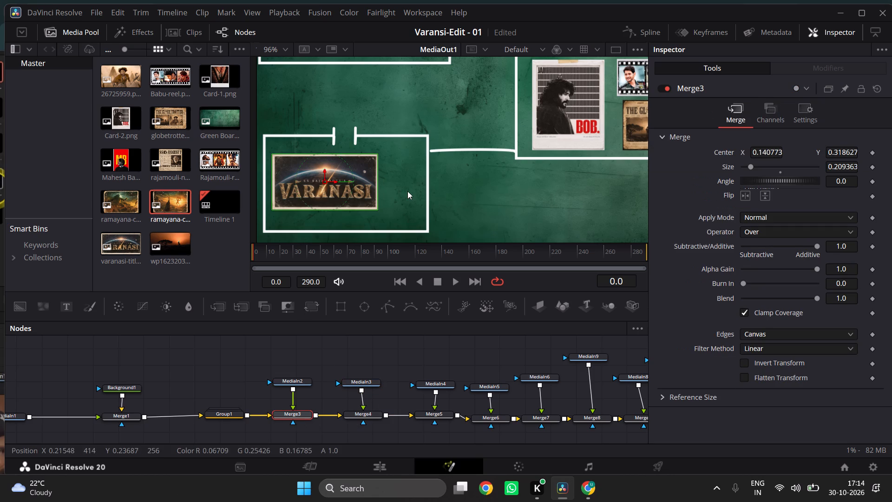
click(291, 404)
drag(292, 382, 291, 368)
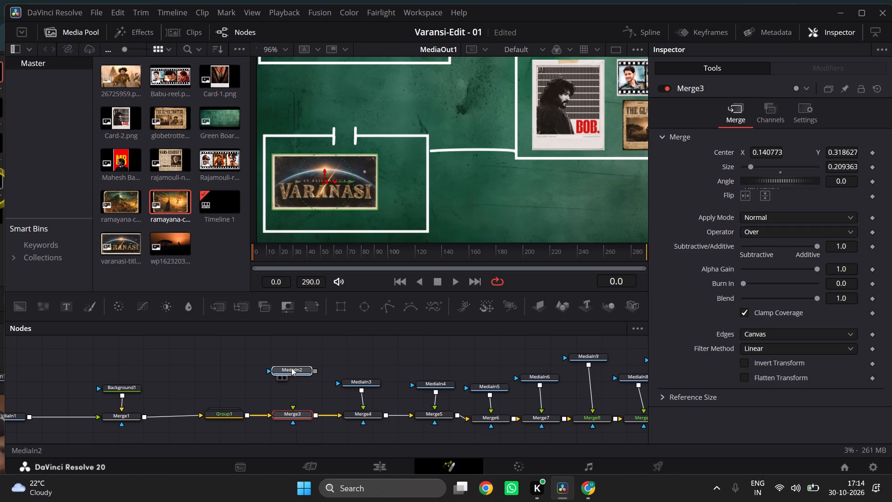
drag(291, 368, 288, 355)
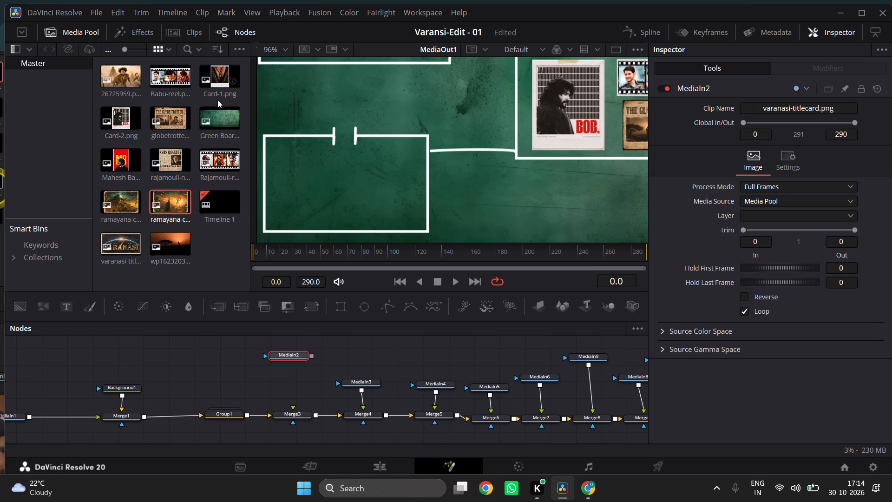
Add Card-1.png from the media pool between MediaIn2 and Merge3 and connect it as Merge3's foreground.
drag(215, 85, 290, 381)
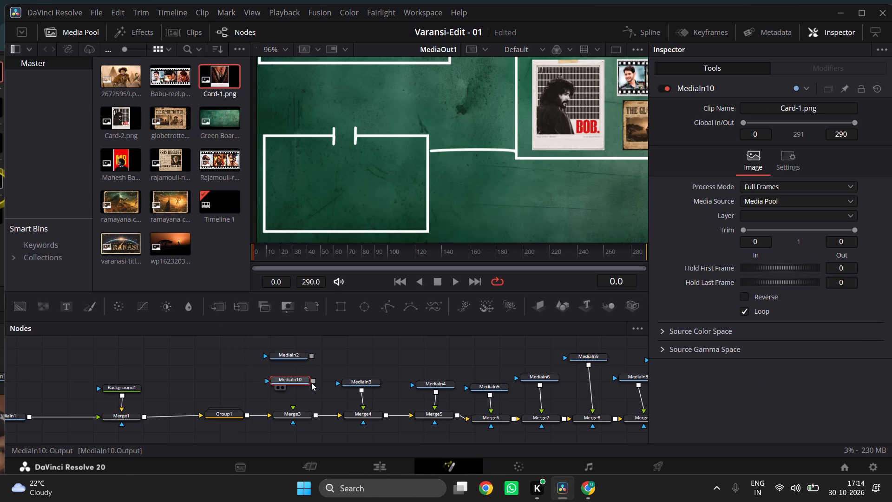
drag(314, 380, 293, 408)
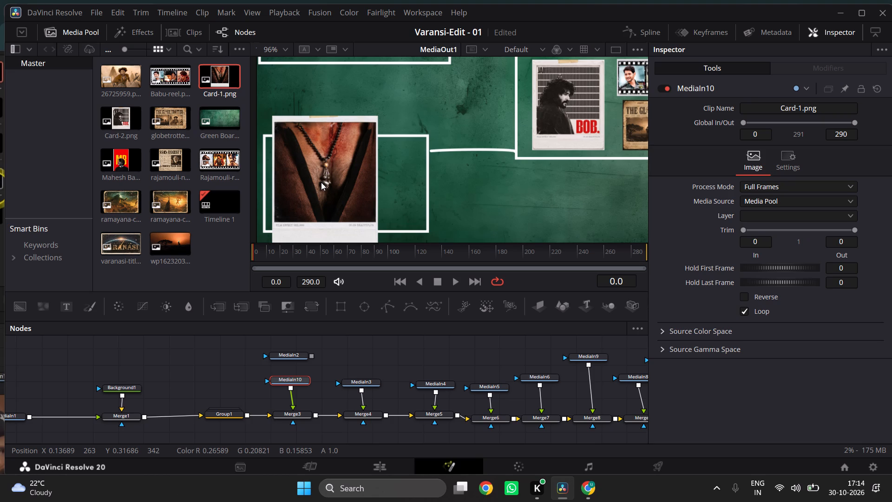
Scale Card-1 down to about 0.115 and place it inside the left half of its frame, centred at about X 0.127, Y 0.307.
click(289, 414)
drag(326, 179, 328, 185)
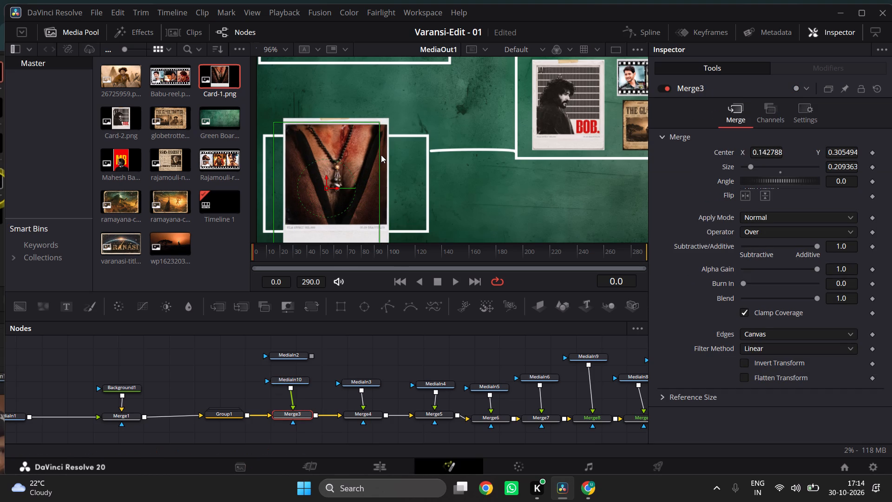
drag(379, 121, 366, 148)
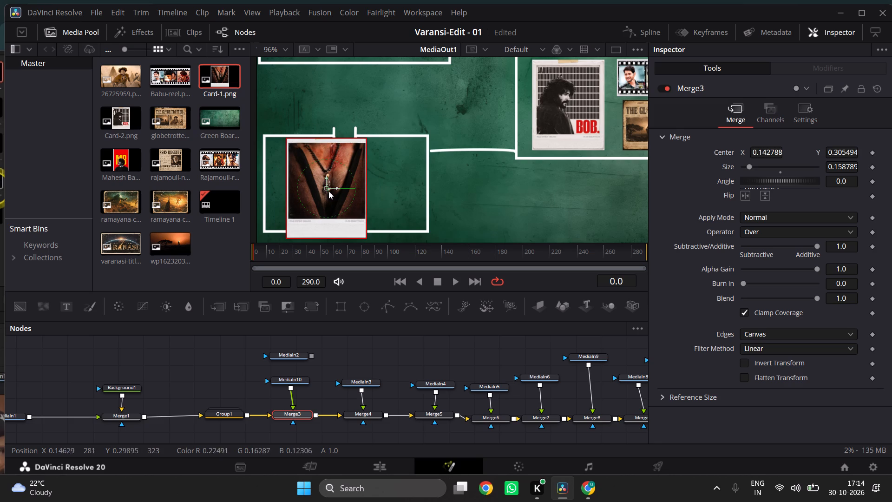
drag(326, 188, 323, 184)
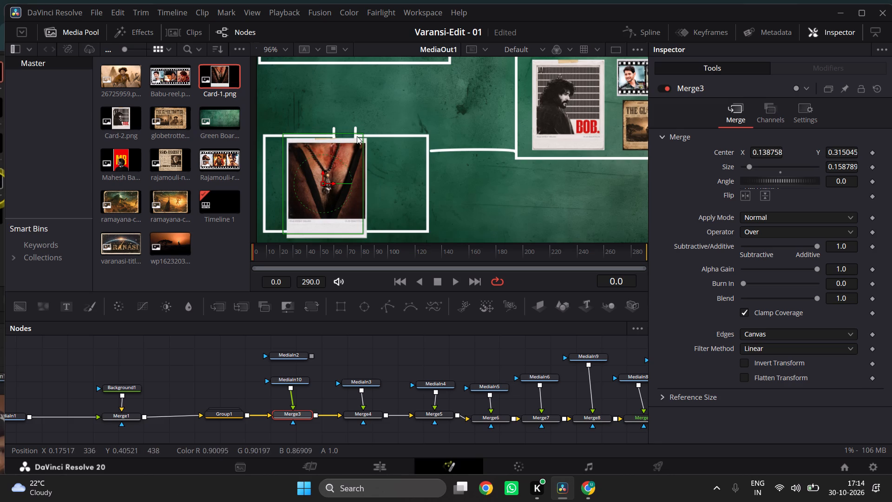
drag(362, 134, 356, 143)
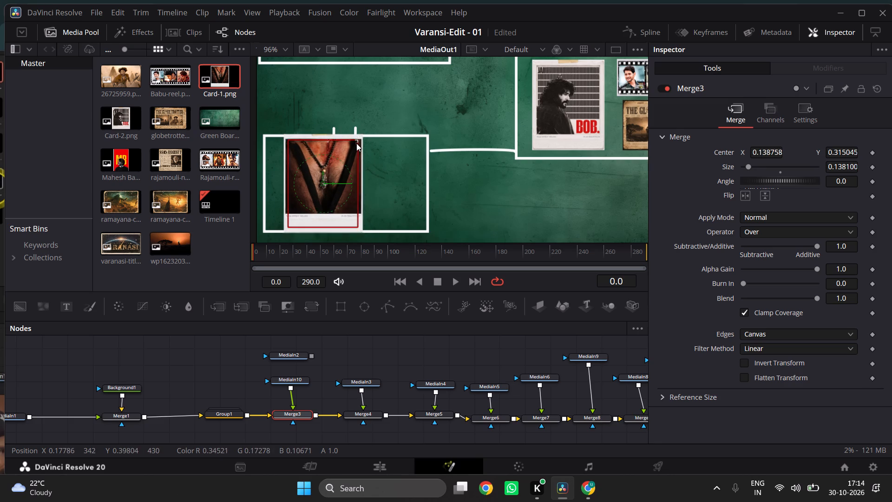
drag(356, 143, 353, 148)
drag(322, 182, 321, 183)
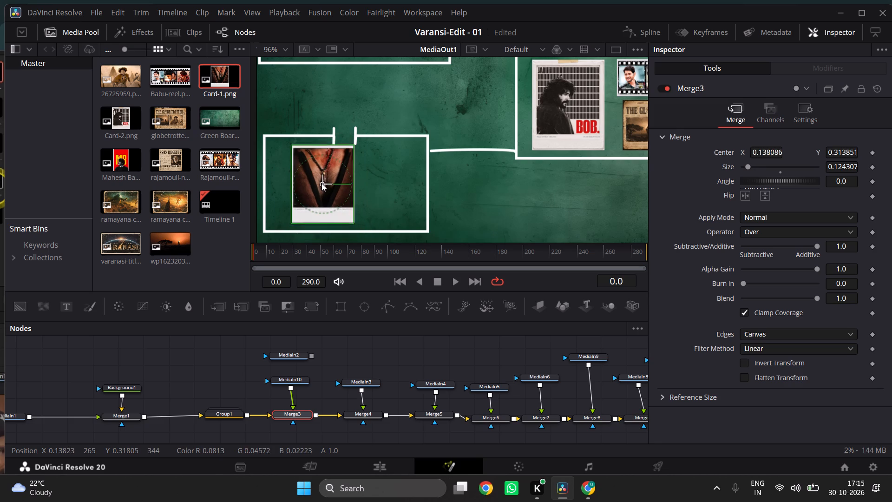
drag(321, 183, 307, 184)
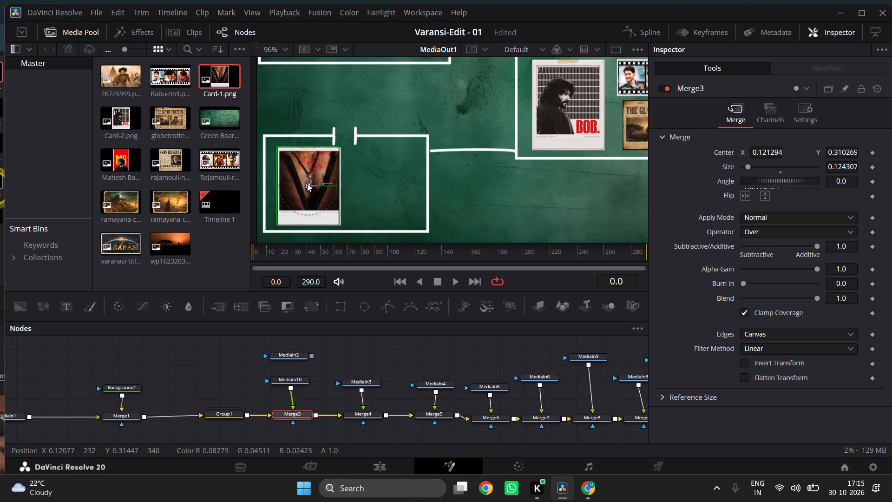
drag(307, 184, 313, 184)
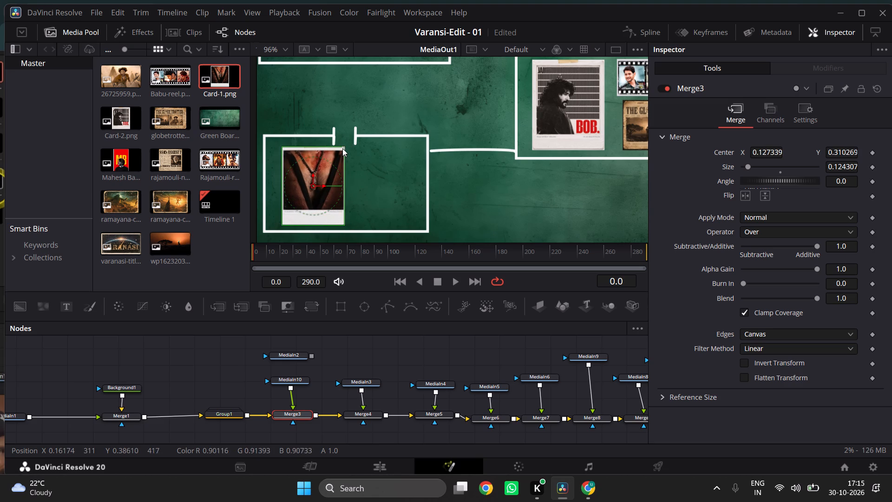
click(343, 148)
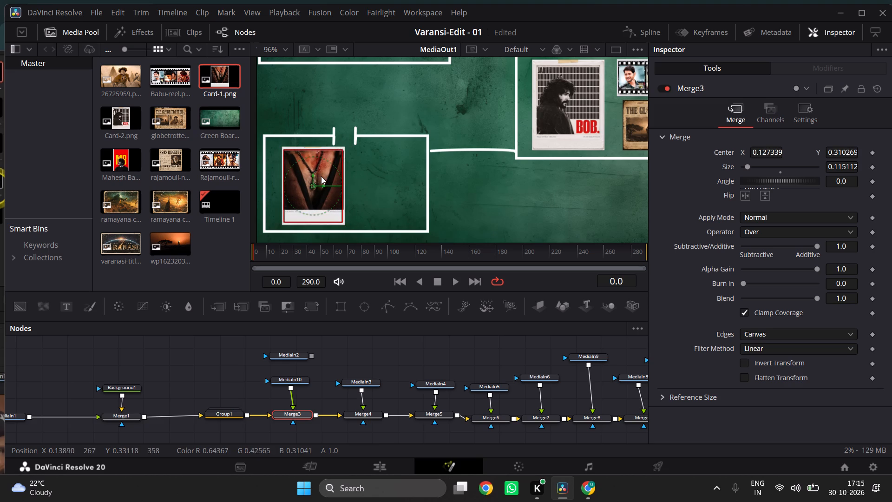
click(314, 186)
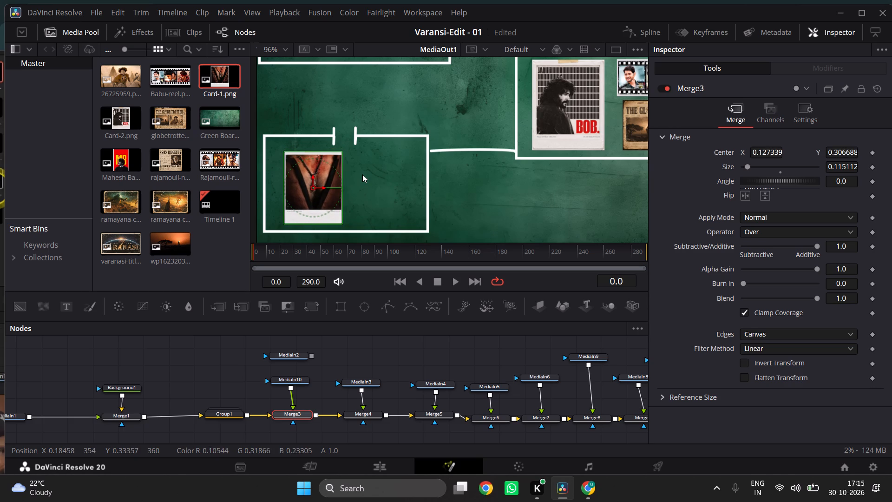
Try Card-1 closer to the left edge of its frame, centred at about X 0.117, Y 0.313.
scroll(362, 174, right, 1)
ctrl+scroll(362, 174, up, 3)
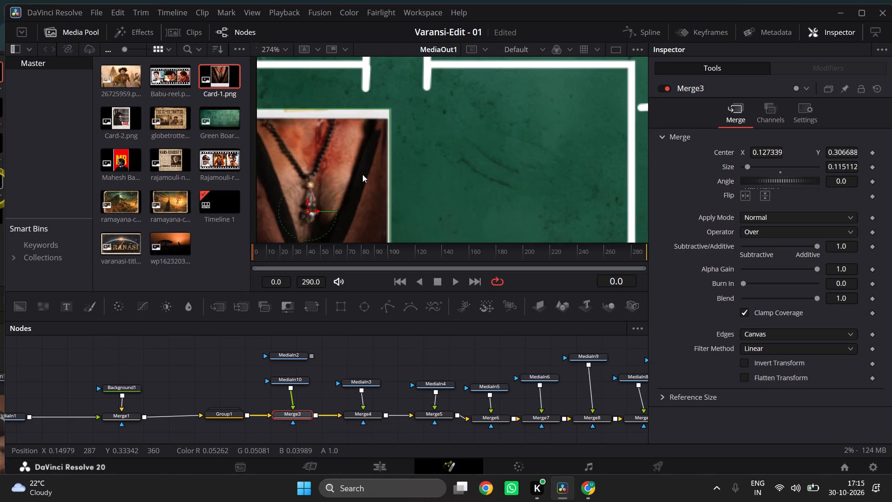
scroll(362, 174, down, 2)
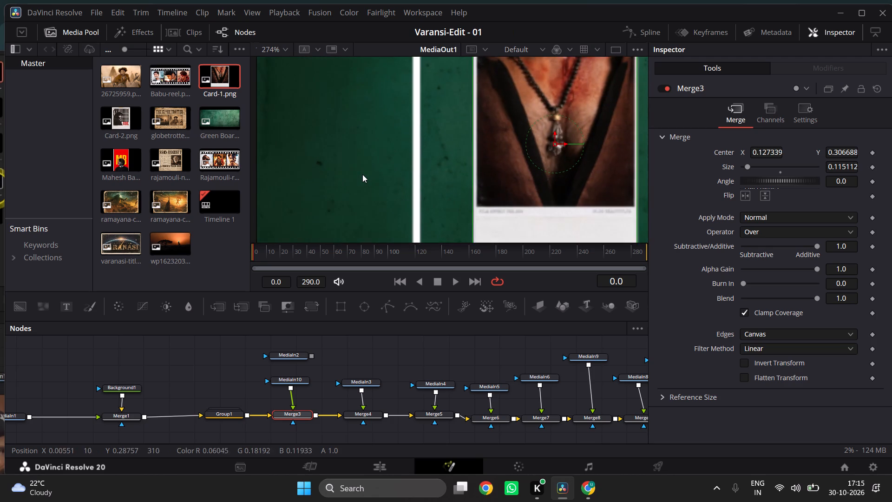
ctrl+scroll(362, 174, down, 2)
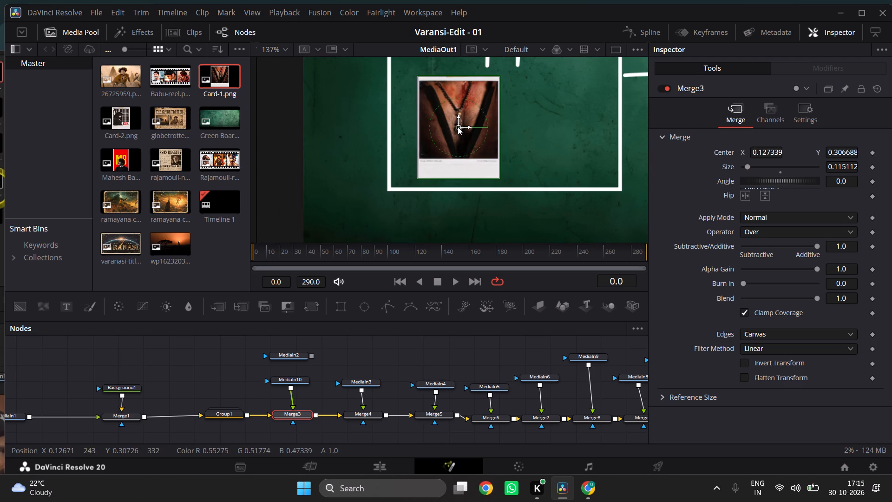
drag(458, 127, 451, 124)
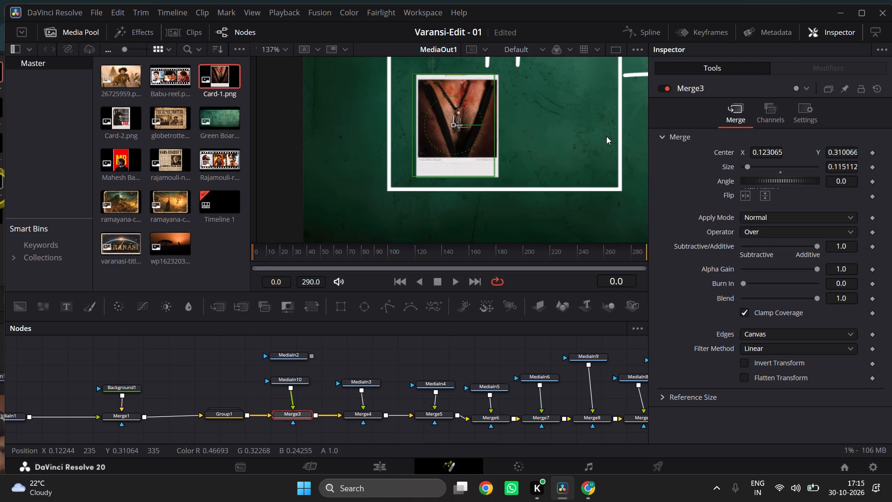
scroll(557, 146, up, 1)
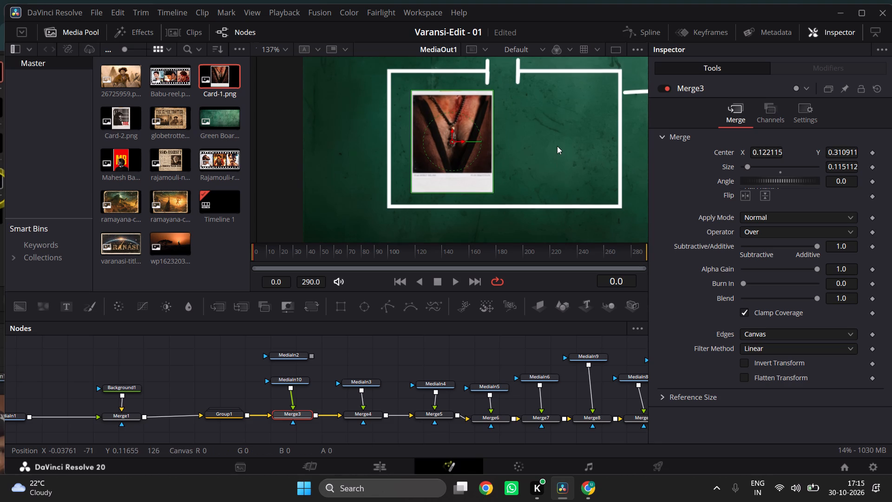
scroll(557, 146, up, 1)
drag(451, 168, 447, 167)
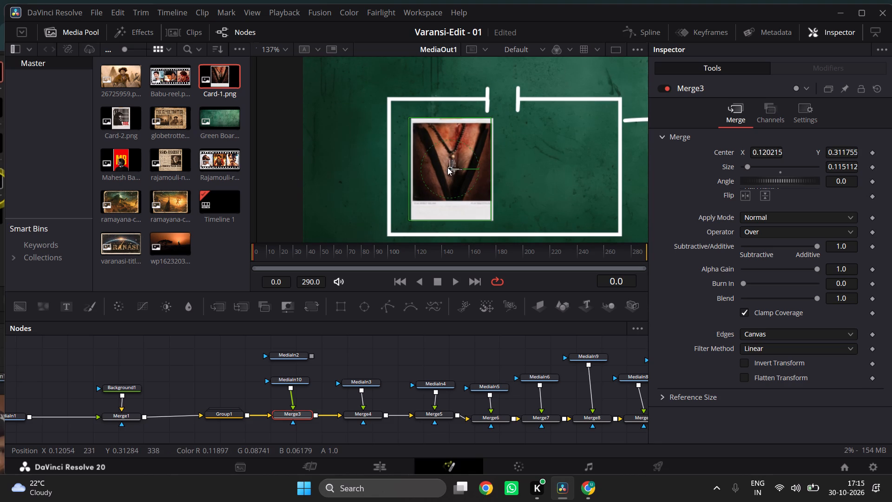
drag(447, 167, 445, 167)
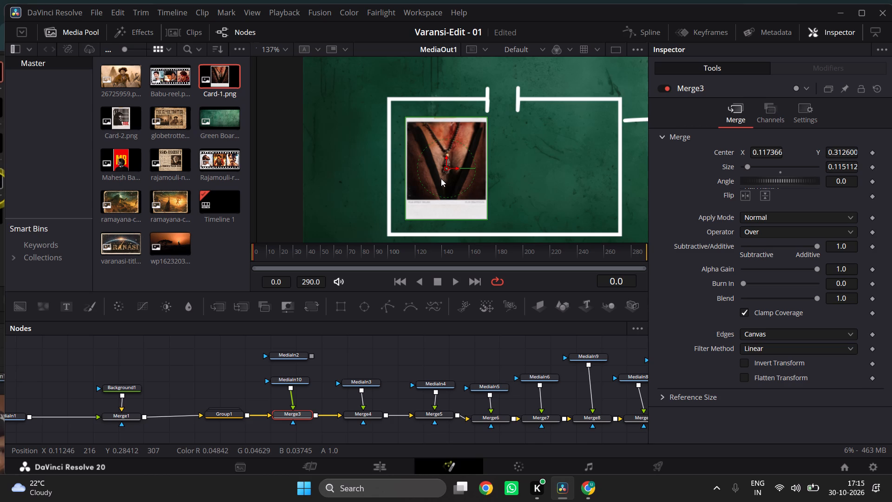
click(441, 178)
Move Card-1 to the right side of its frame, centred at about X 0.213, Y 0.308.
drag(447, 169, 462, 169)
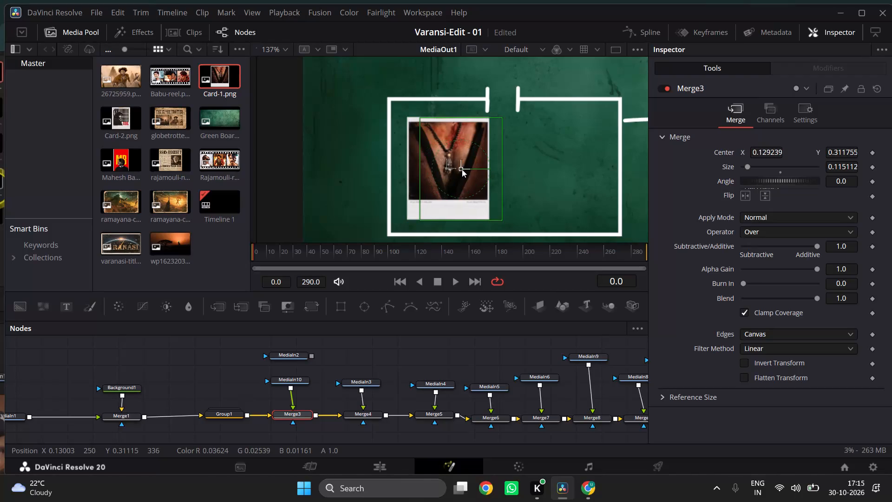
drag(462, 169, 558, 170)
drag(558, 170, 501, 188)
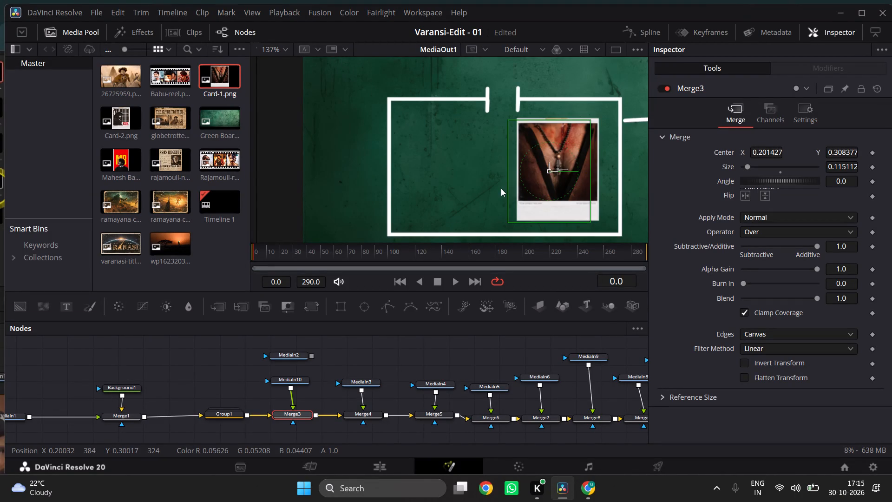
drag(499, 185, 511, 181)
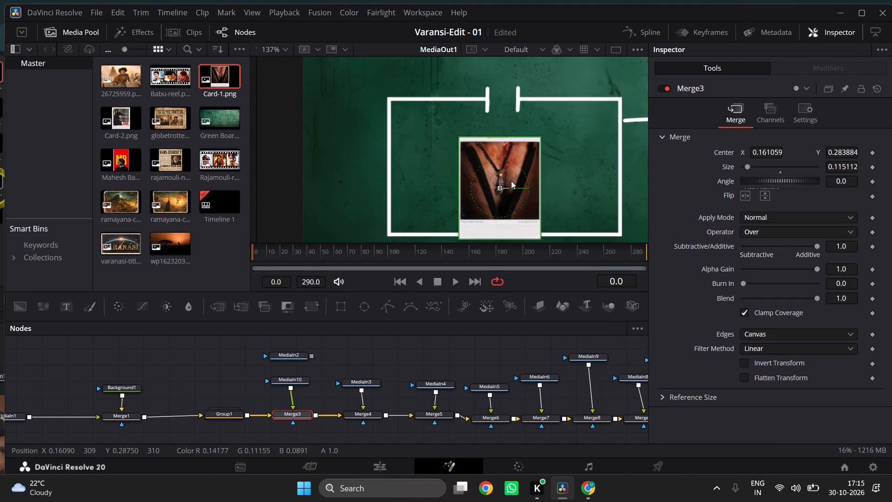
drag(511, 181, 556, 163)
click(555, 164)
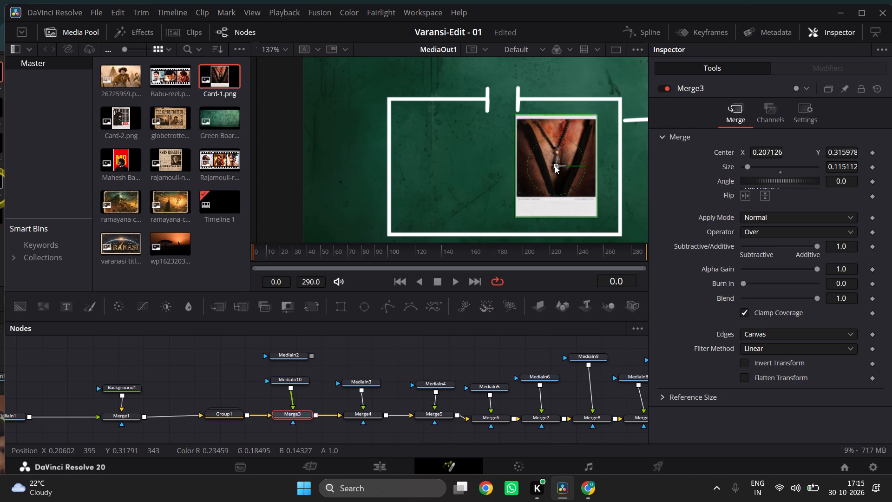
drag(555, 165, 562, 169)
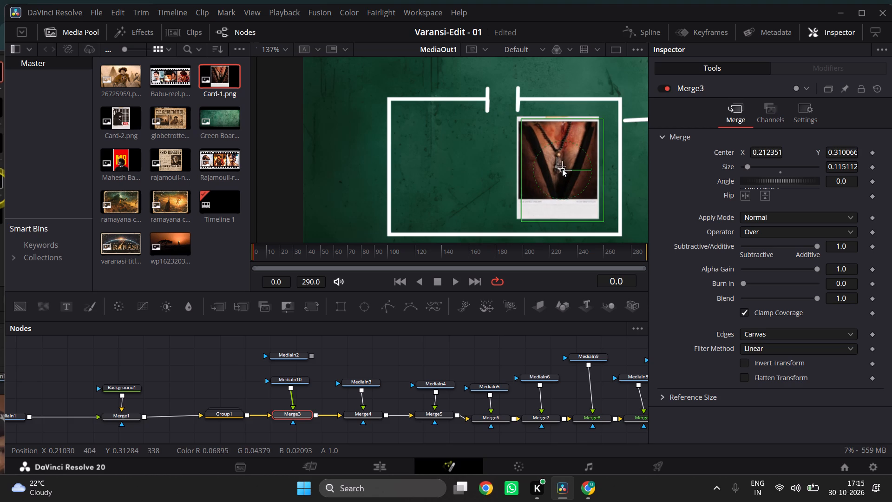
drag(562, 169, 562, 170)
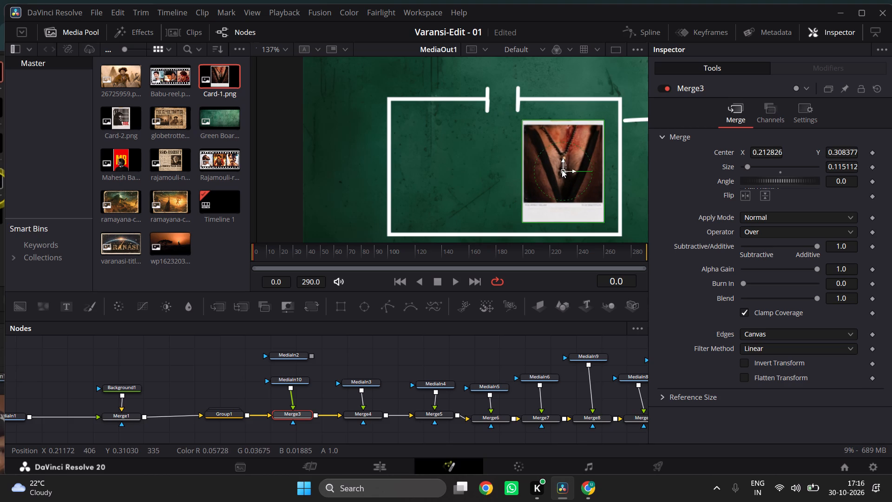
click(411, 194)
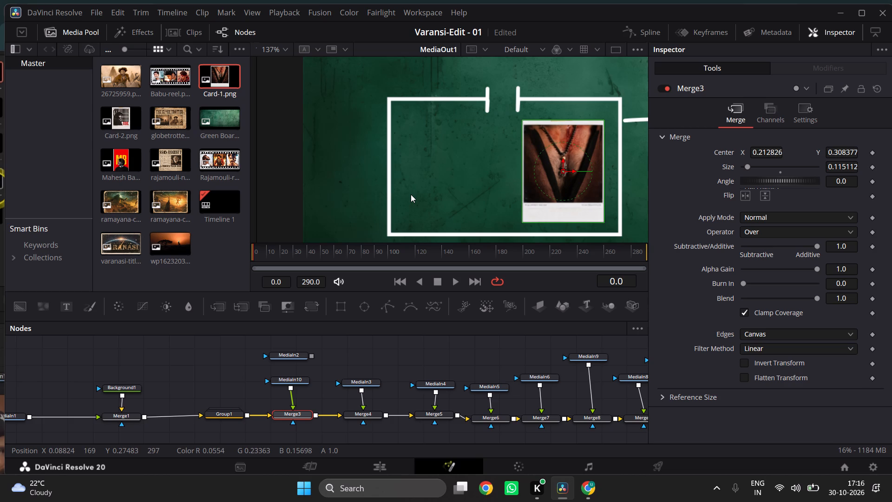
click(563, 172)
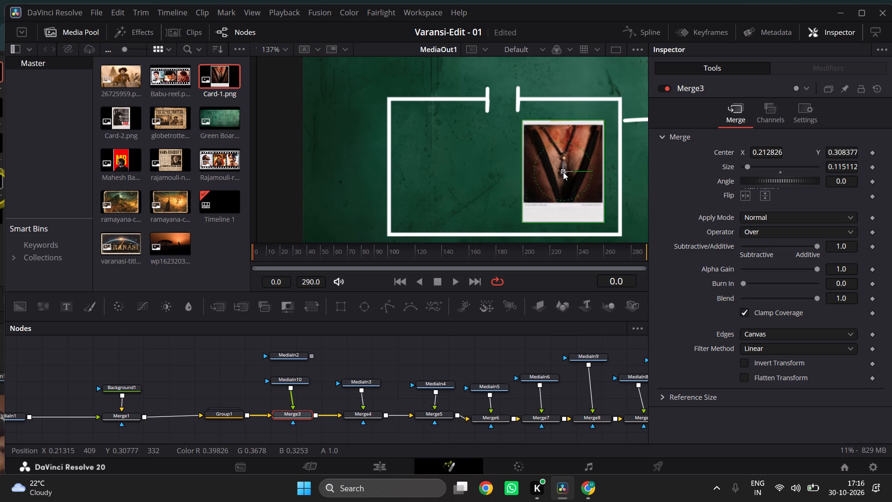
click(574, 74)
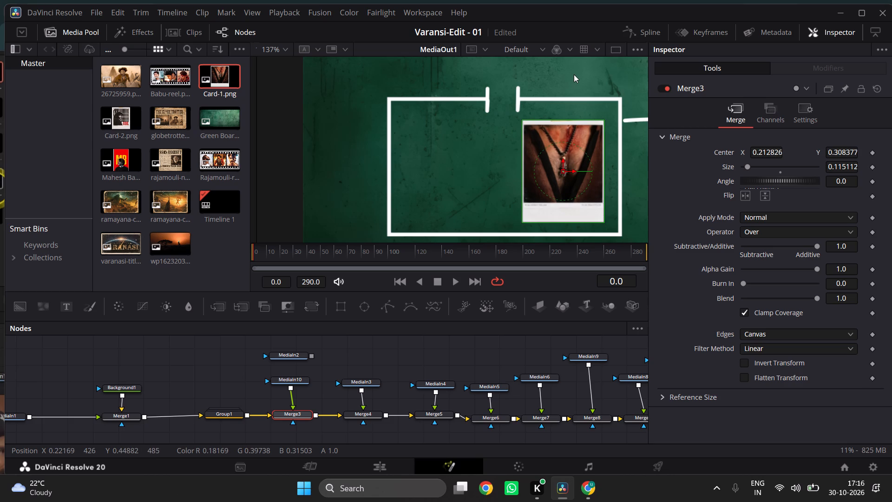
Move the unconnected MediaIn2 title-card node to the far end of the node chain, beside MediaIn7.
scroll(411, 141, left, 4)
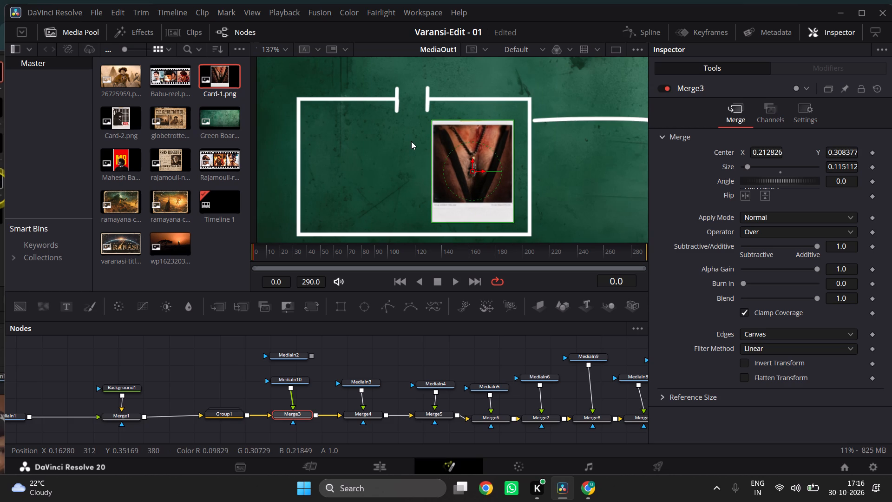
scroll(464, 385, left, 1)
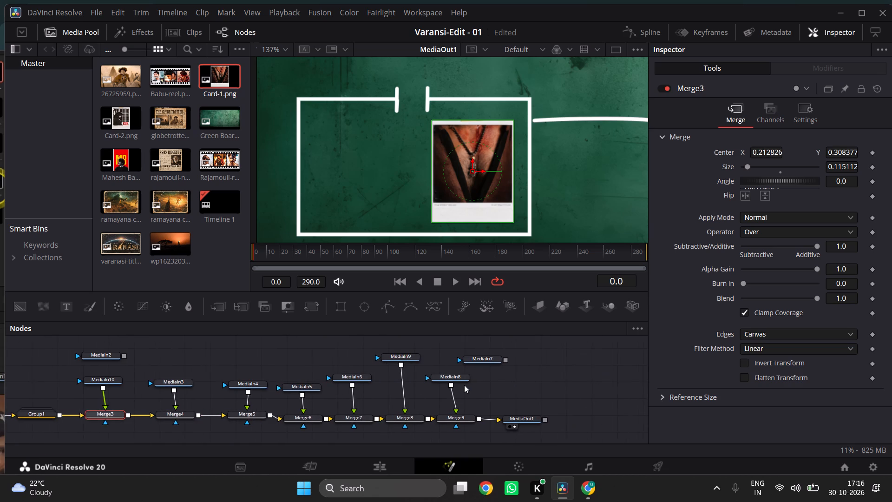
scroll(464, 385, left, 1)
drag(100, 353, 303, 366)
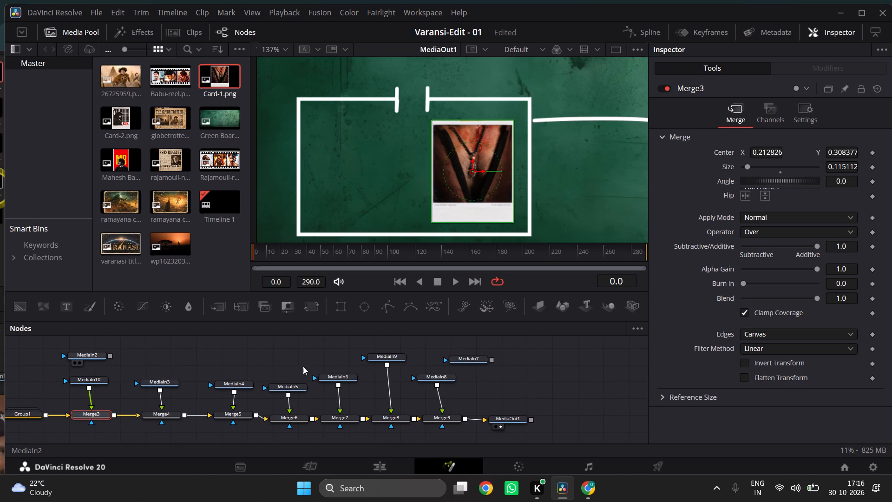
drag(303, 366, 535, 361)
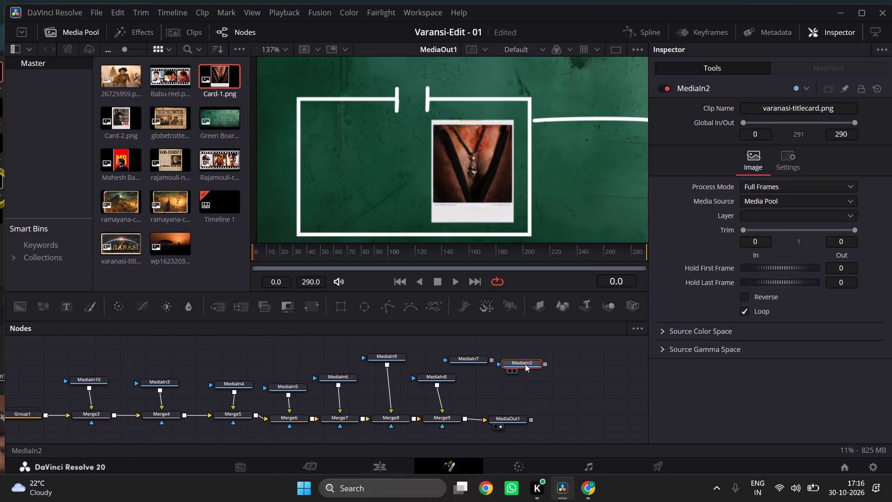
drag(523, 374, 525, 364)
drag(525, 364, 548, 363)
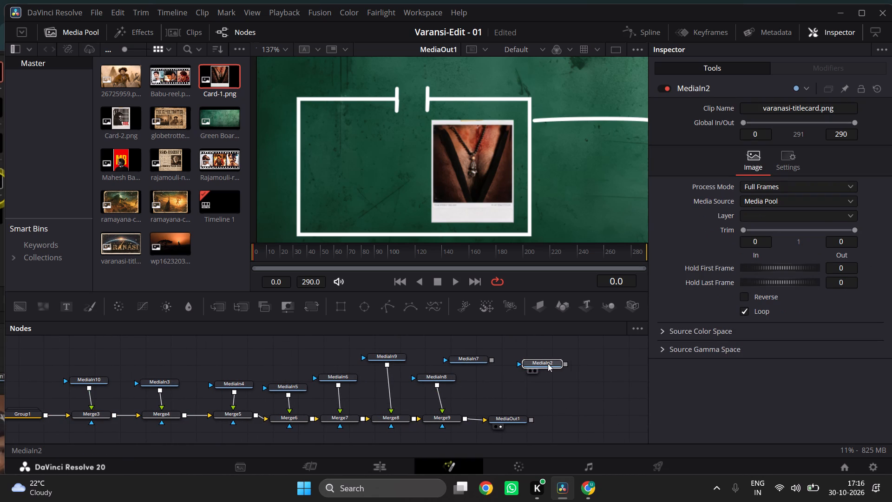
drag(548, 363, 549, 363)
Connect MediaIn7 onto Merge9's output so a new merge, Merge10, sits before MediaOut1.
drag(491, 360, 462, 405)
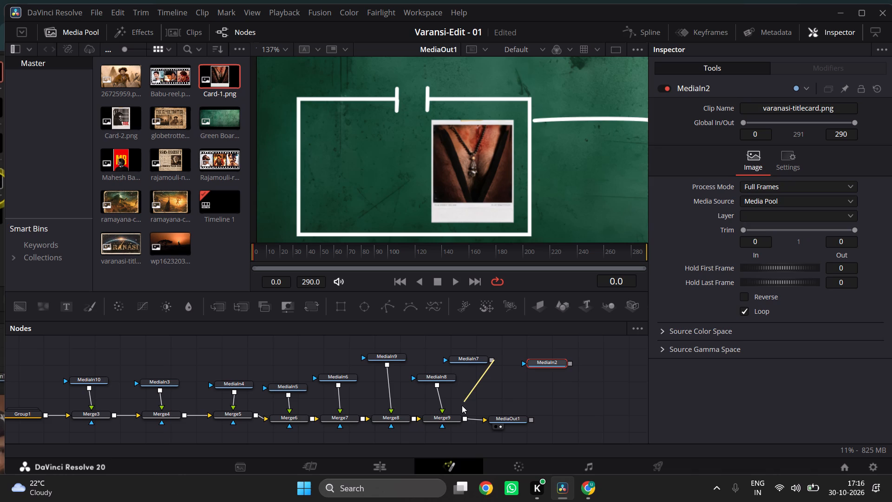
drag(462, 405, 463, 417)
Scale MediaIn7's Ramayana card down to about 0.483 and park it just outside the board's upper-left frame, centred at about X 0.383, Y 0.687.
scroll(537, 381, left, 3)
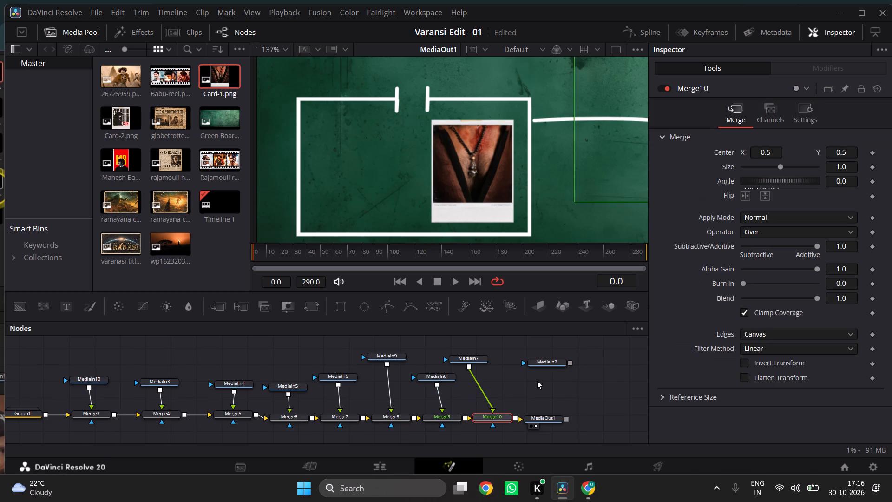
ctrl+scroll(566, 130, down, 1)
scroll(590, 146, left, 1)
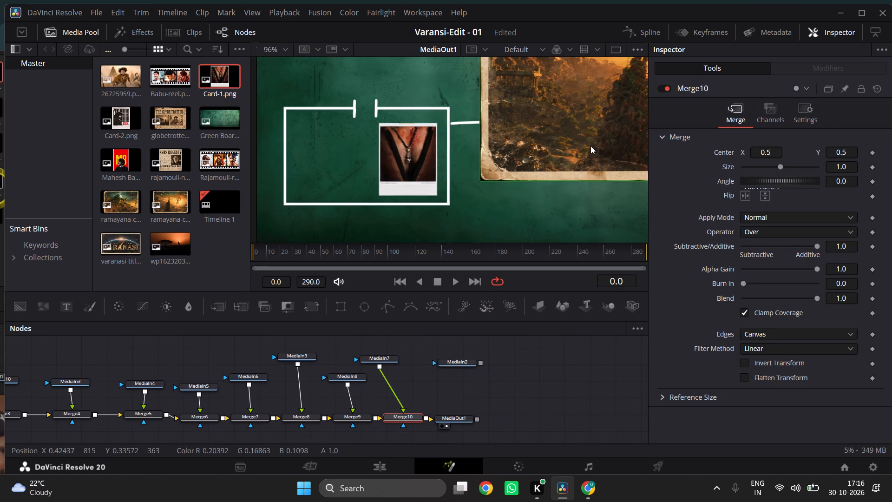
scroll(590, 146, left, 2)
ctrl+scroll(590, 146, down, 1)
scroll(518, 110, up, 1)
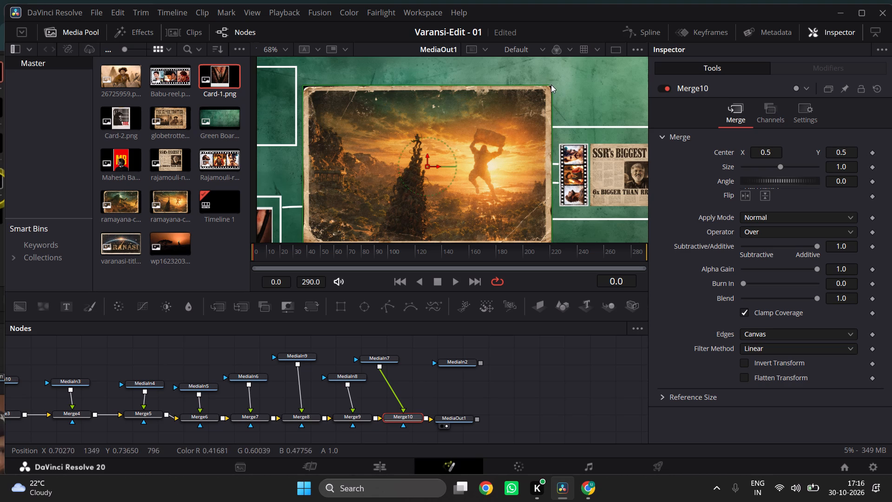
drag(551, 84, 487, 147)
scroll(487, 147, right, 1)
drag(468, 164, 315, 99)
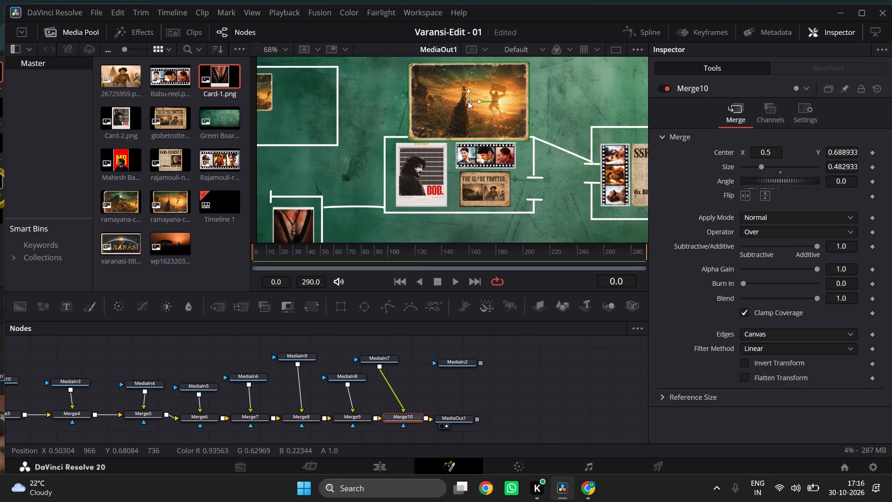
drag(468, 101, 323, 86)
scroll(323, 86, right, 2)
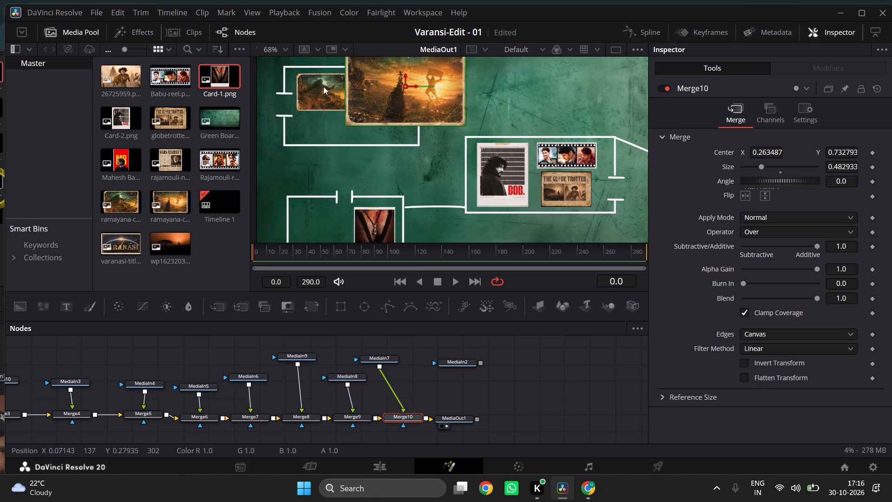
scroll(323, 86, right, 1)
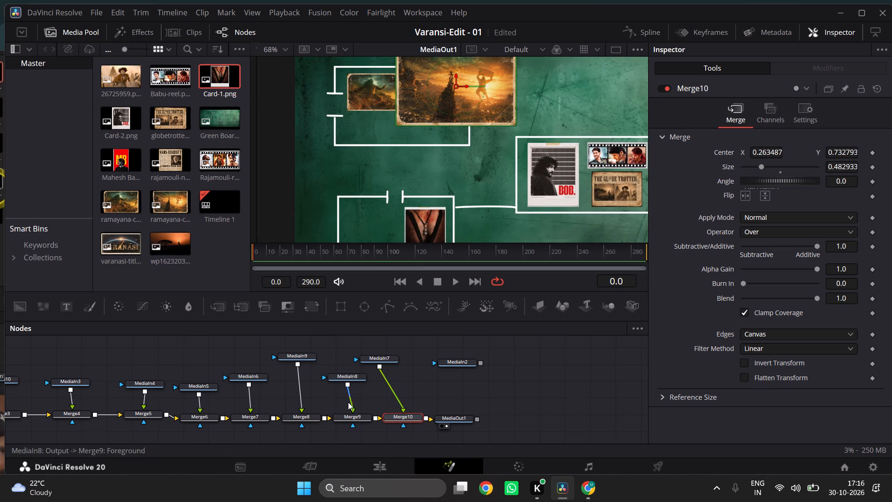
click(353, 413)
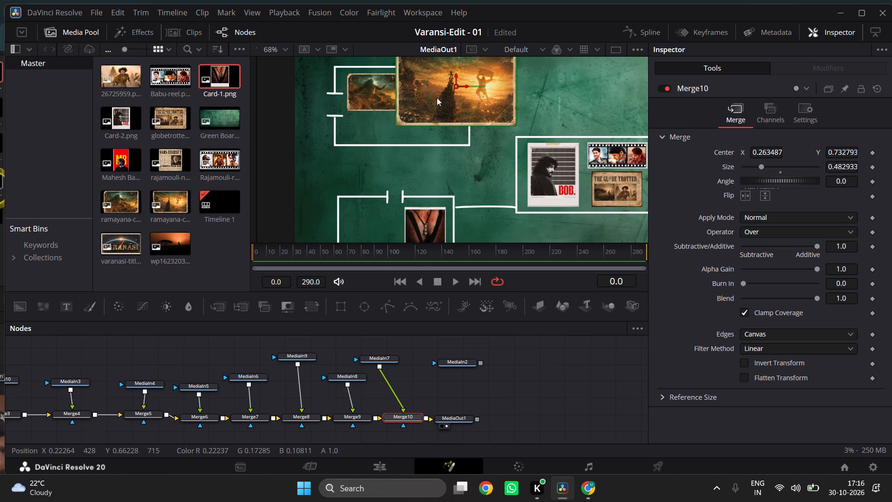
drag(458, 86, 471, 87)
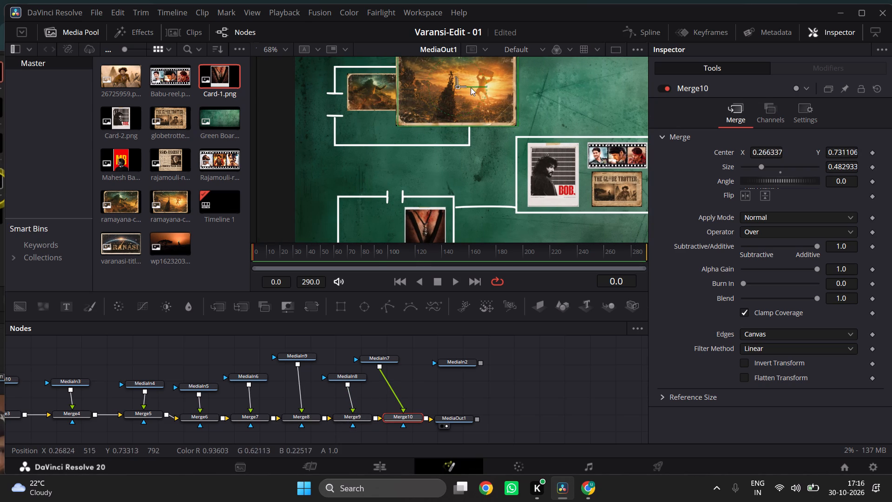
drag(471, 87, 531, 101)
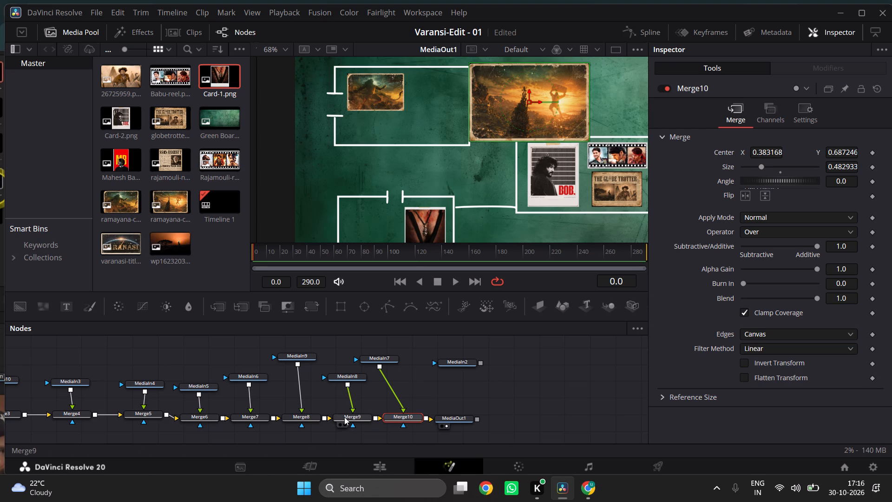
Shrink the first Ramayana card on Merge9 to about 0.177 and centre it at about X 0.129, Y 0.721.
click(344, 417)
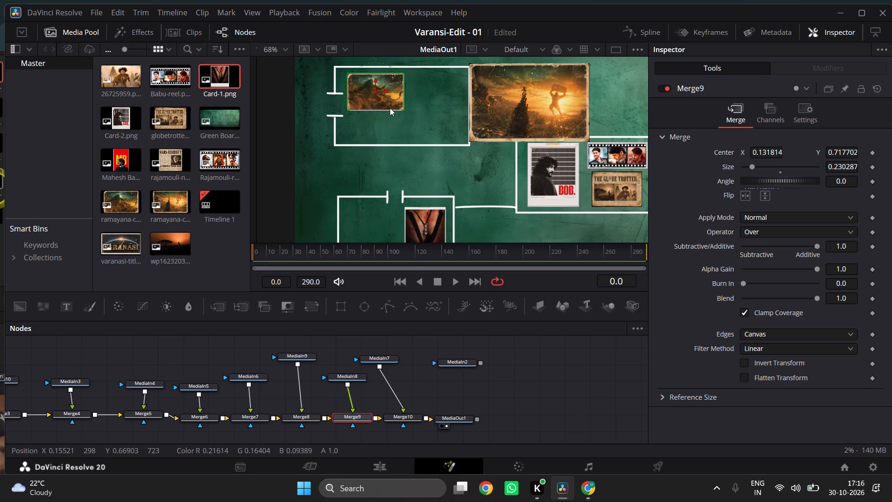
ctrl+scroll(390, 108, up, 3)
scroll(390, 108, up, 1)
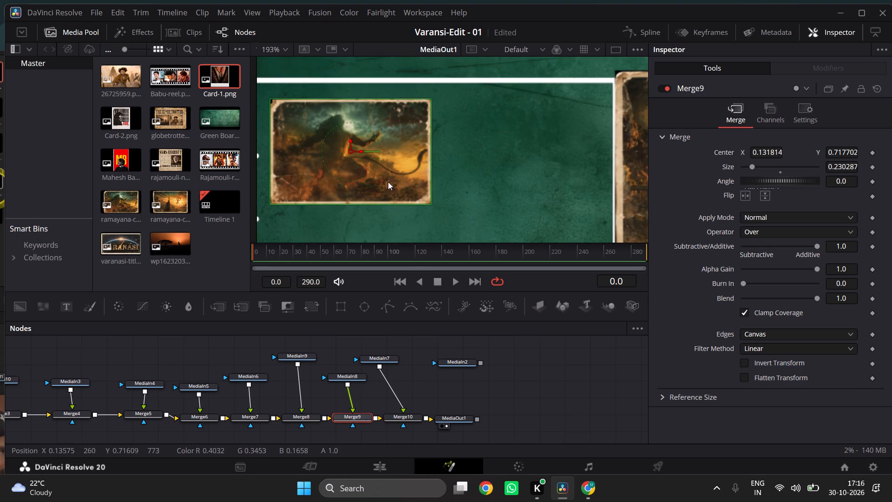
drag(430, 203, 427, 199)
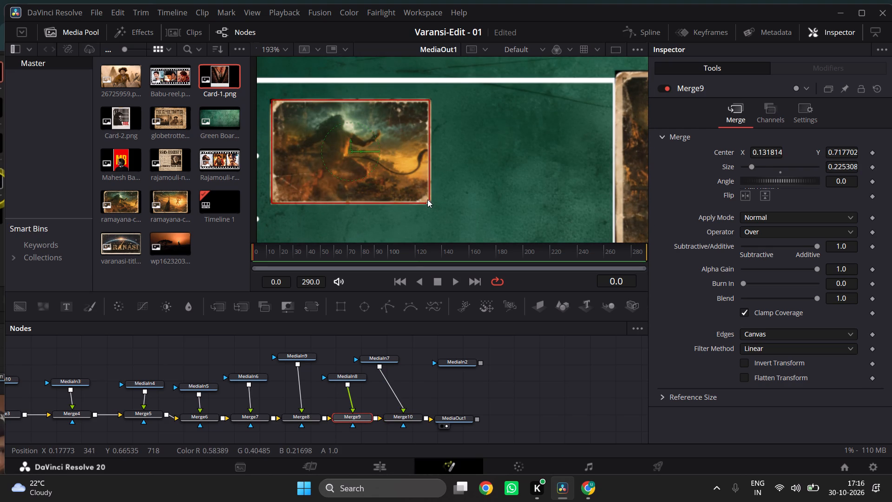
drag(427, 199, 409, 190)
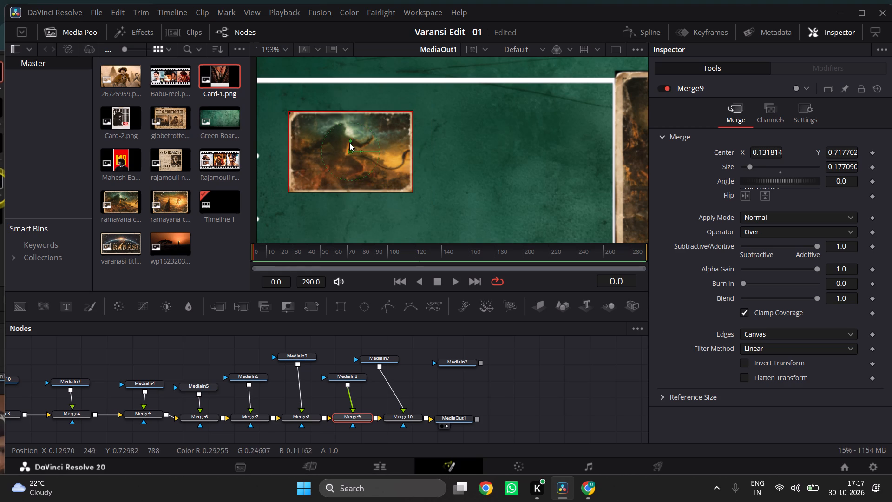
drag(351, 149, 347, 145)
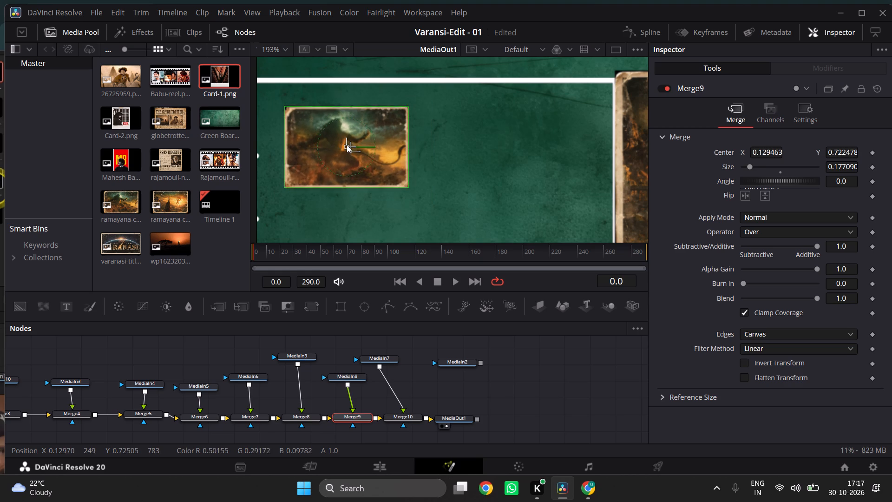
drag(347, 145, 346, 146)
Scale the second Ramayana card on Merge10 to about 0.256 and move it to the frame's right edge, centred at about X 0.246, Y 0.728.
scroll(444, 165, left, 1)
scroll(536, 167, left, 1)
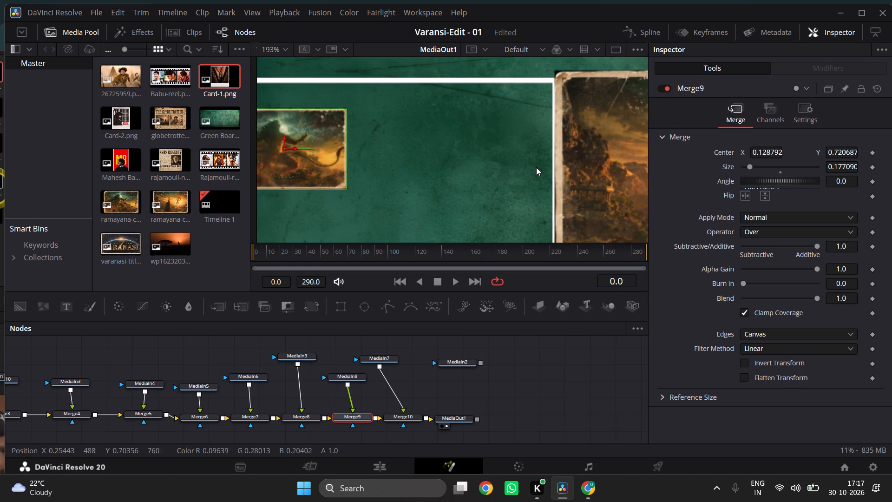
scroll(536, 167, left, 1)
click(399, 418)
scroll(565, 211, left, 1)
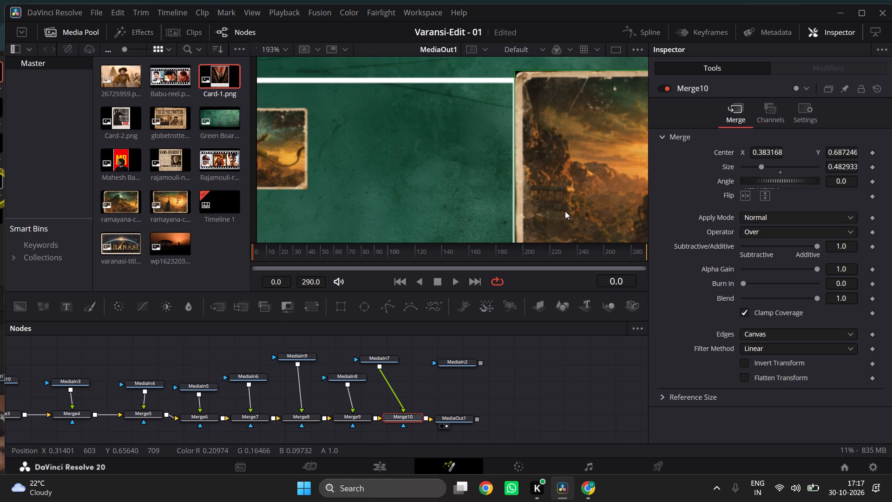
scroll(565, 211, left, 1)
drag(612, 178, 584, 171)
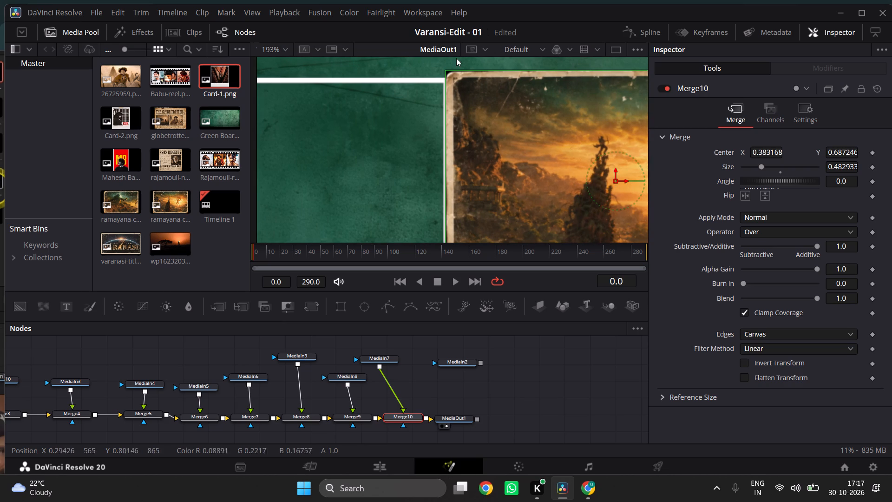
drag(445, 72, 525, 127)
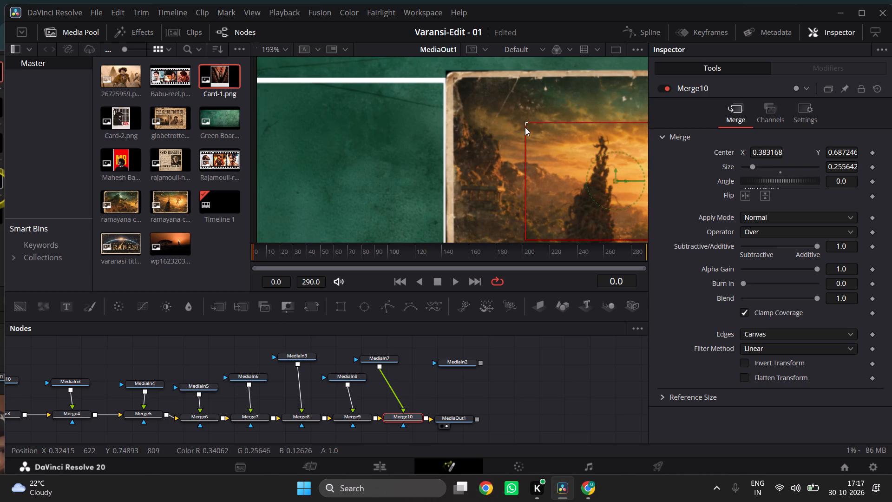
scroll(525, 127, left, 1)
scroll(617, 181, left, 2)
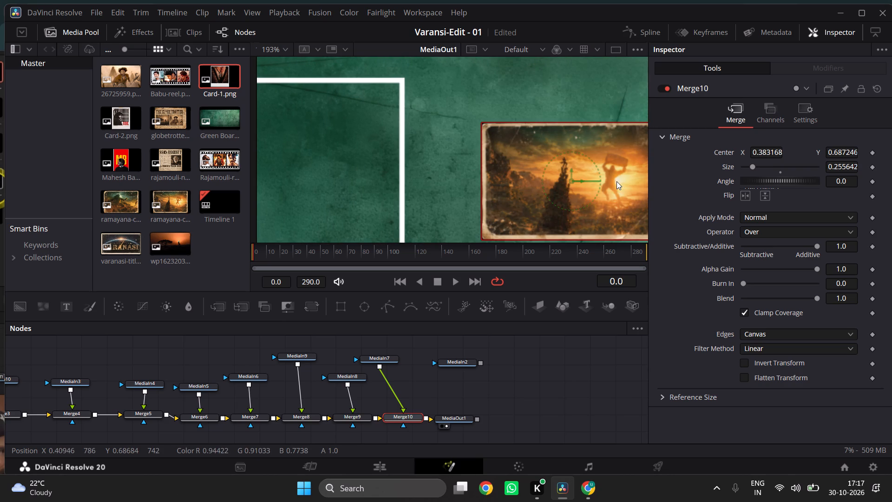
drag(574, 180, 339, 140)
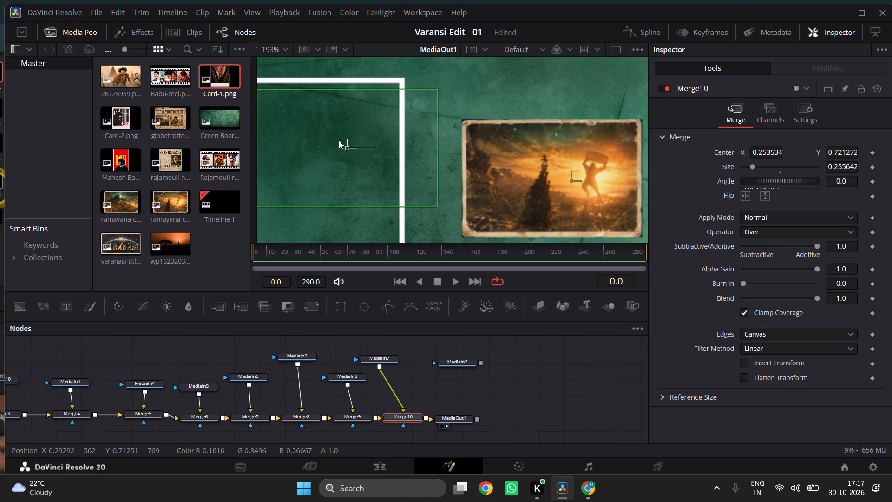
drag(339, 140, 337, 139)
Shrink the second Ramayana card to about 0.187 and place it beside the first card inside the frame, centred at about X 0.225, Y 0.723.
scroll(337, 139, right, 1)
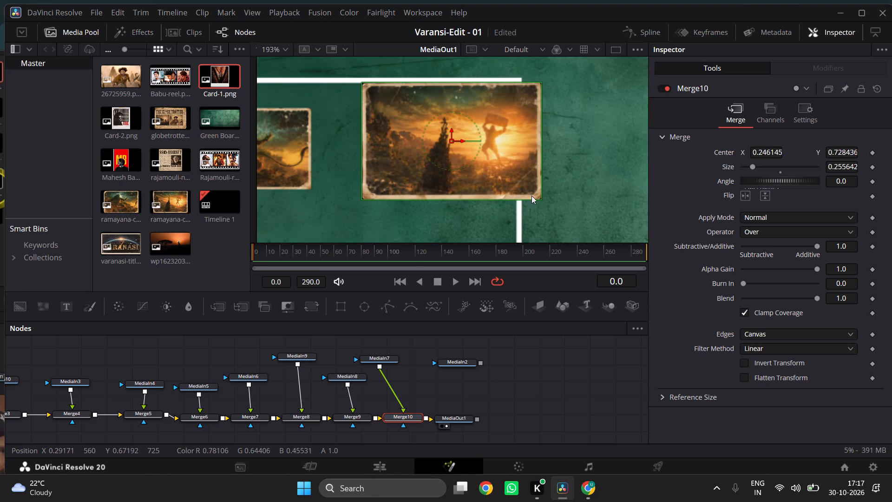
drag(541, 200, 521, 191)
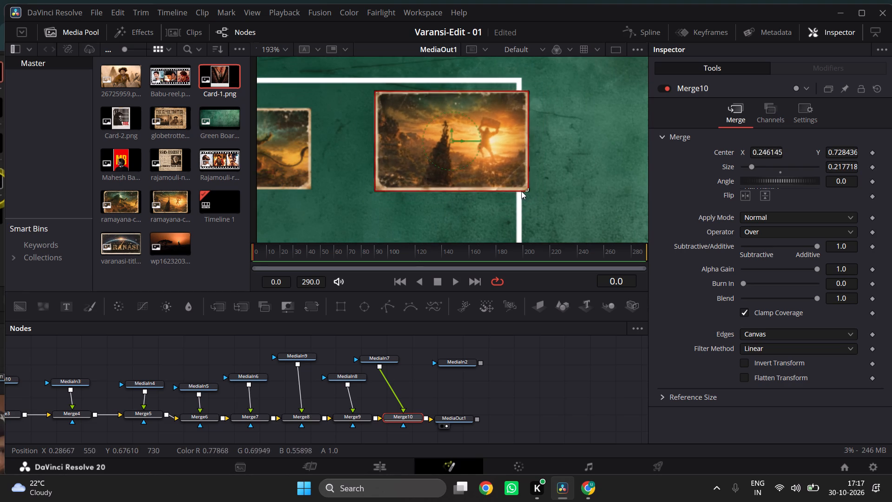
drag(521, 191, 518, 190)
drag(451, 138, 438, 139)
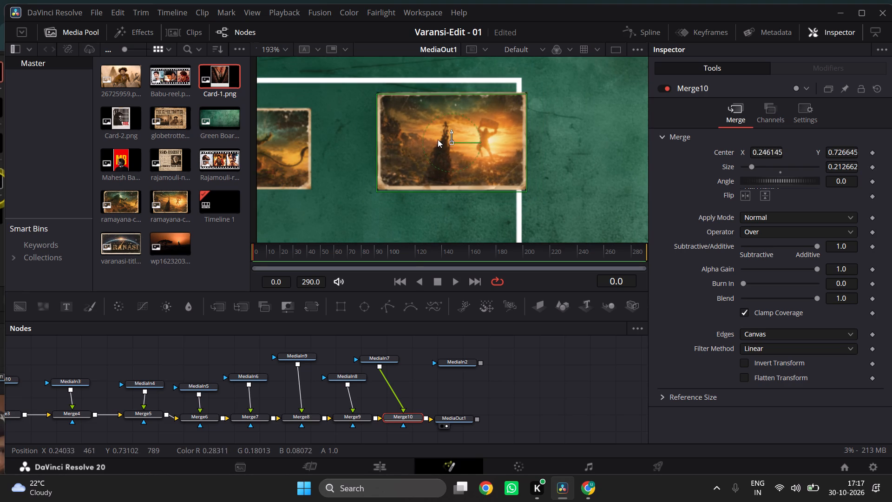
drag(438, 139, 423, 142)
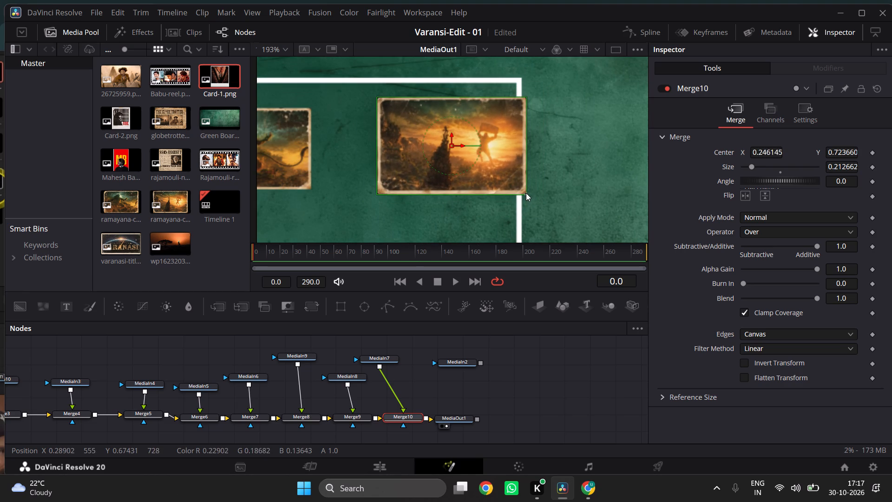
drag(526, 193, 518, 190)
drag(450, 146, 431, 145)
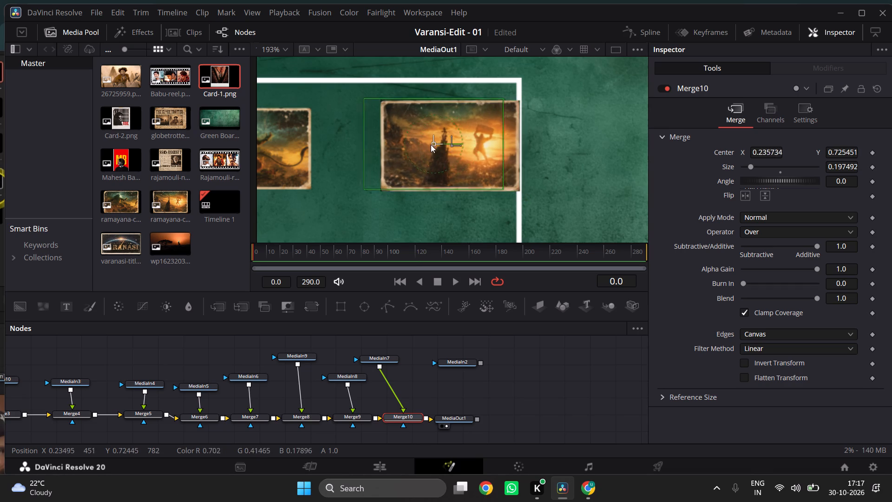
drag(431, 145, 416, 148)
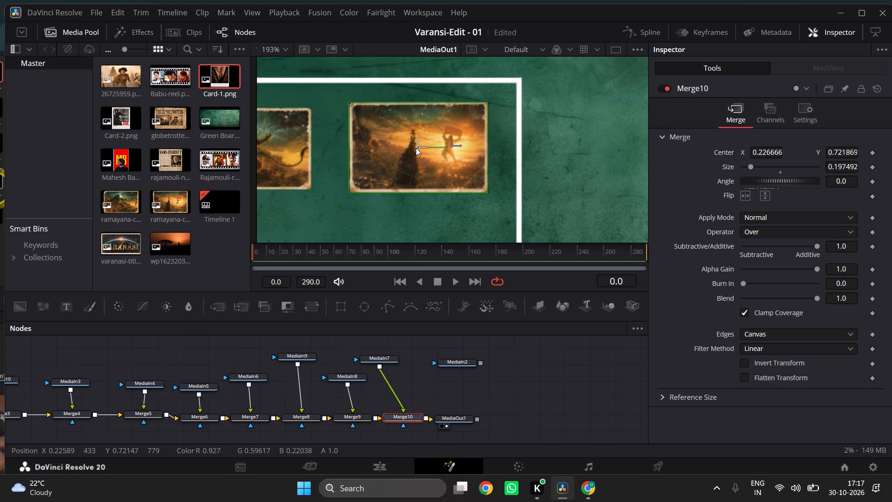
drag(416, 148, 413, 147)
ctrl+scroll(413, 147, down, 1)
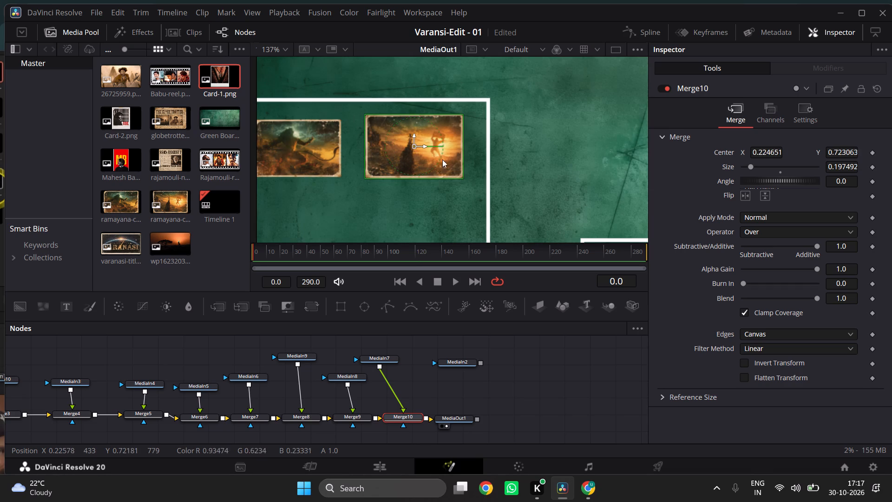
drag(462, 178, 459, 178)
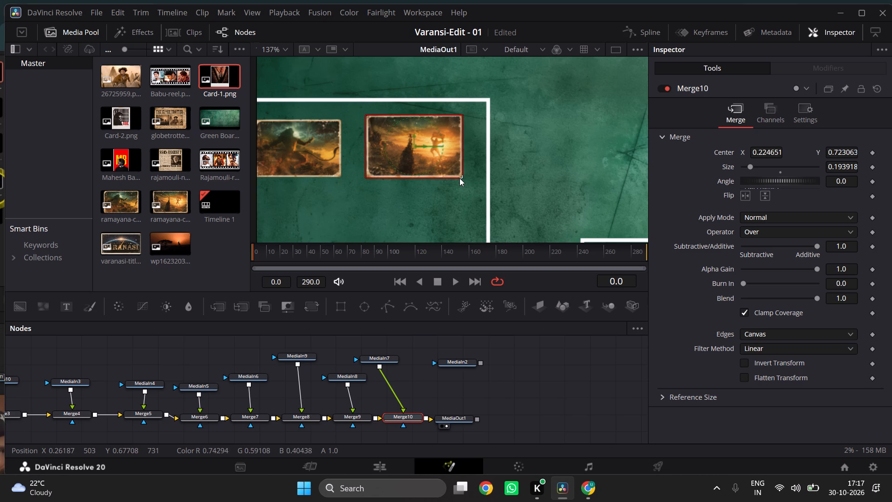
drag(459, 178, 458, 177)
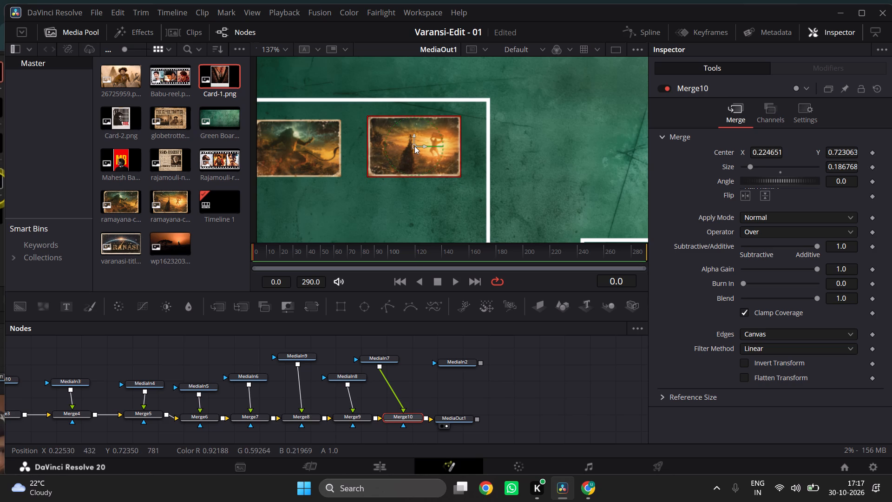
Nudge the second Ramayana card on Merge10 to be centred at about X 0.2275, Y 0.7205 inside the upper-left frame.
click(414, 146)
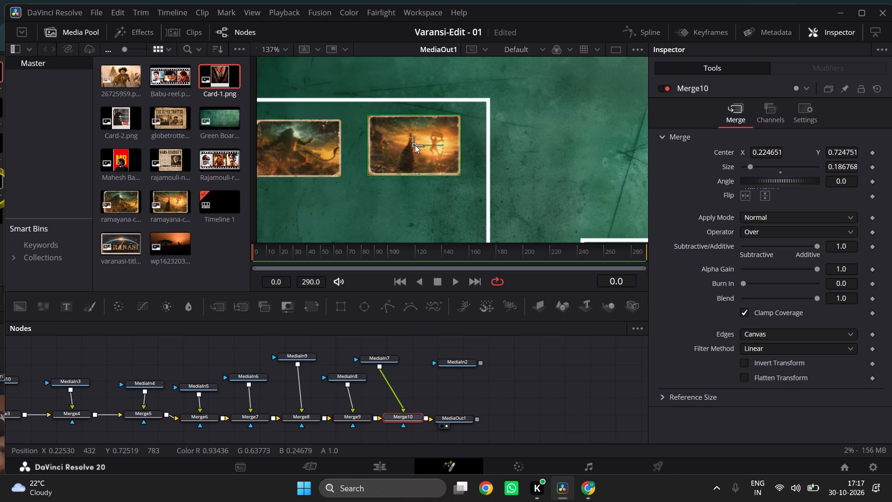
click(544, 166)
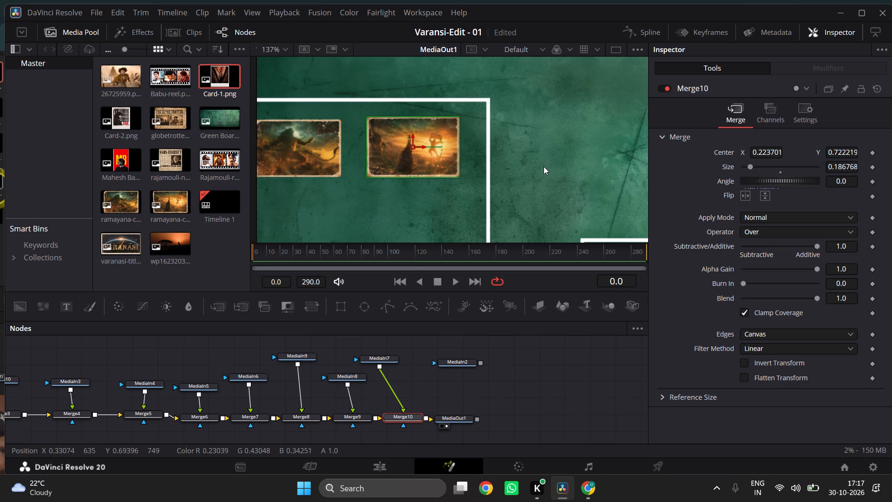
scroll(544, 166, right, 1)
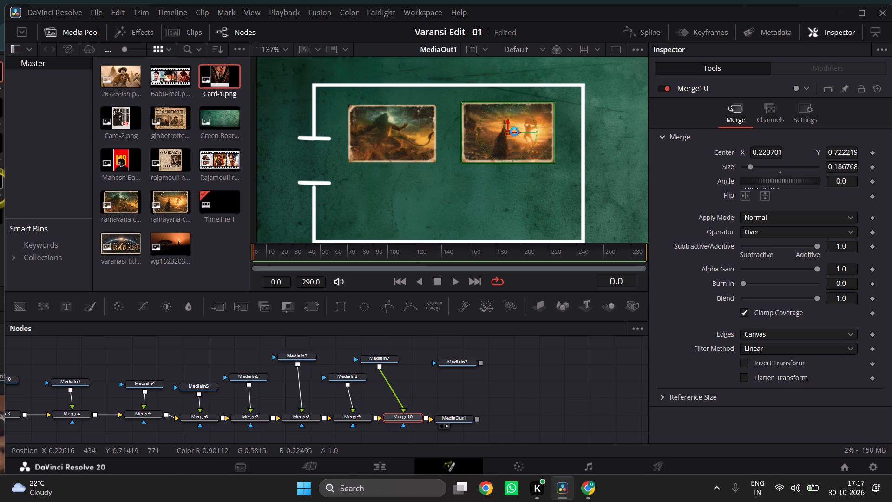
drag(508, 132, 511, 132)
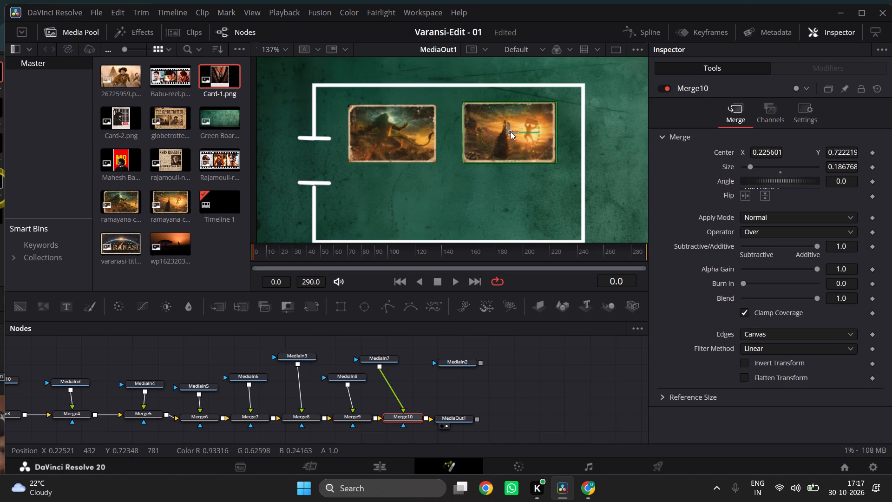
drag(511, 132, 511, 132)
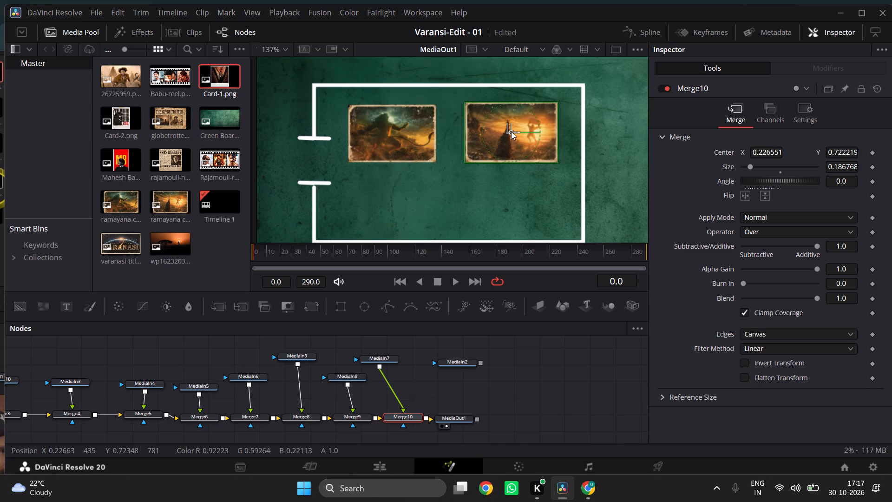
drag(511, 132, 512, 133)
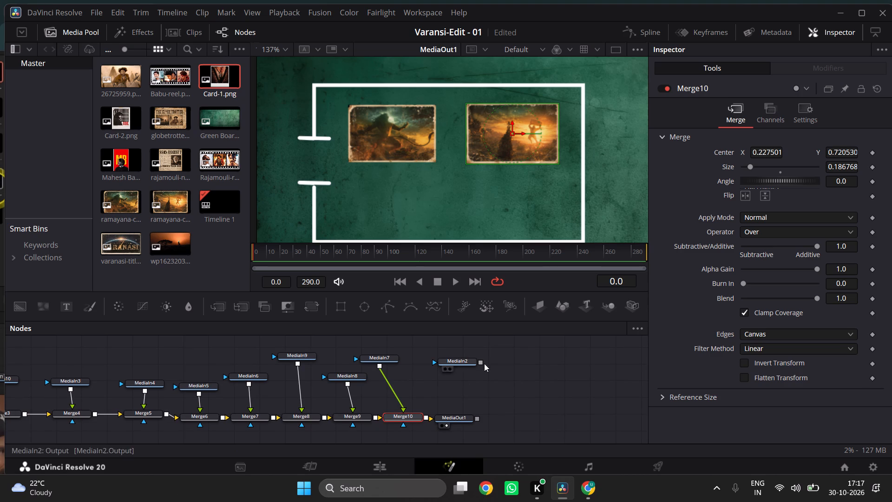
Merge MediaIn2's Varanasi title card into the chain after Merge10 and move MediaOut1 further along to make room.
drag(480, 363, 426, 417)
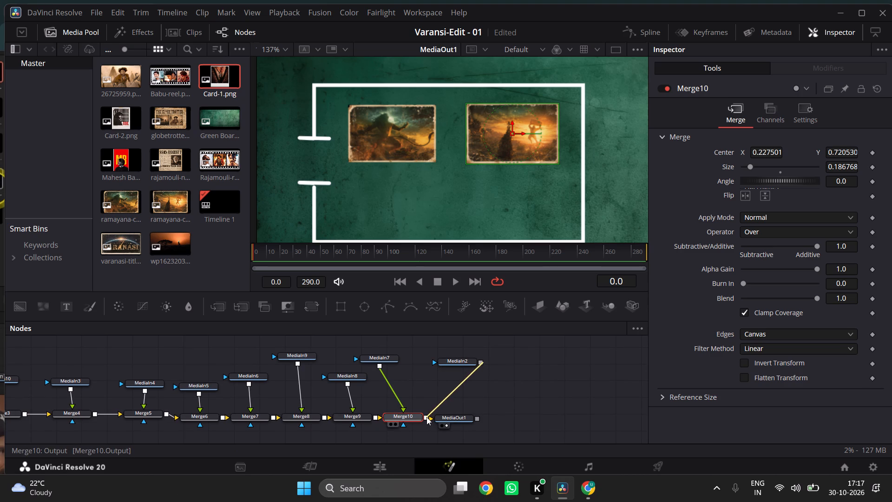
drag(459, 431, 518, 426)
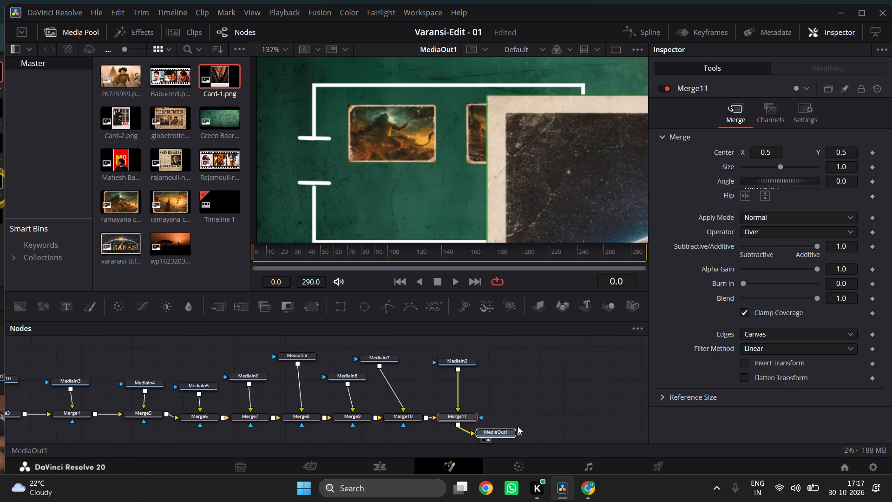
drag(518, 426, 563, 415)
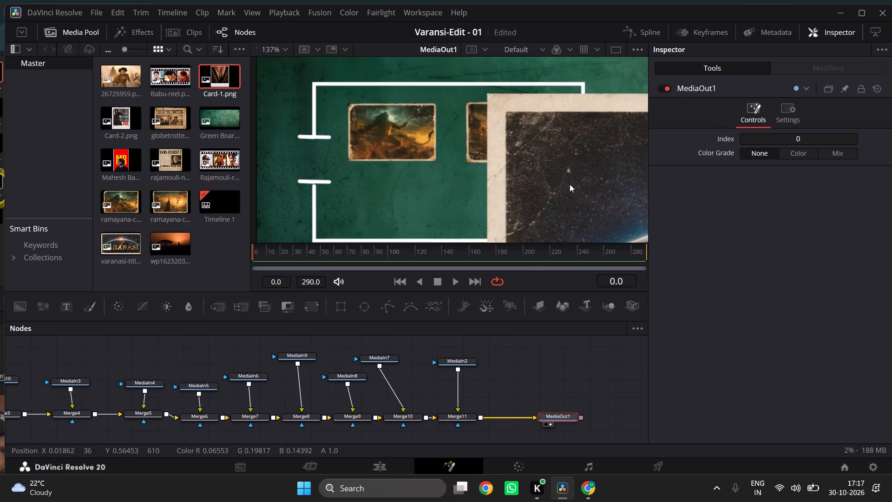
scroll(478, 428, left, 1)
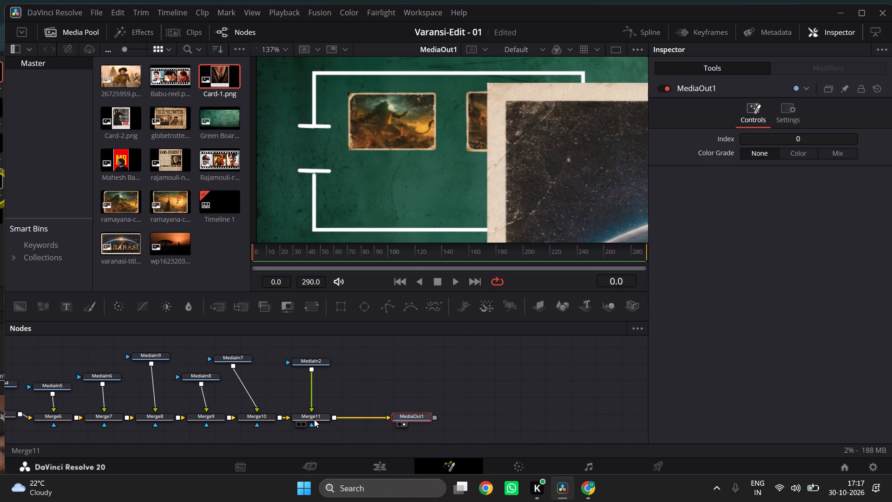
Scale the Varanasi title card on Merge11 down to about 0.276 and move it over the upper-left frame, centred at about X 0.203, Y 0.615.
click(314, 419)
scroll(516, 202, left, 1)
scroll(516, 202, down, 1)
scroll(516, 202, left, 1)
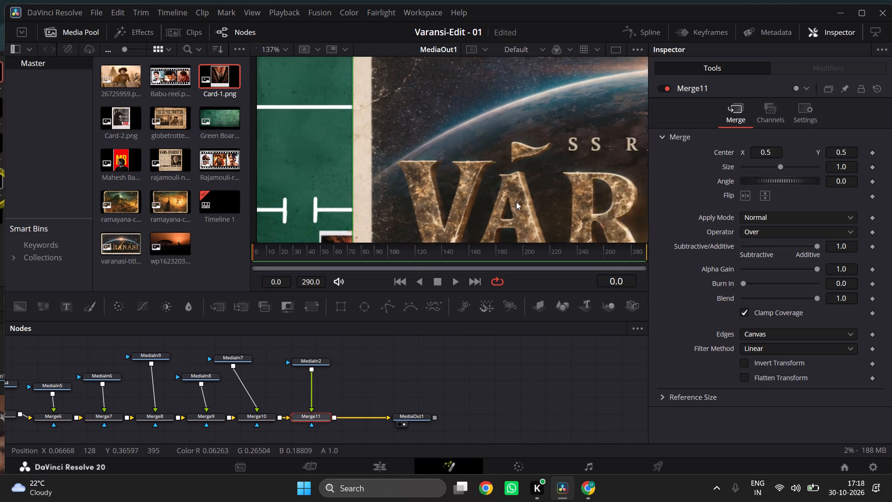
scroll(516, 202, left, 1)
ctrl+scroll(516, 202, down, 3)
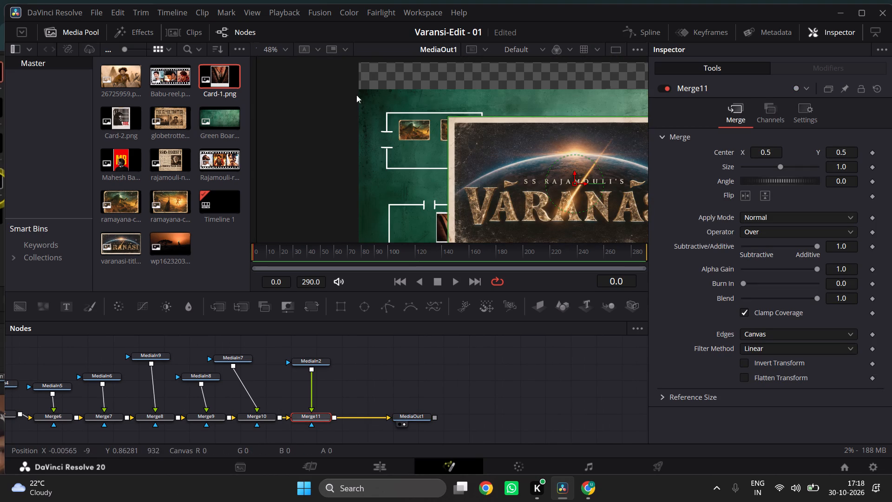
drag(449, 117, 502, 144)
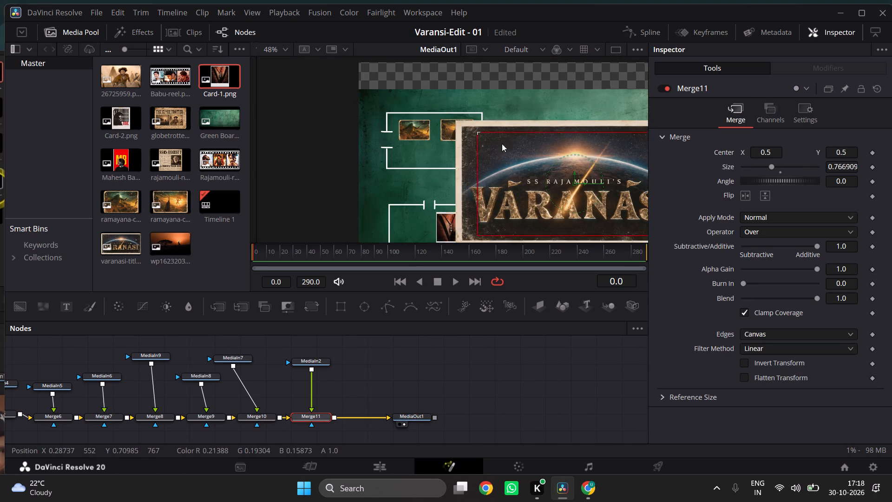
drag(502, 144, 530, 167)
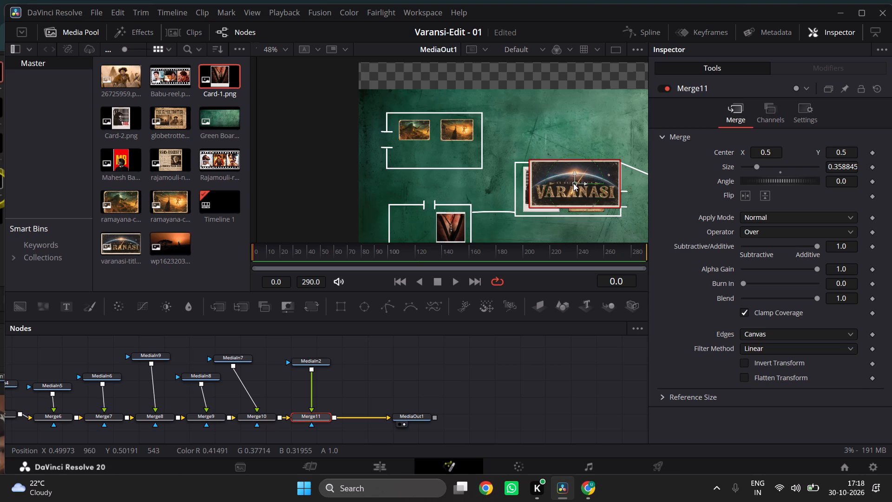
drag(574, 183, 446, 155)
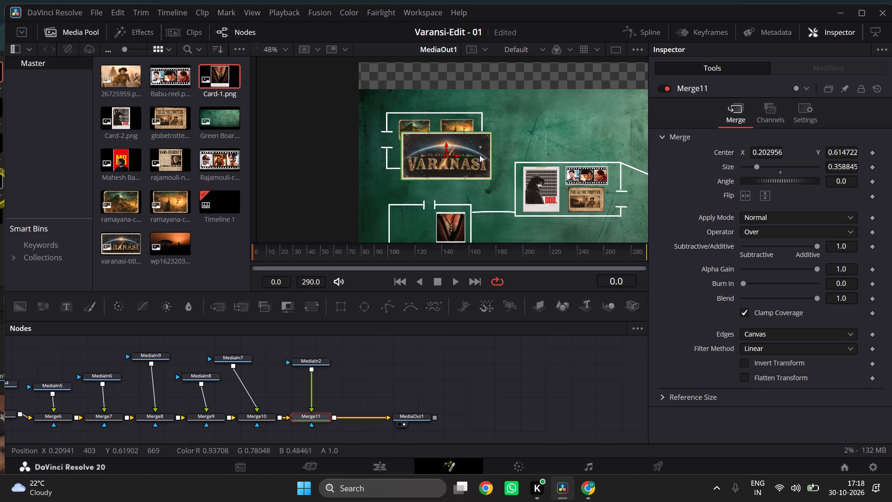
drag(492, 131, 480, 140)
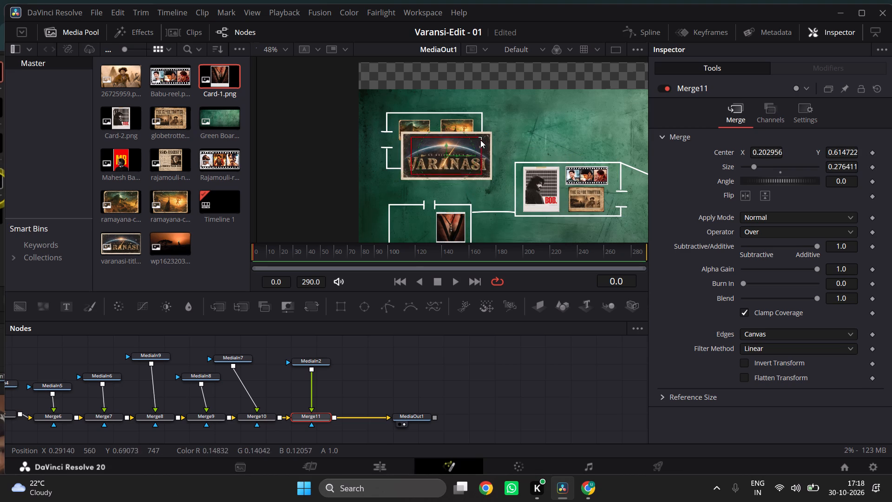
drag(480, 140, 481, 141)
Move the Varanasi title card into the board's lower-left frame at about X 0.145, Y 0.318, and shrink it to about 0.148.
scroll(481, 141, down, 1)
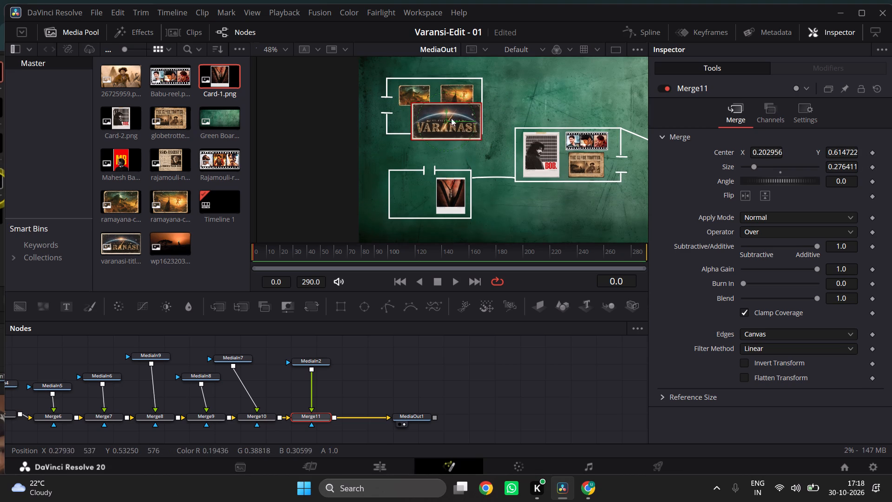
drag(446, 119, 422, 191)
drag(457, 175, 450, 179)
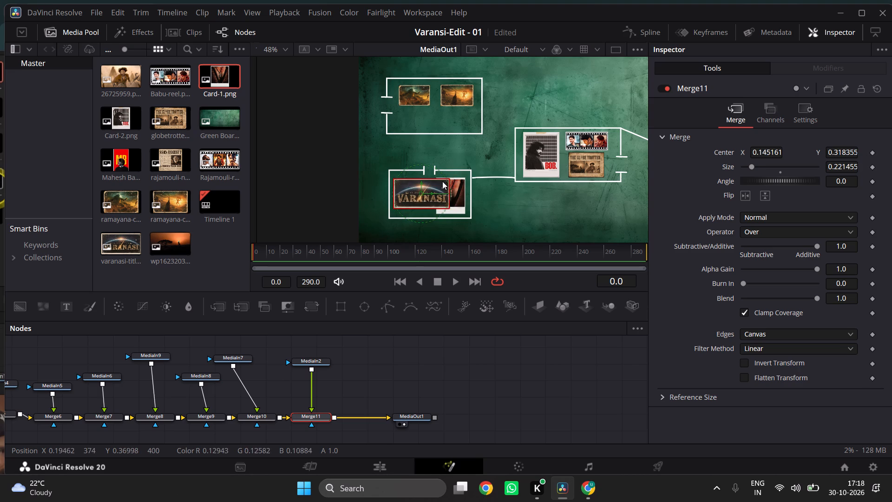
drag(447, 179, 426, 197)
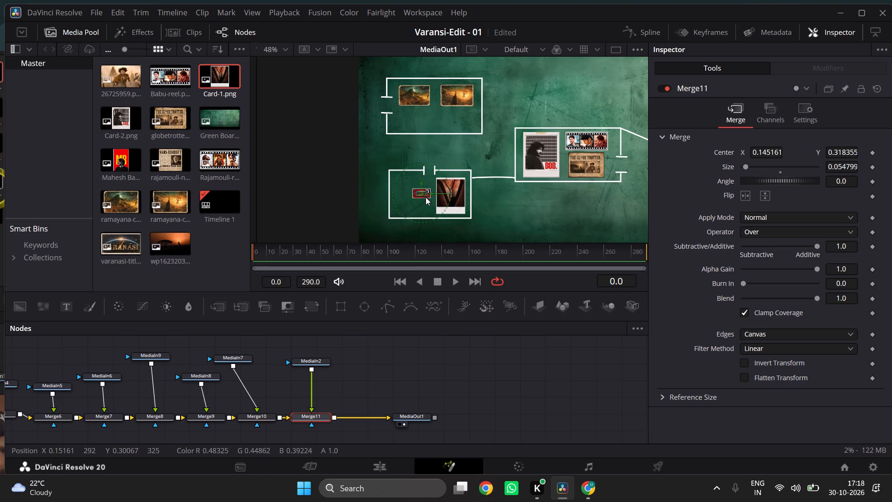
drag(426, 197, 438, 192)
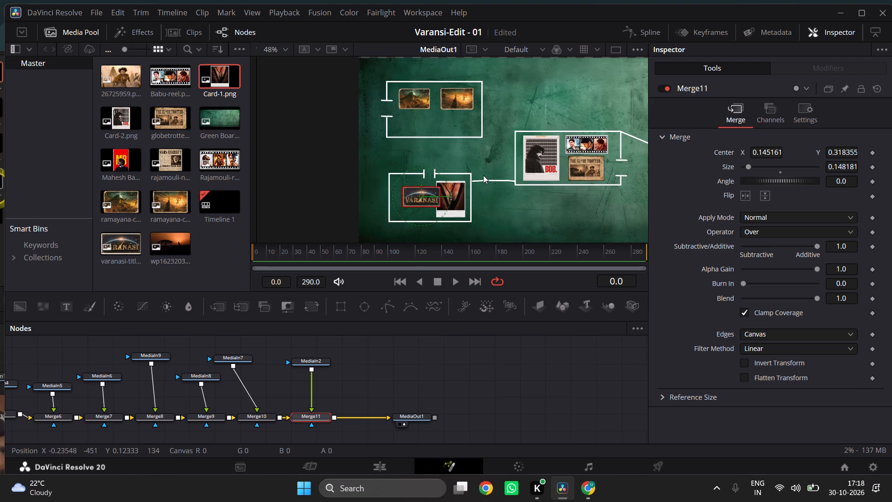
Move the Varanasi title card into the upper-left frame, below and between the two Ramayana cards, centred at about X 0.173, Y 0.621.
ctrl+scroll(483, 175, up, 1)
drag(393, 205, 410, 121)
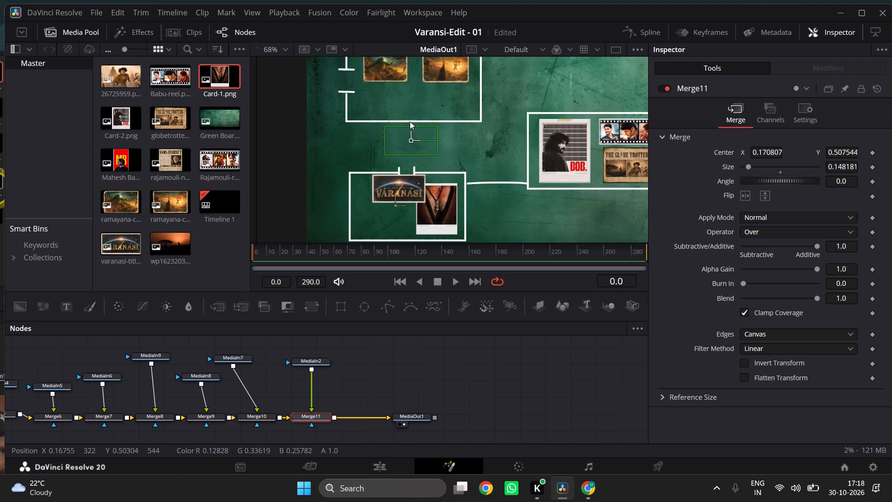
drag(410, 121, 410, 103)
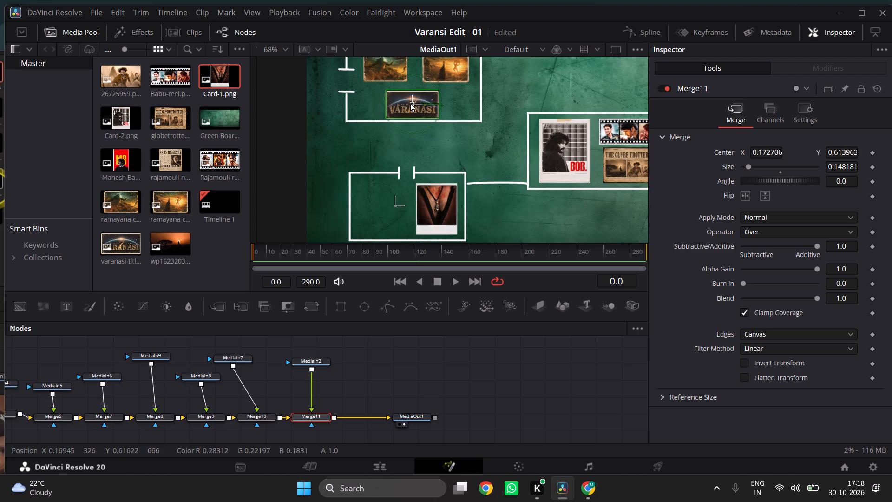
drag(410, 103, 410, 100)
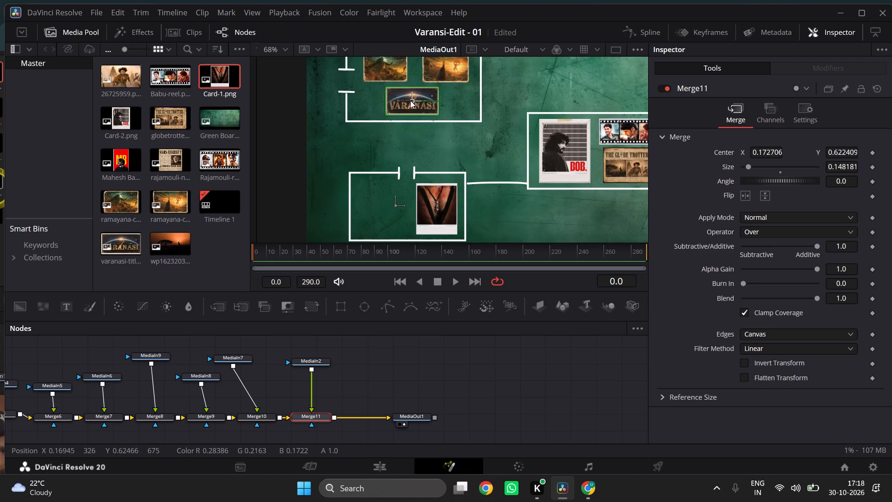
drag(410, 100, 410, 101)
scroll(467, 130, left, 1)
ctrl+scroll(467, 130, down, 2)
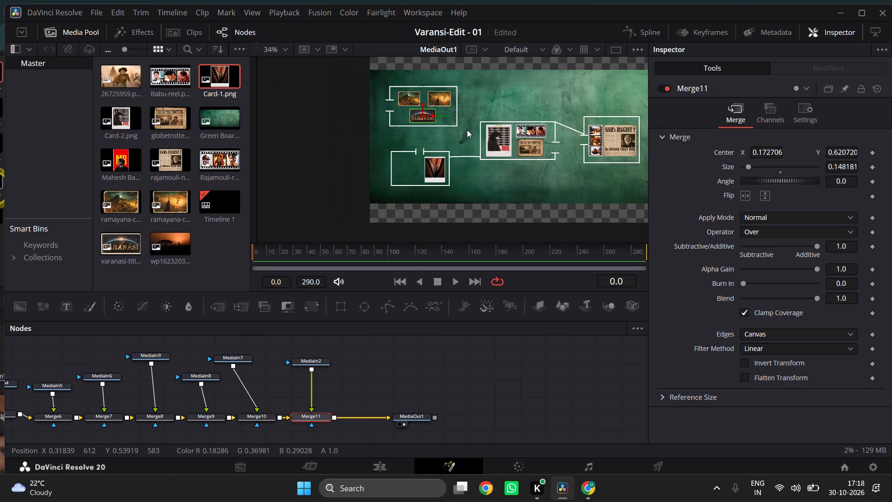
Shift the second Ramayana card on Merge10 closer to the first one, to about X 0.222.
click(487, 106)
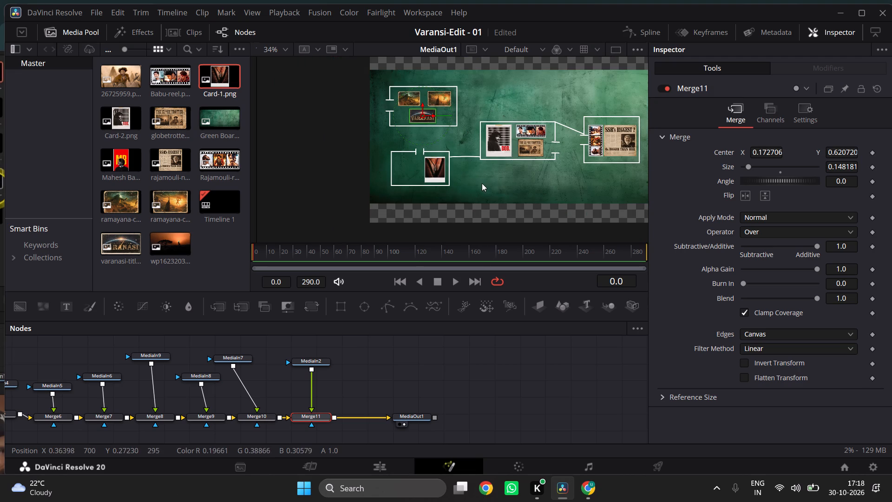
click(406, 414)
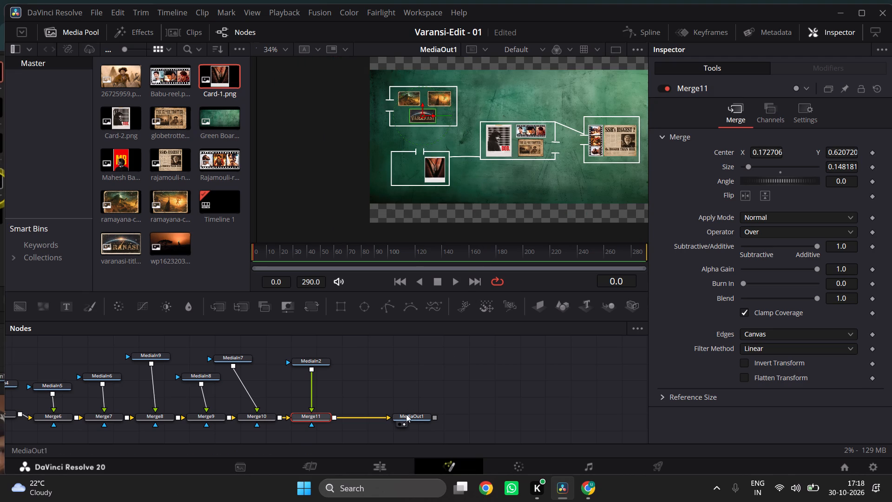
ctrl+scroll(449, 112, up, 2)
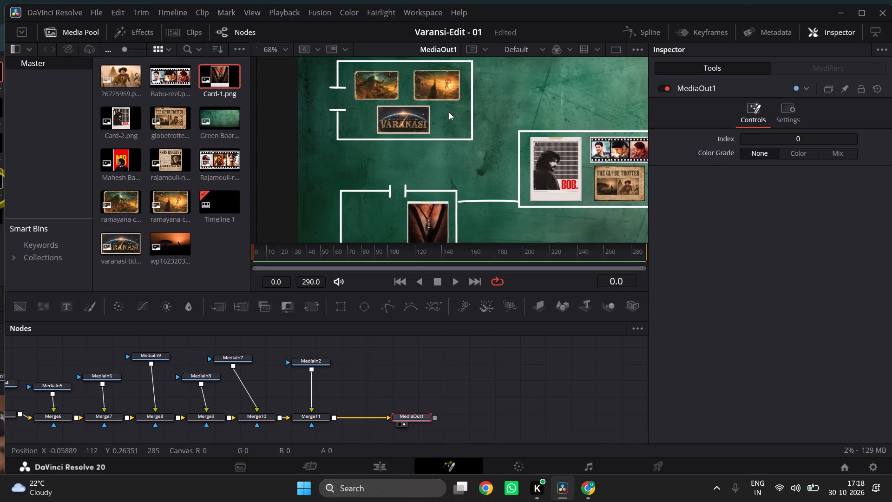
scroll(449, 112, left, 1)
scroll(449, 112, right, 1)
scroll(449, 112, left, 1)
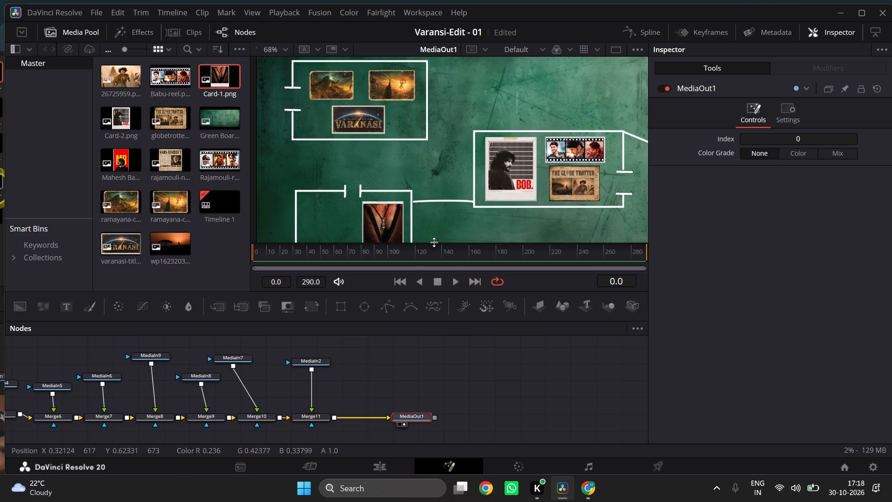
click(302, 418)
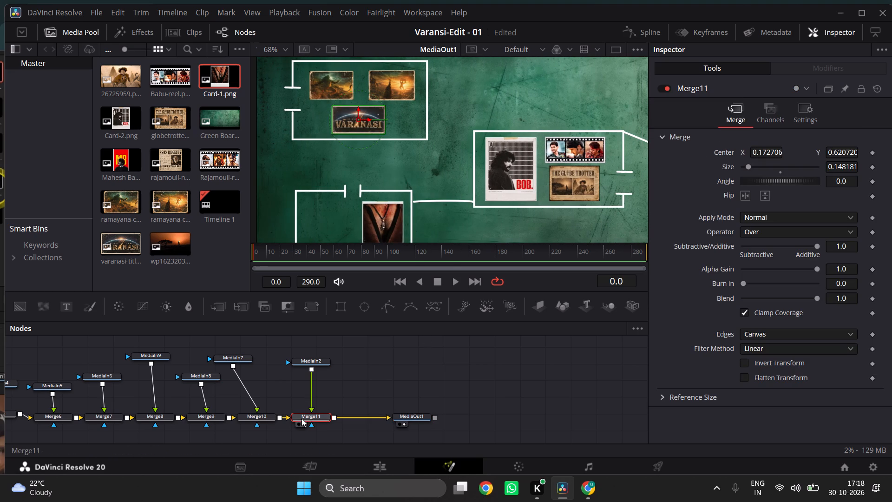
click(257, 416)
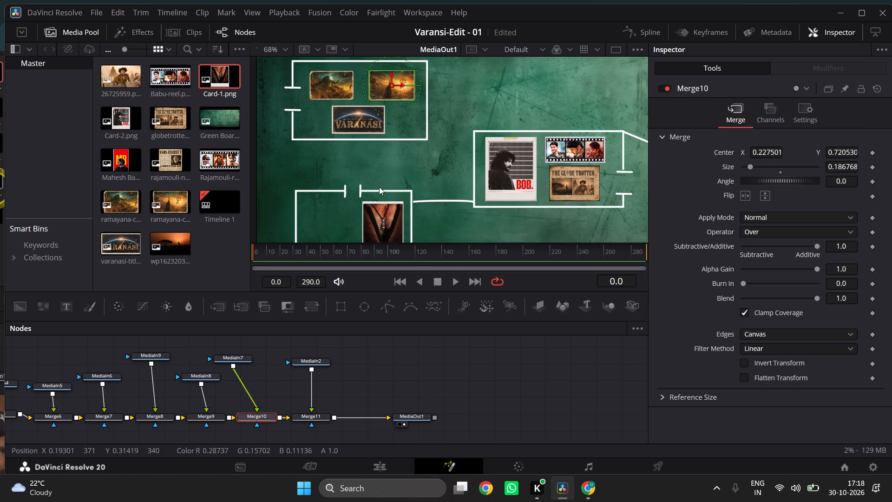
click(391, 84)
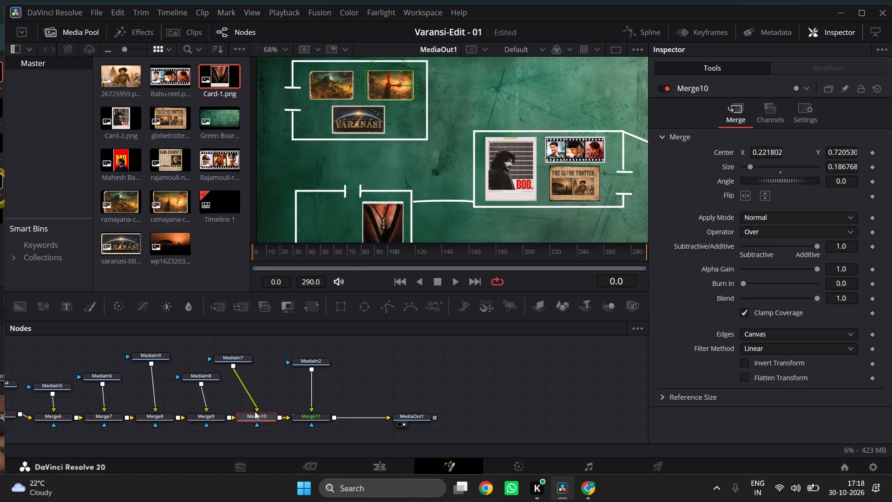
Shift the first Ramayana card on Merge9 closer to the second one, to about X 0.134, and review the frame's spacing.
click(207, 415)
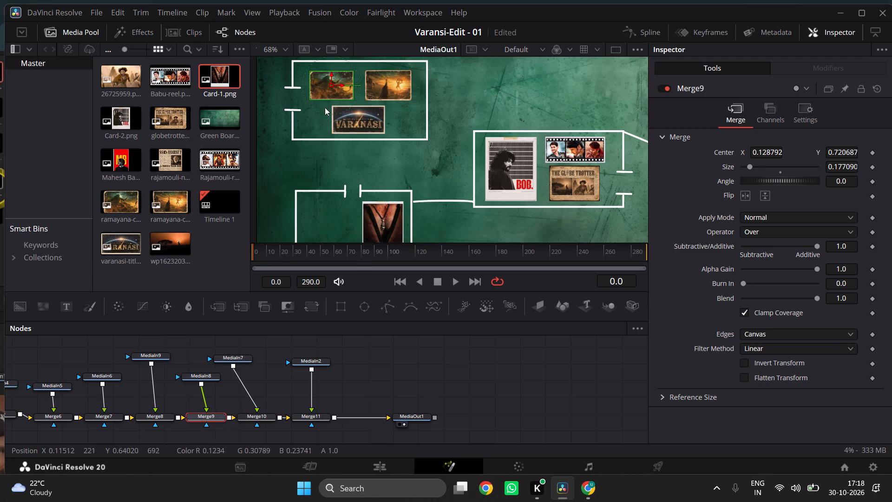
click(330, 83)
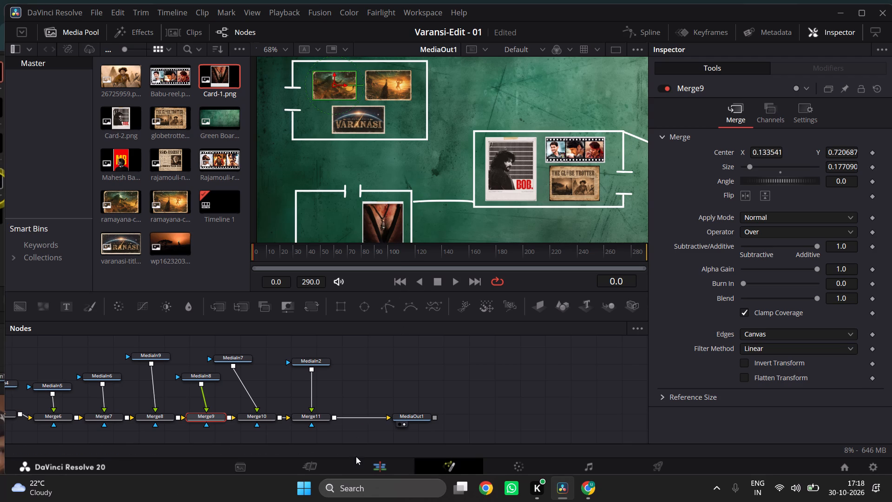
click(415, 415)
scroll(417, 165, left, 1)
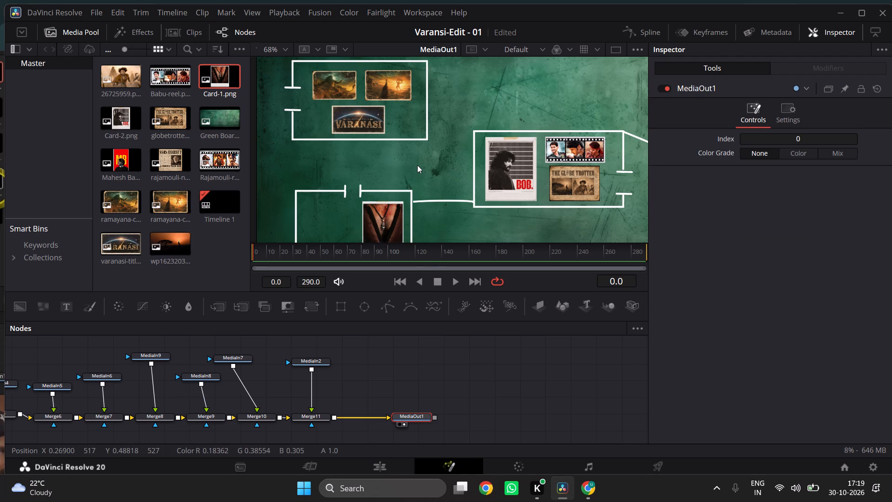
ctrl+scroll(417, 165, down, 4)
scroll(417, 165, left, 1)
ctrl+scroll(417, 165, up, 4)
scroll(417, 165, right, 1)
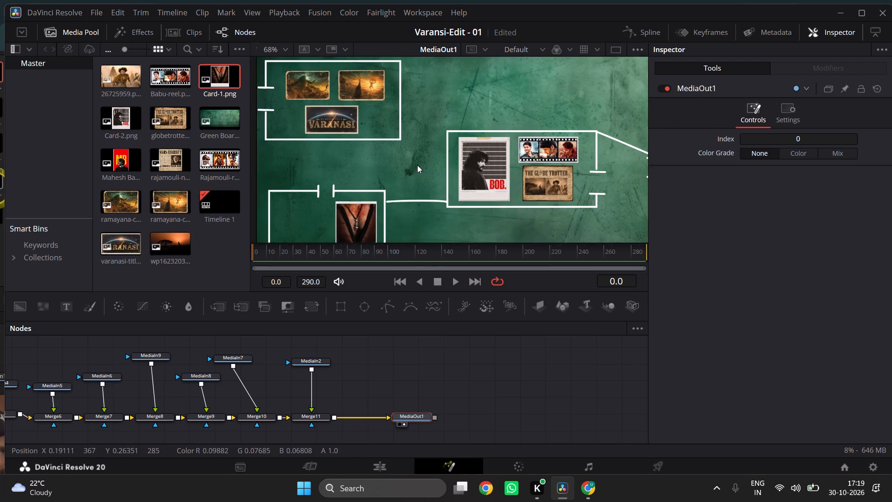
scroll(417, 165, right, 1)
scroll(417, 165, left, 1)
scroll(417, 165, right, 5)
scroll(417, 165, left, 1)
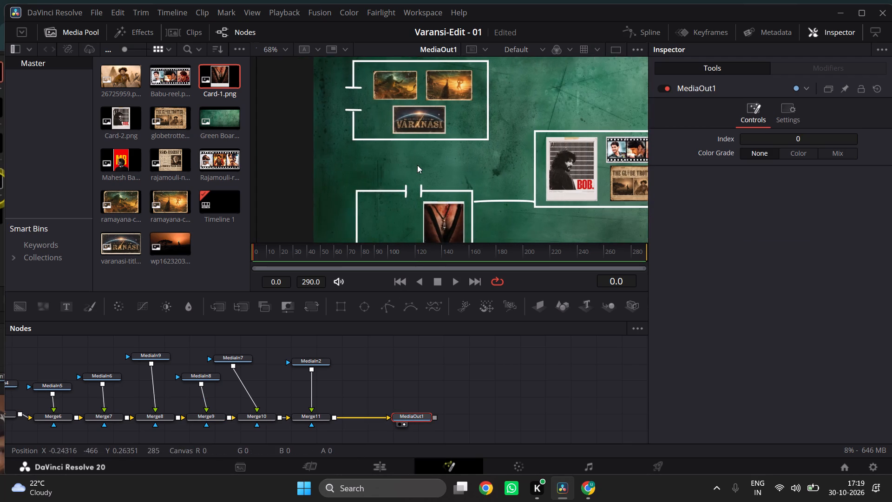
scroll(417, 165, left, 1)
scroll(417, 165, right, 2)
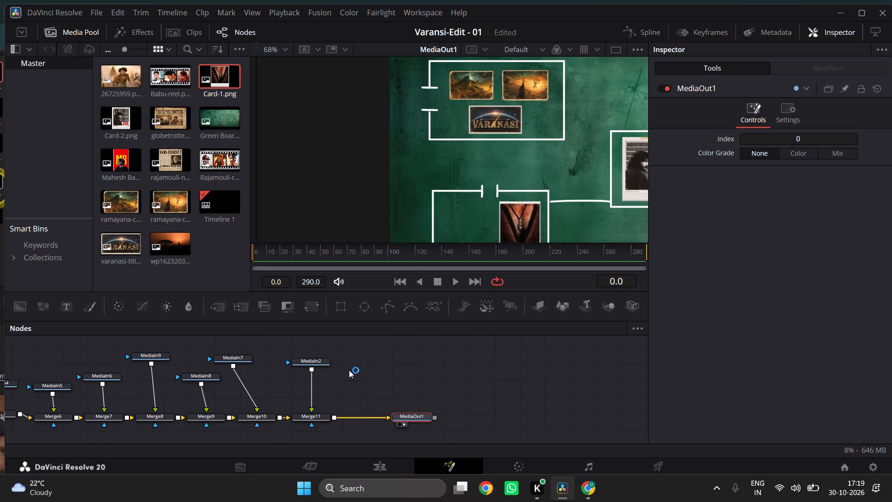
Move the MediaIn9 and MediaIn7 nodes down above Merge8 and Merge10, roughly level with the neighbouring media nodes.
scroll(349, 370, right, 1)
scroll(406, 372, right, 2)
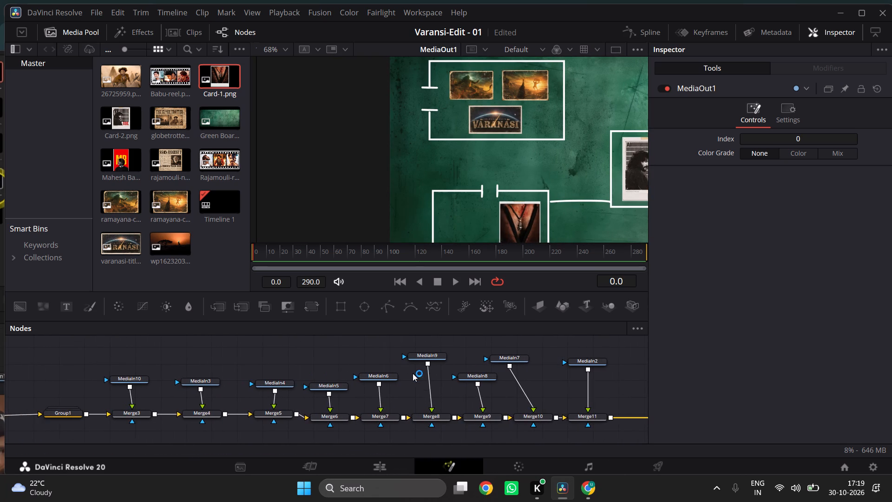
scroll(164, 370, left, 1)
ctrl+scroll(164, 370, down, 1)
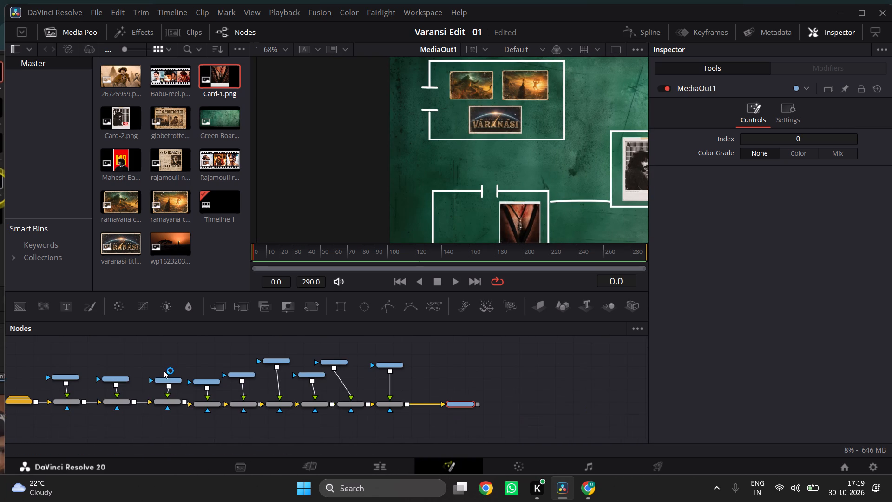
ctrl+scroll(156, 380, up, 2)
scroll(156, 380, right, 1)
scroll(156, 380, left, 1)
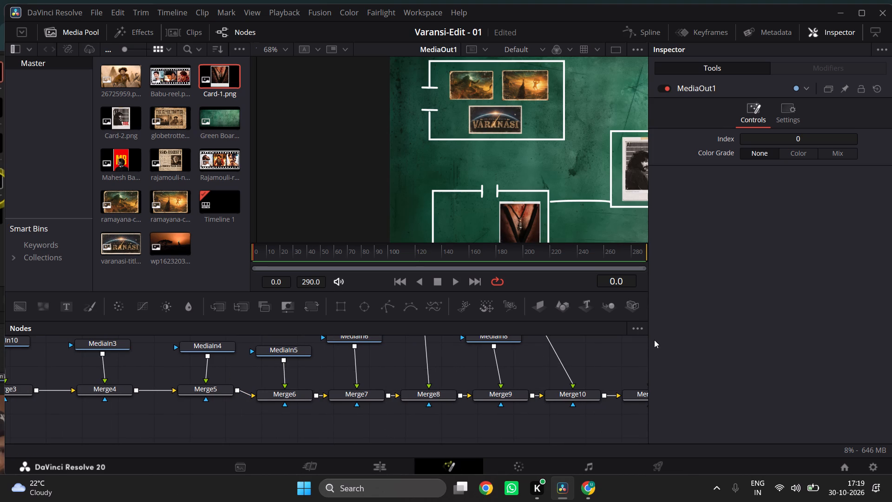
drag(648, 344, 673, 345)
scroll(597, 370, left, 2)
ctrl+scroll(597, 370, down, 2)
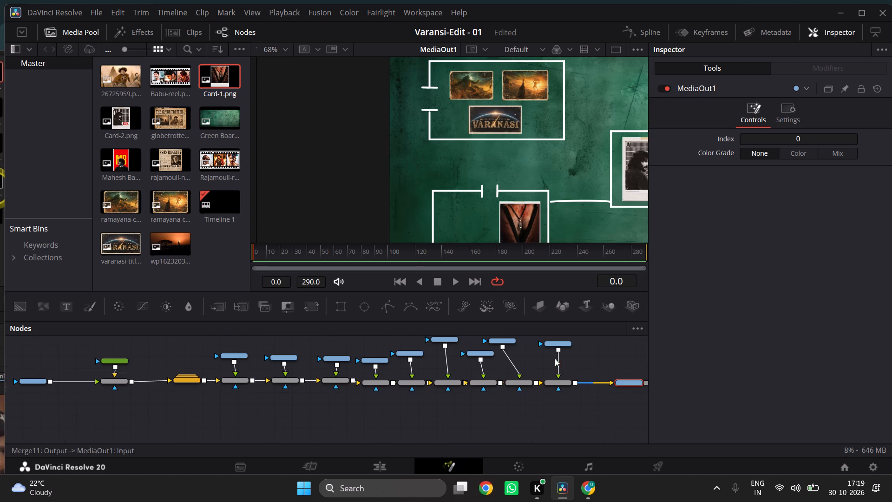
drag(214, 344, 436, 396)
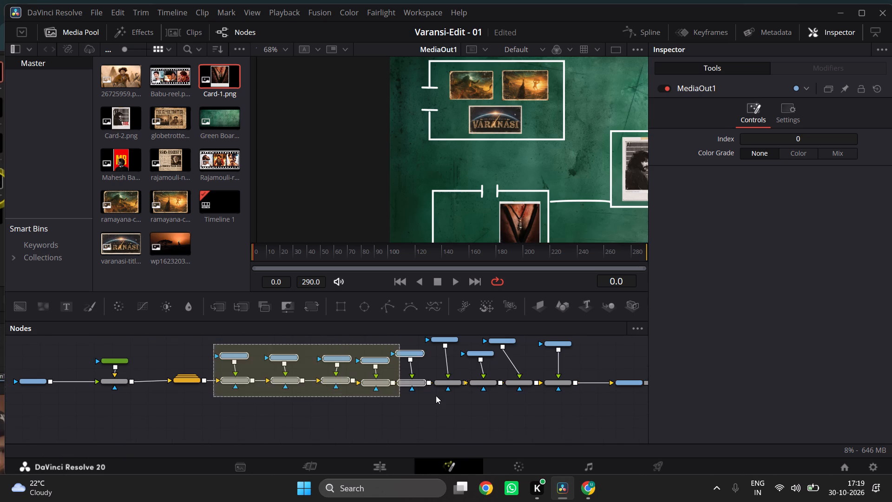
drag(436, 396, 575, 369)
scroll(603, 373, up, 1)
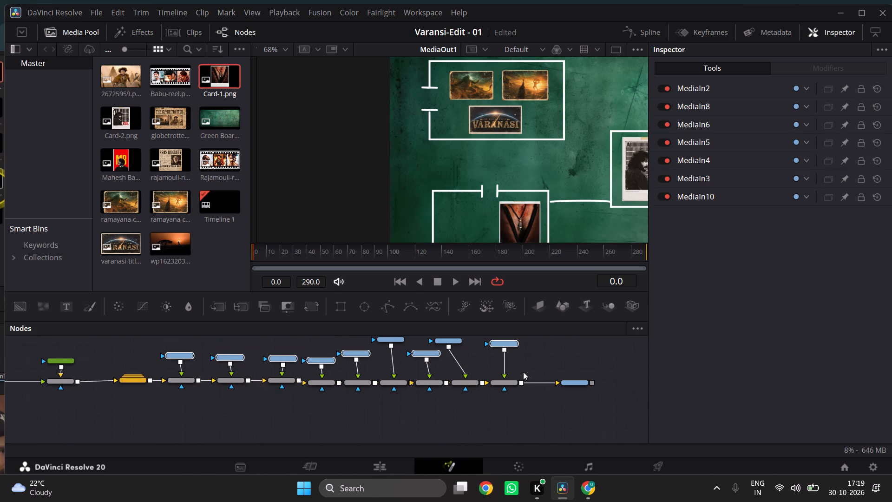
drag(384, 342, 386, 351)
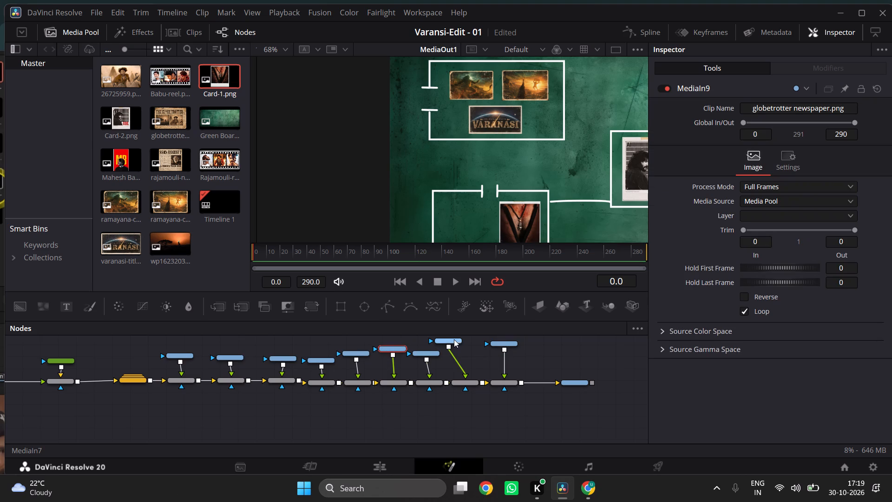
drag(453, 339, 469, 351)
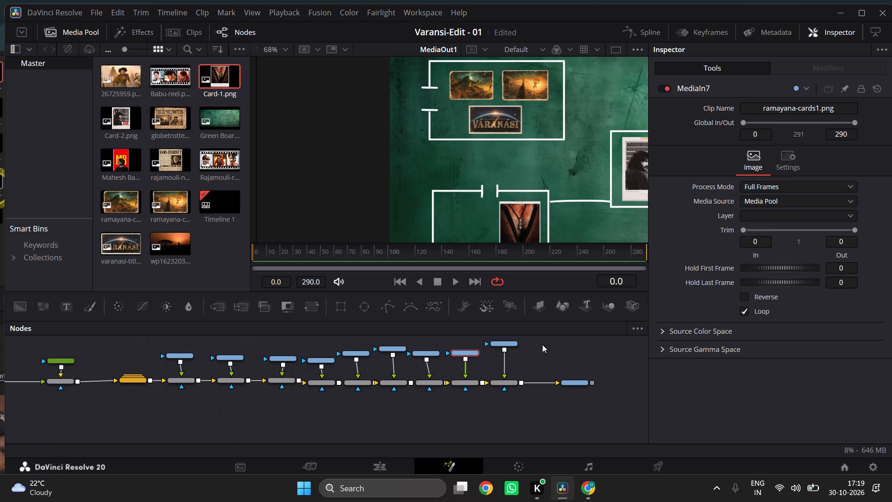
Group all image nodes and their merges, from MediaIn10 and Merge3 through MediaIn2 and Merge11, into one group.
drag(535, 337, 230, 386)
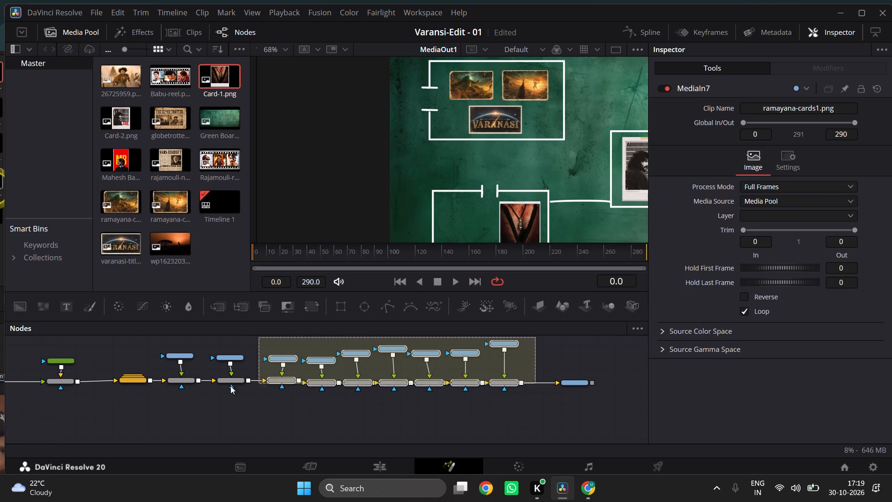
drag(230, 386, 176, 392)
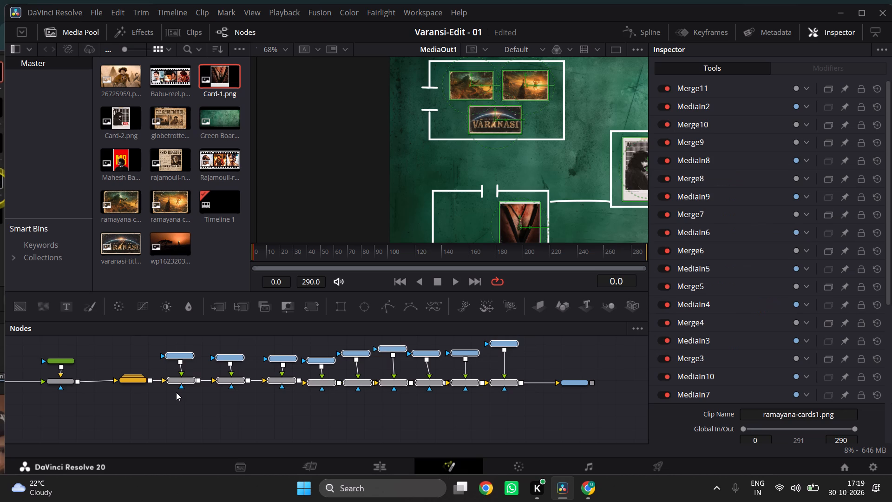
right_click(328, 381)
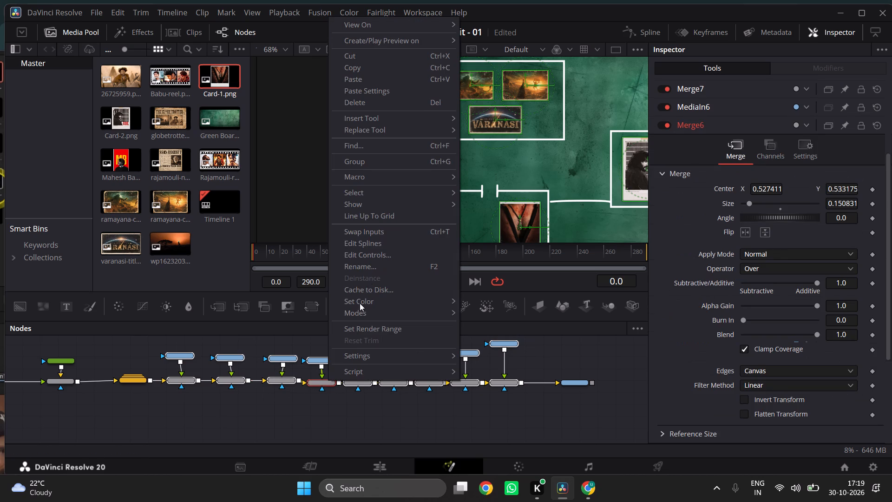
click(358, 161)
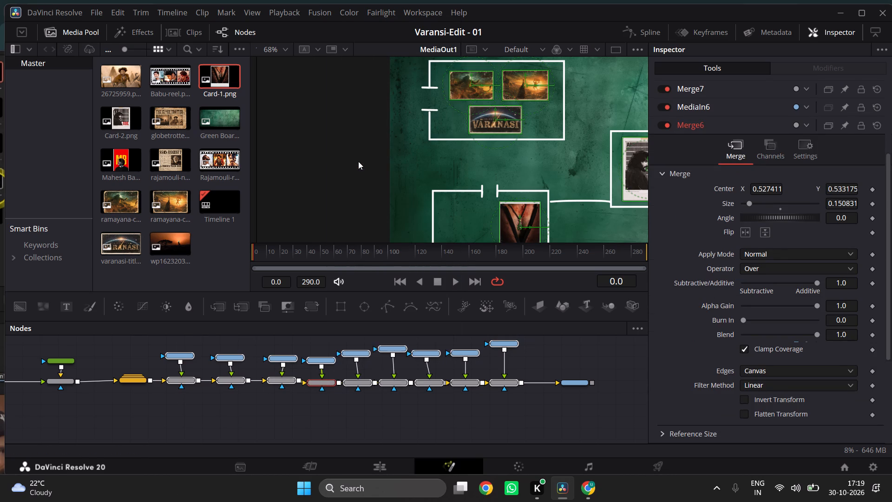
Place the new image group just after Group1, in line with it in the node chain.
drag(337, 355, 275, 388)
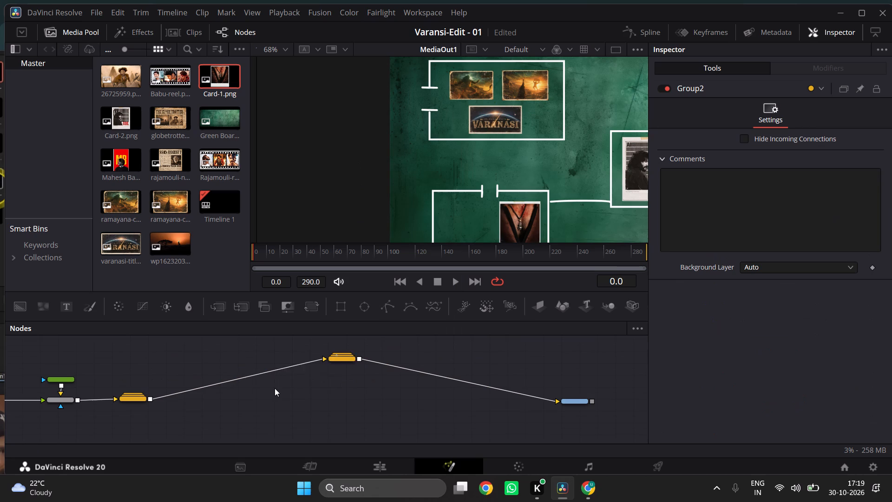
drag(275, 388, 247, 391)
drag(345, 359, 247, 397)
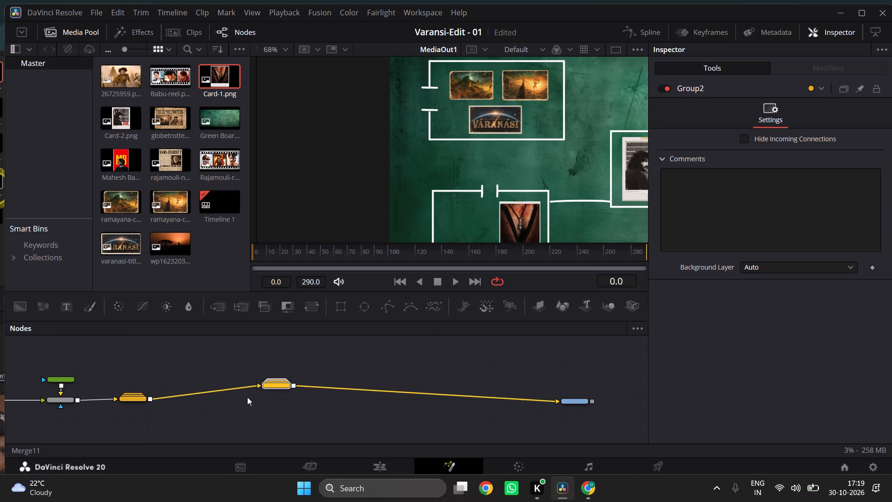
drag(247, 397, 233, 399)
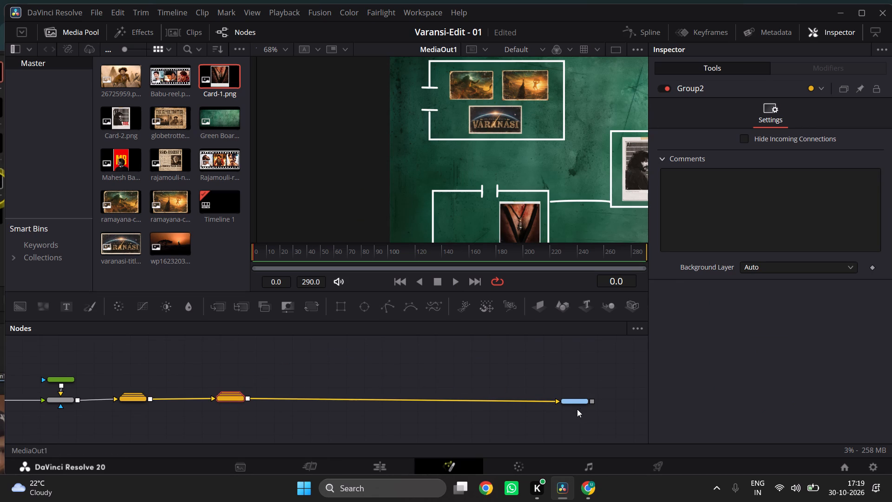
Move the MediaOut1 node closer to the new image group, keeping it in line with the chain.
click(575, 399)
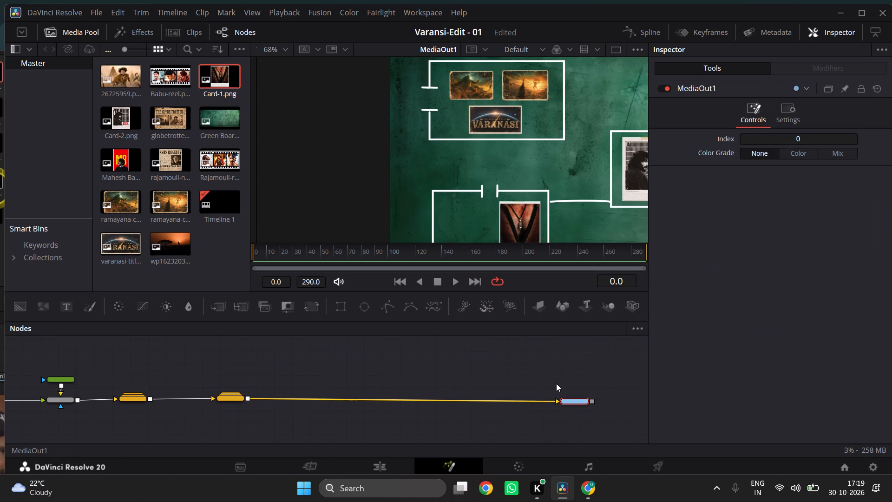
ctrl+right_click(556, 383)
scroll(556, 383, down, 1)
right_click(556, 383)
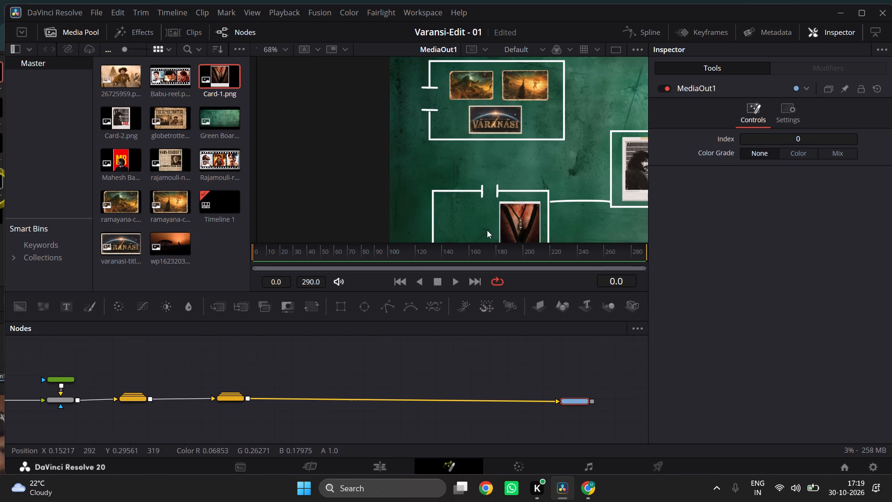
drag(574, 400, 373, 399)
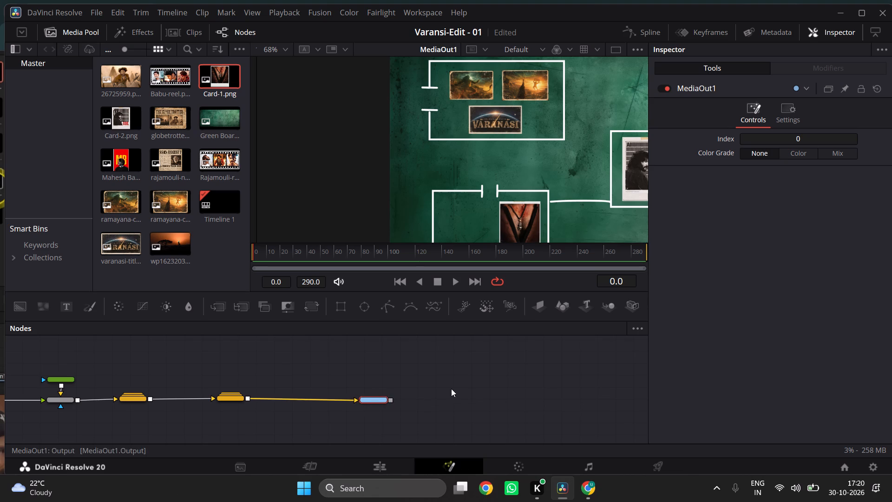
scroll(451, 389, down, 1)
ctrl+scroll(451, 389, down, 1)
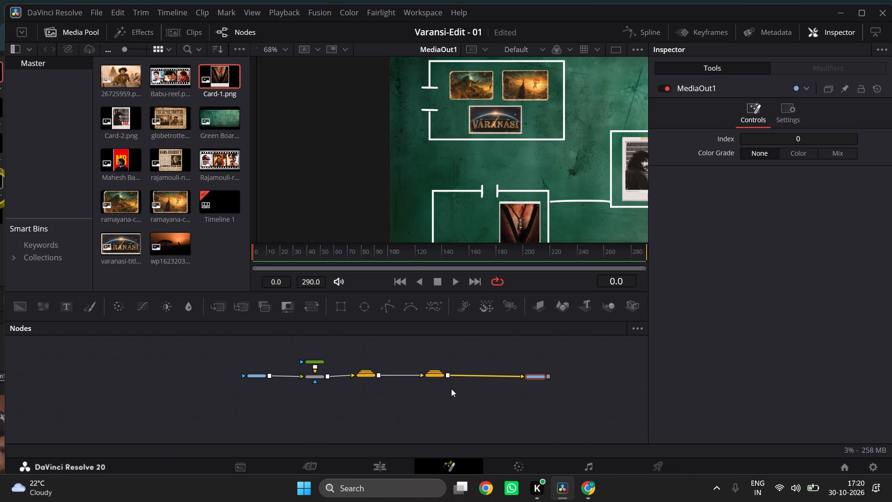
Switch to the YouTube tutorial in Chrome and skip ahead past the image placement to the Background and Polygon line section.
key(alt+Tab)
click(456, 266)
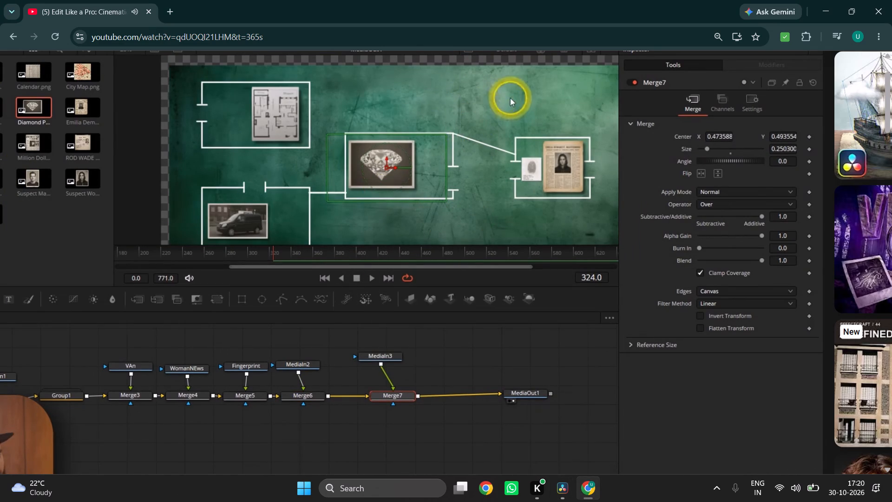
key(Right)
key(Right)
key(Right)
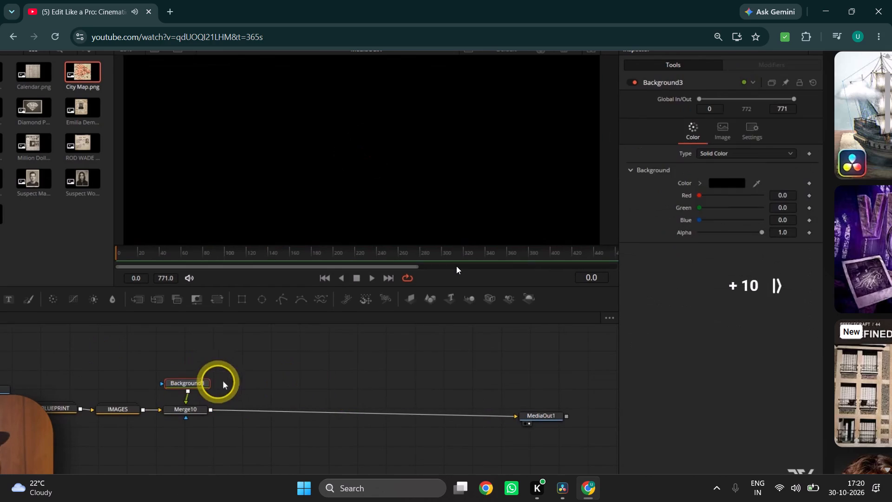
key(Right)
key(Right)
key(Right)
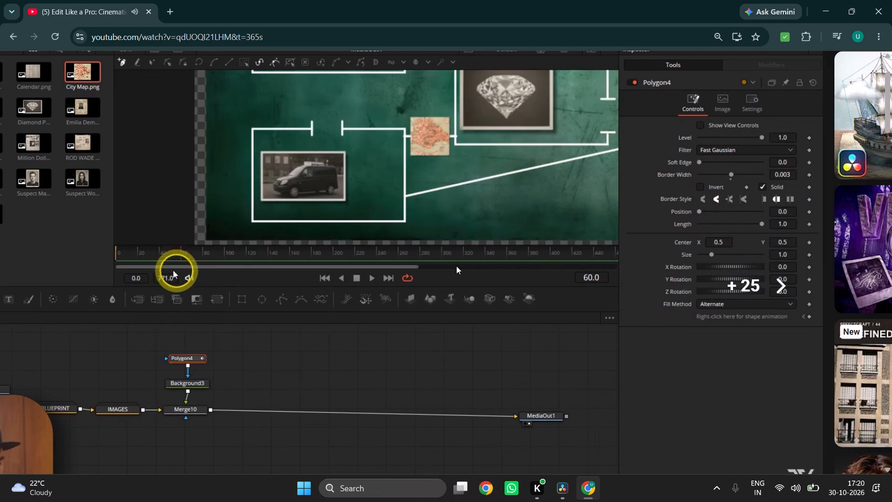
key(Right)
key(space)
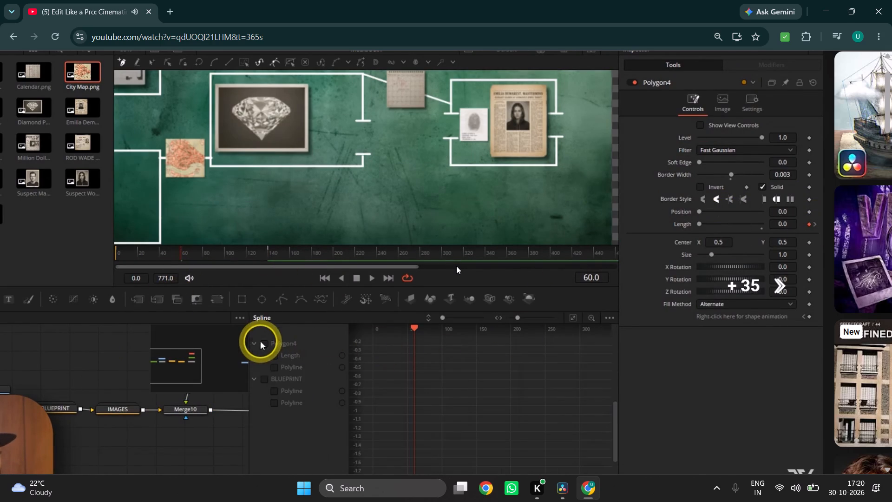